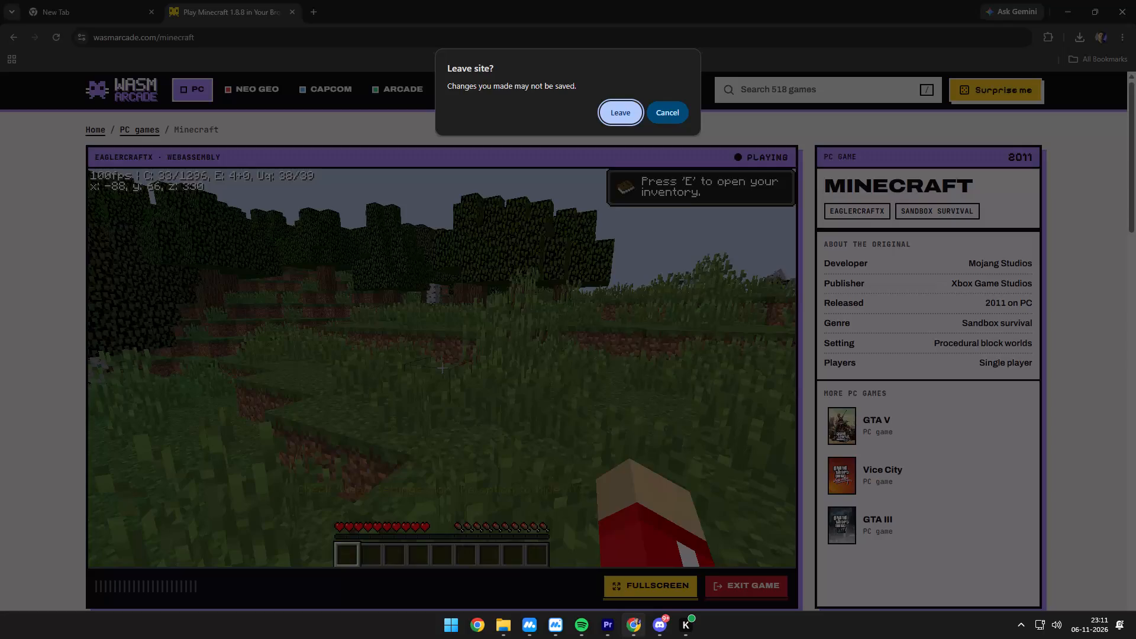
Switch to Adobe Premiere and select the short RMAC8381.MOV clip just before IDOY8789.MOV in Sequence 01.
left_click(622, 593)
left_click(608, 618)
left_click(435, 533)
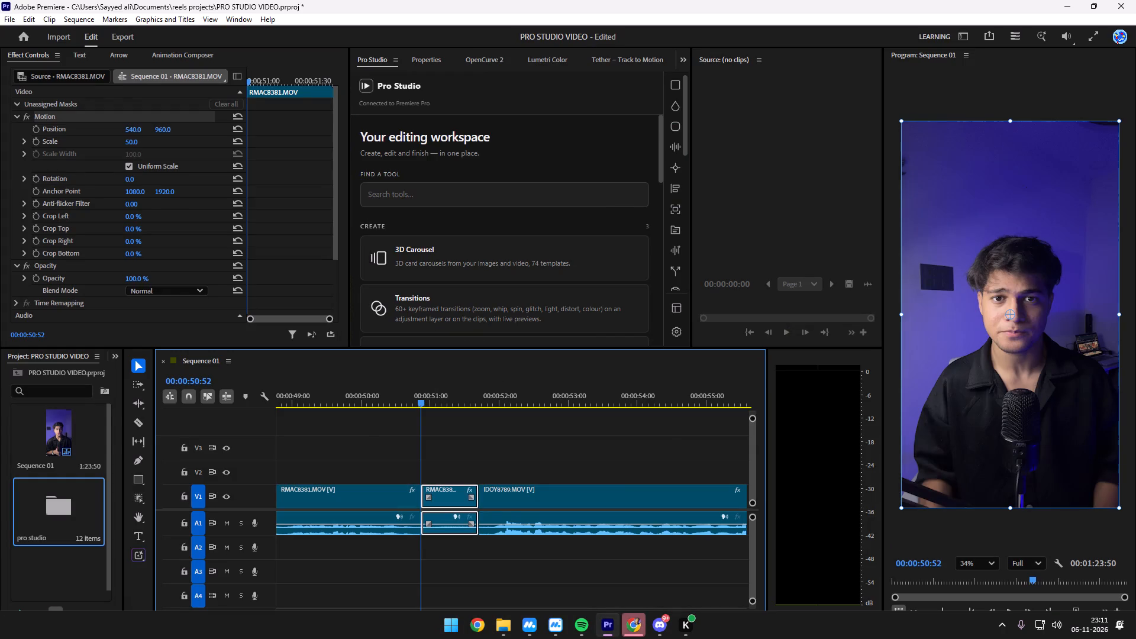
Switch to Google Chrome and confirm leaving the Minecraft game page.
left_click(621, 632)
left_click(630, 106)
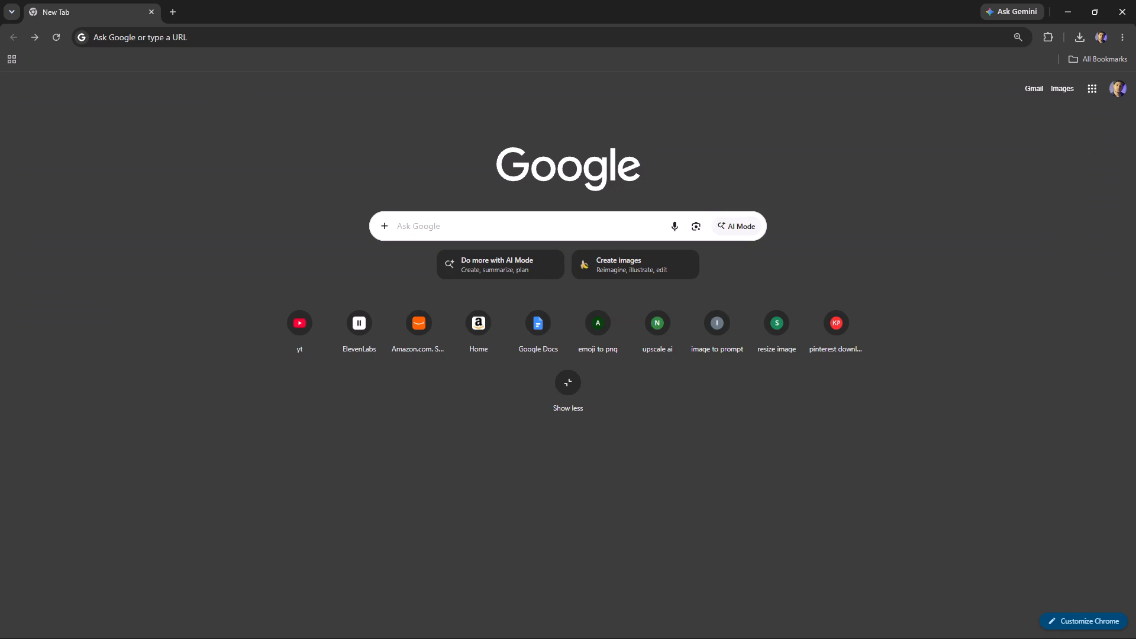
Close the Chrome window to return to Adobe Premiere.
left_click(1135, 0)
Play back Sequence 01 from about 00:00:49:58 to review the cut between the two RMAC8381.MOV clips.
left_click(467, 467)
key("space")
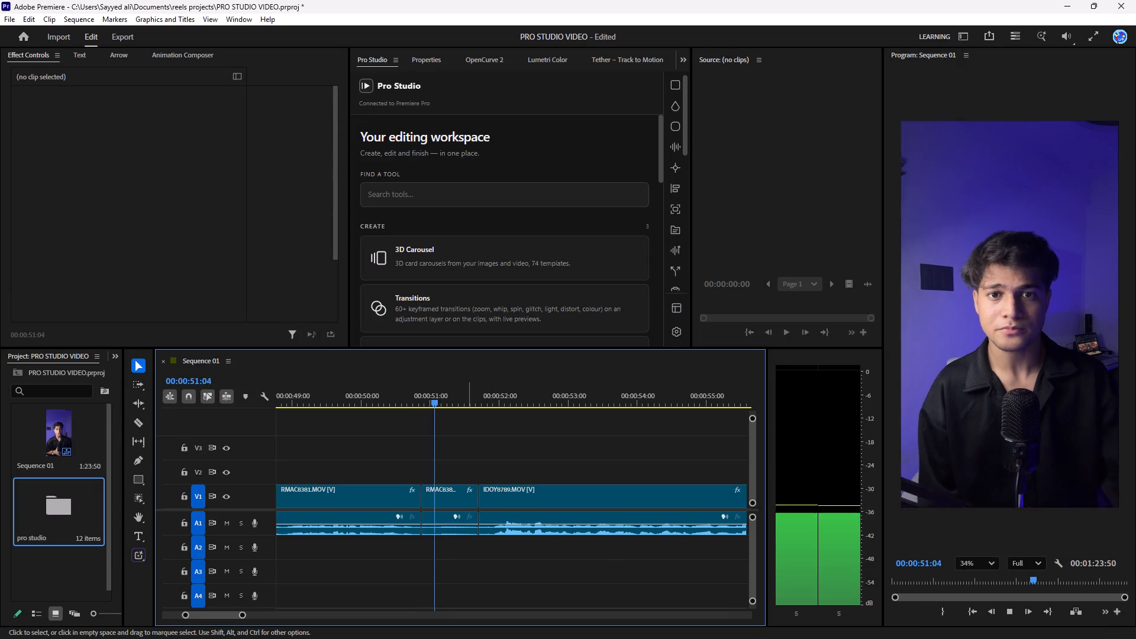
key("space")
left_click(371, 414)
left_click(360, 401)
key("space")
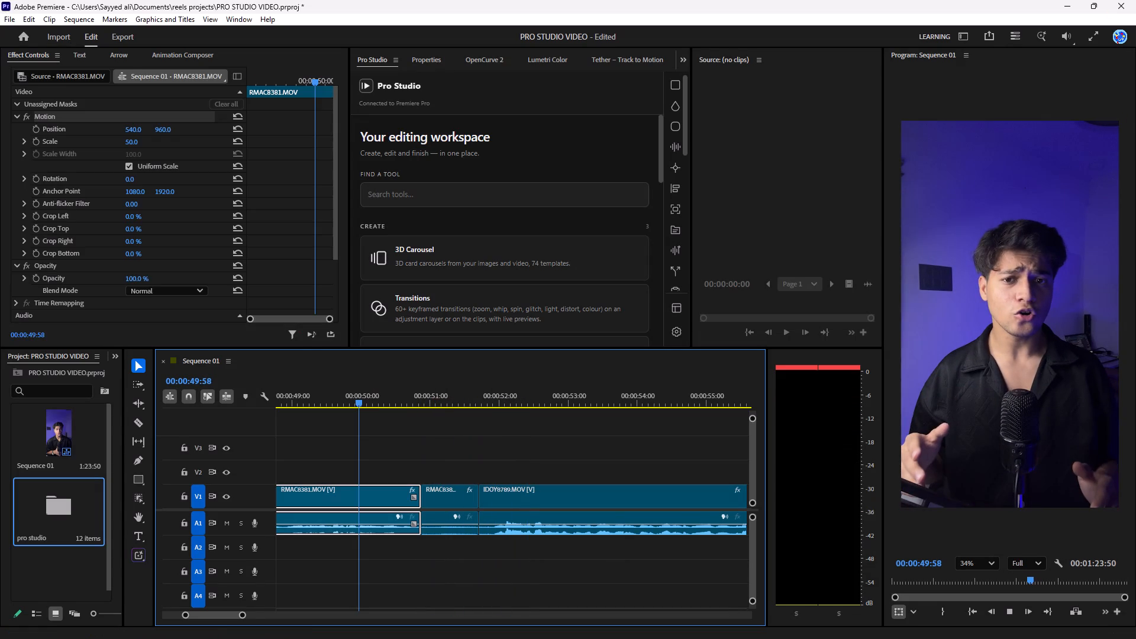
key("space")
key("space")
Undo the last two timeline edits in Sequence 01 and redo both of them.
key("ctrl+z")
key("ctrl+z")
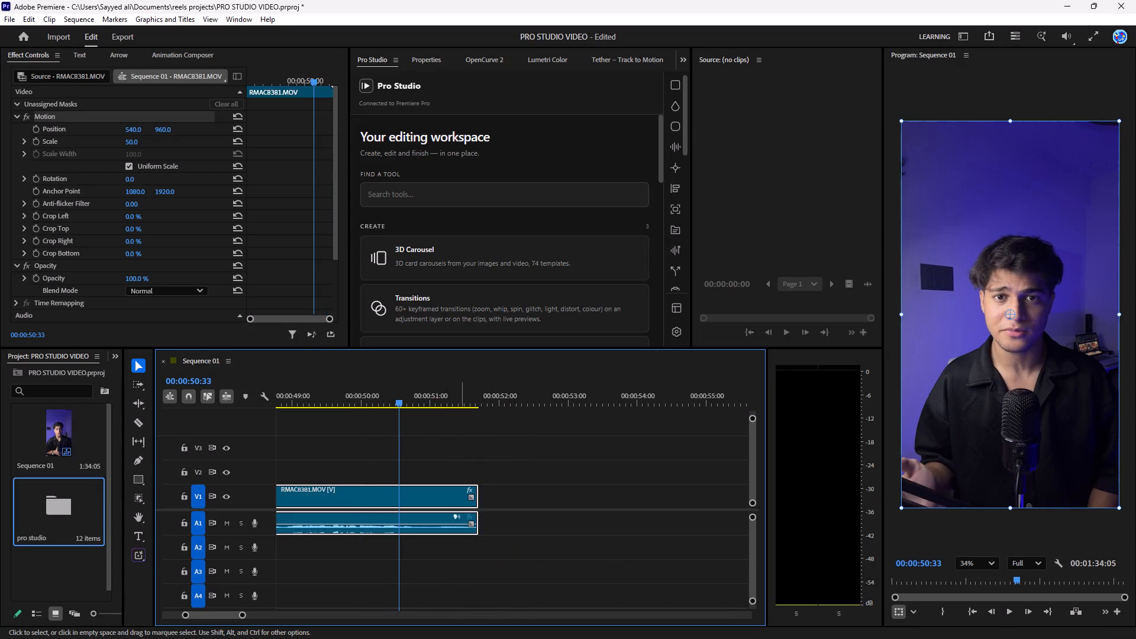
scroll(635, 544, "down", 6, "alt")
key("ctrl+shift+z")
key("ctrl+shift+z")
Ripple delete the short RMAC8381.MOV clip, video and audio, just before IDOY8789.MOV.
left_click(538, 454, "ctrl")
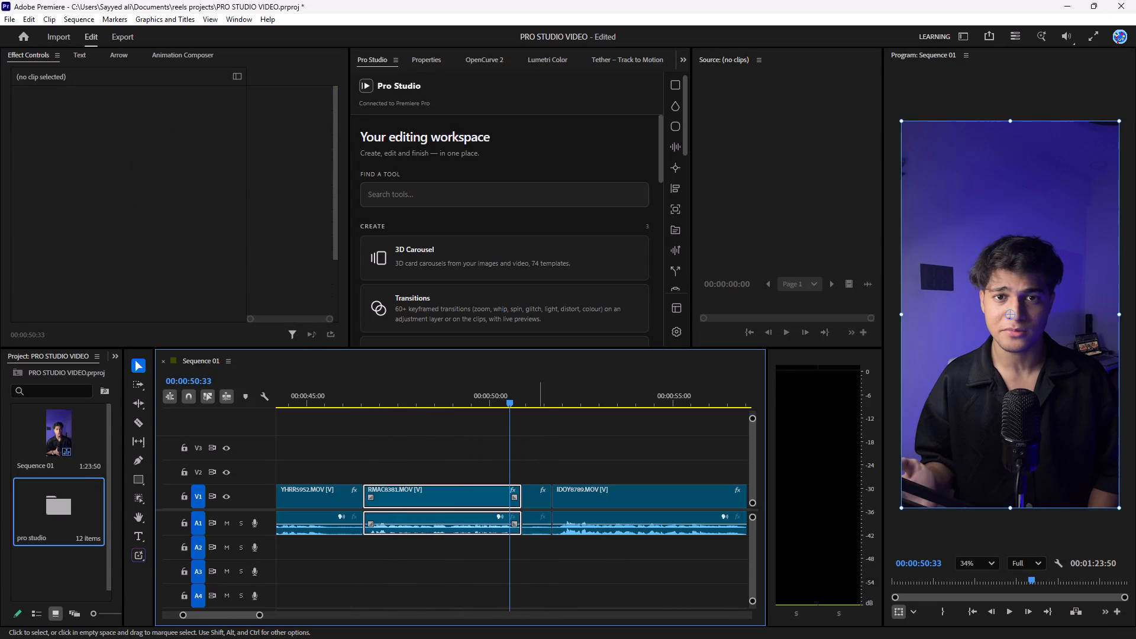
left_click_drag(538, 461, 538, 522)
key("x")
left_click(541, 492)
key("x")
scroll(625, 540, "down", 6, "alt")
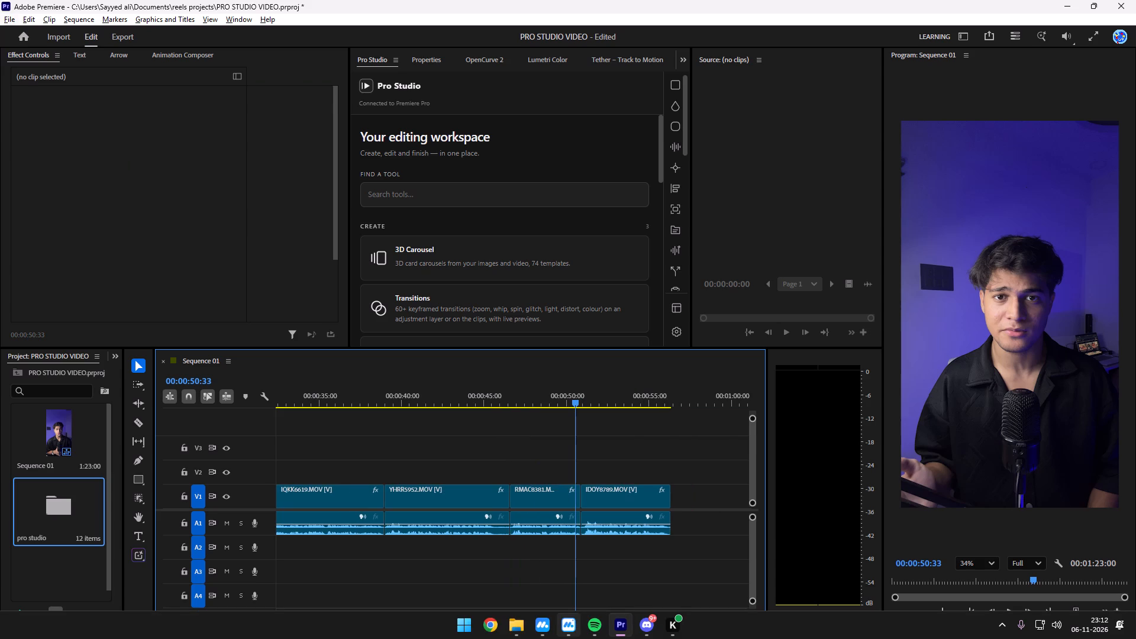
Switch to the Android emulator and look through the Instagram home feed, direct messages and Reels.
left_click(578, 616)
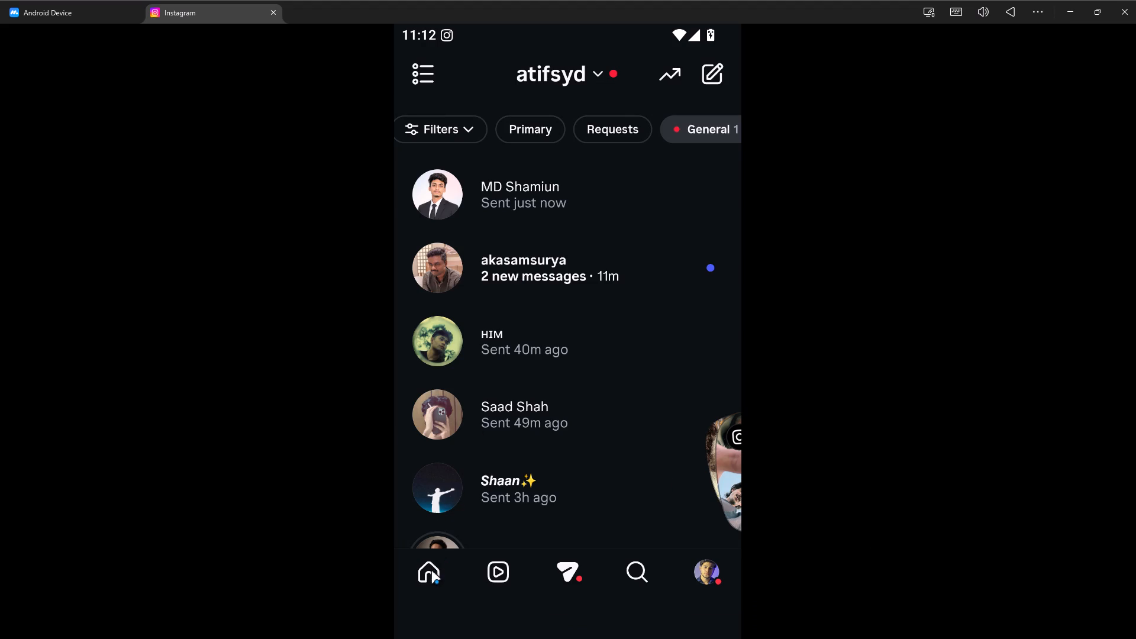
double_click(433, 574)
left_click(439, 579)
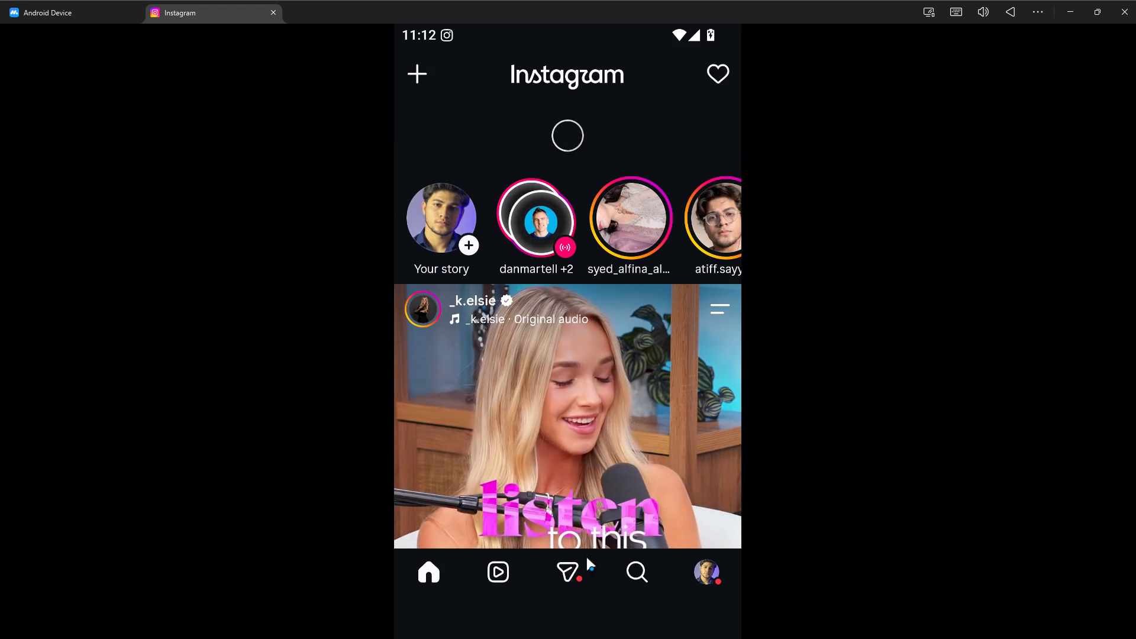
left_click(582, 569)
left_click(517, 546)
left_click(505, 561)
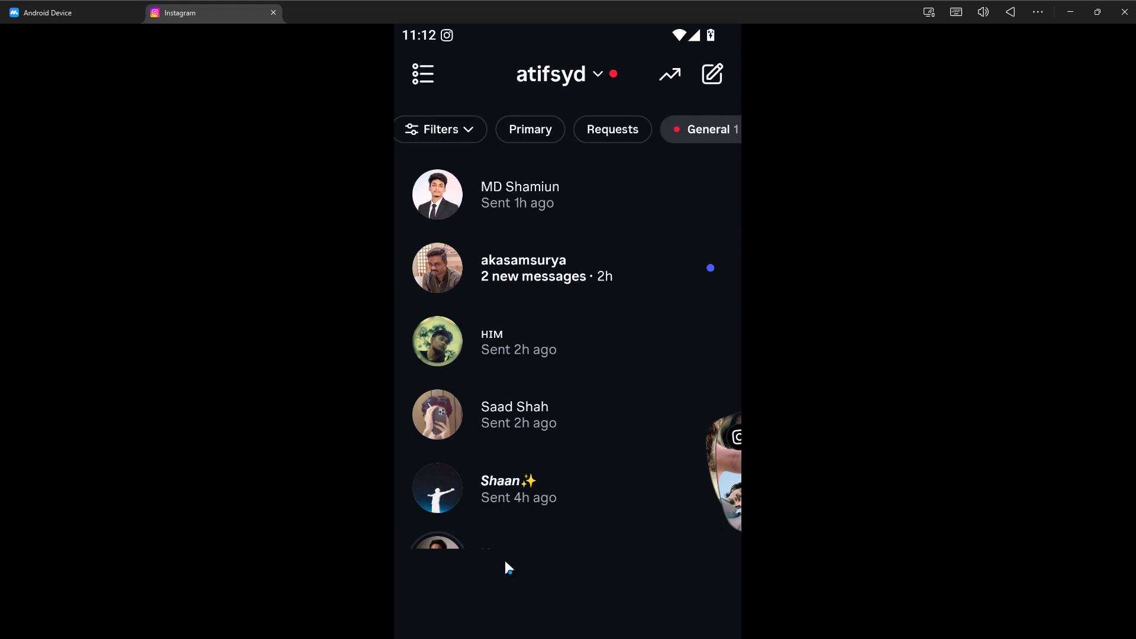
key("Escape")
key("Escape")
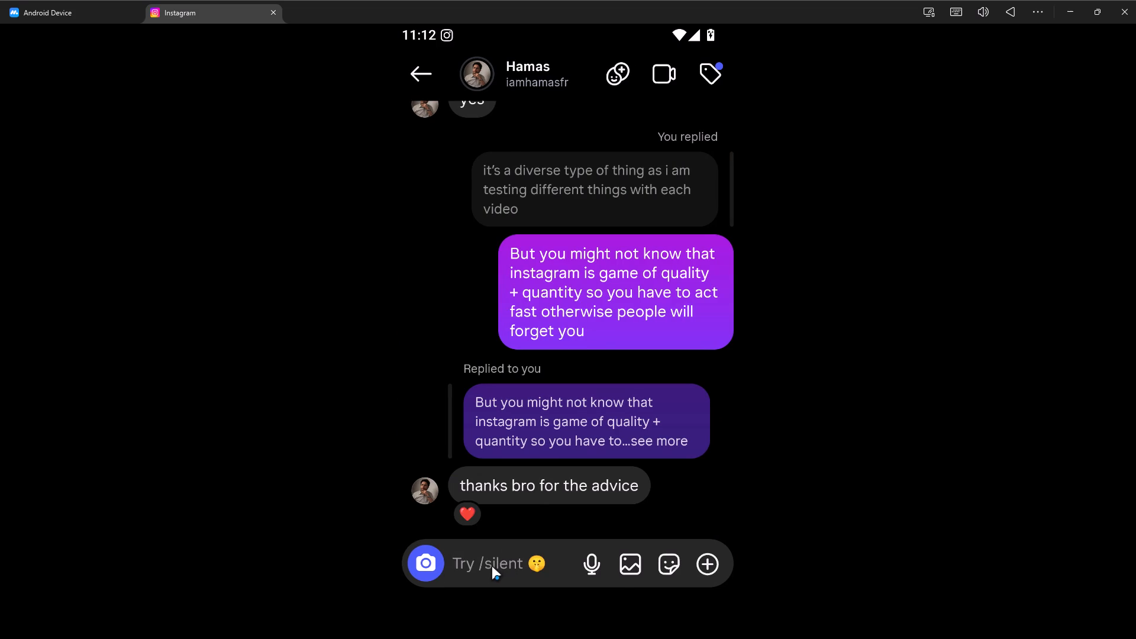
left_click(495, 583)
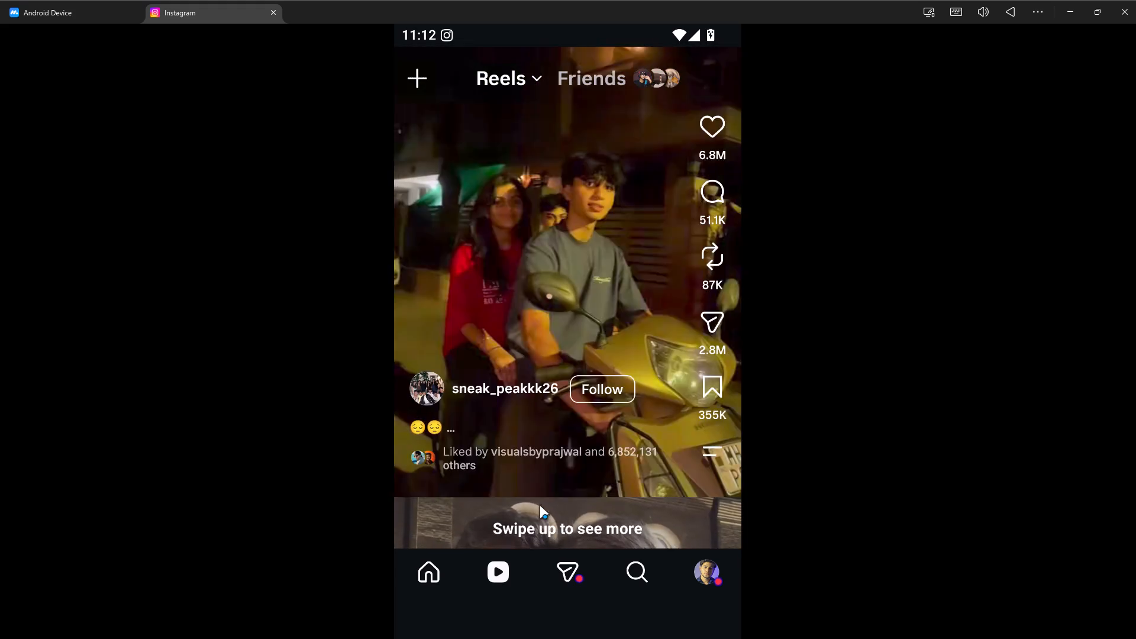
left_click(572, 316)
Close the Android Device emulator window, confirm the closure and return to Adobe Premiere.
left_click(1132, 7)
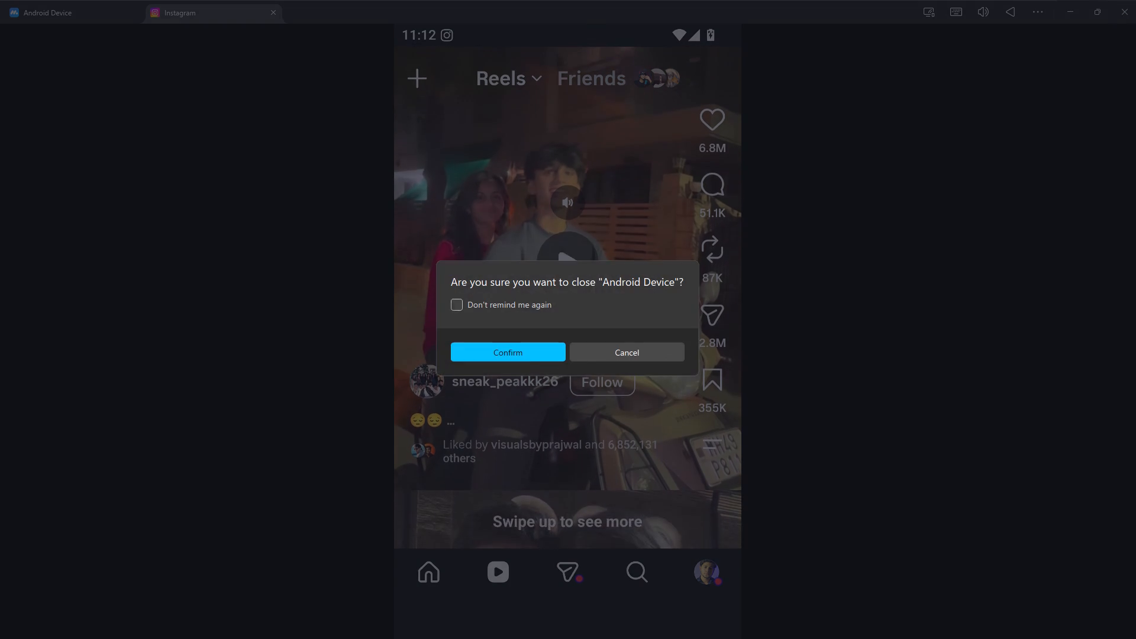
left_click(506, 342)
left_click(511, 349)
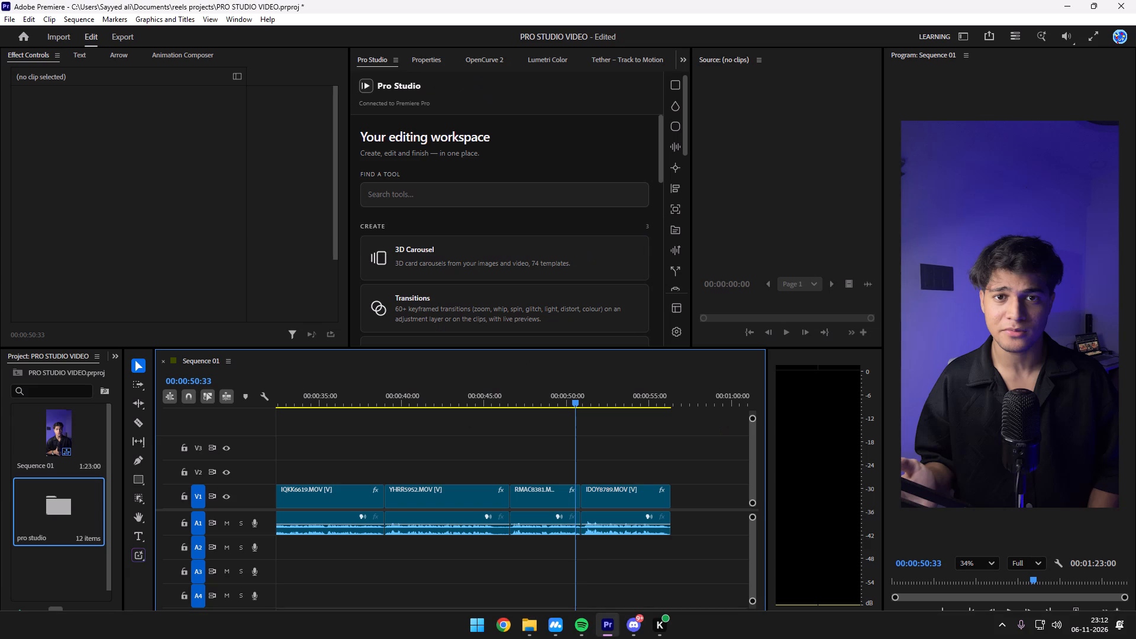
Place the playhead just after the end of IDOY8789.MOV, at 00:00:56:54, and save the project.
left_click_drag(677, 390, 682, 389)
key("ctrl+s")
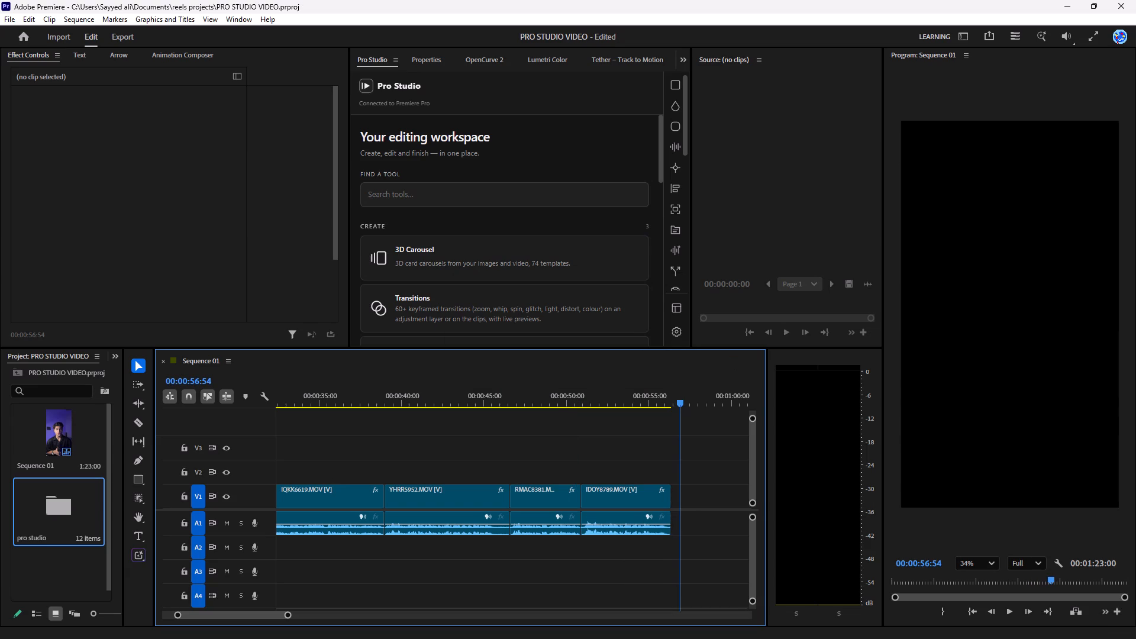
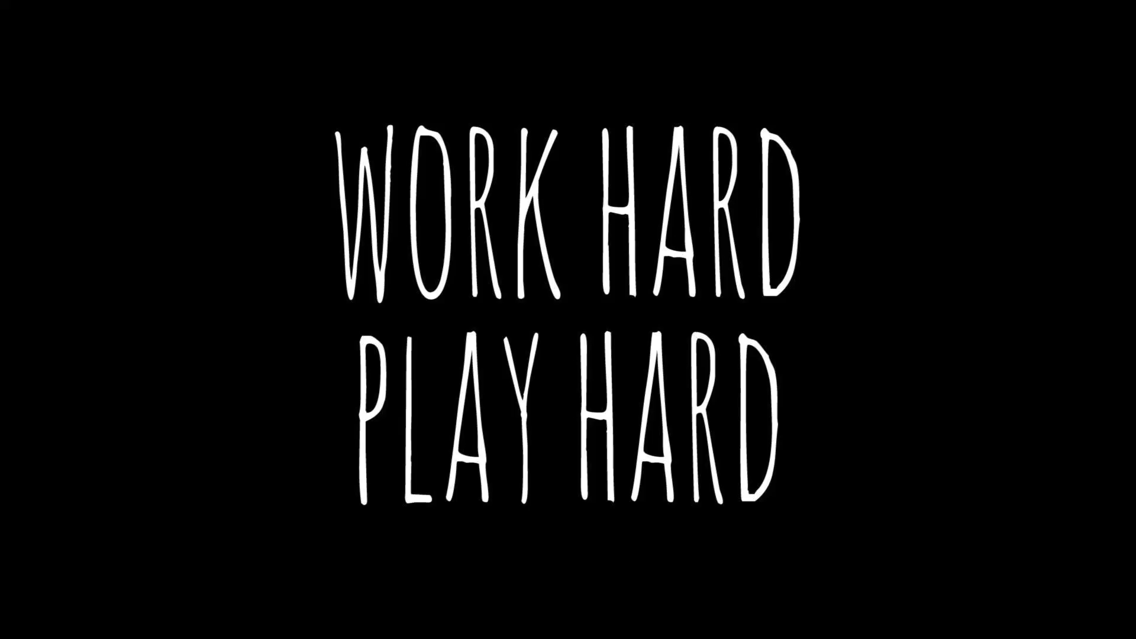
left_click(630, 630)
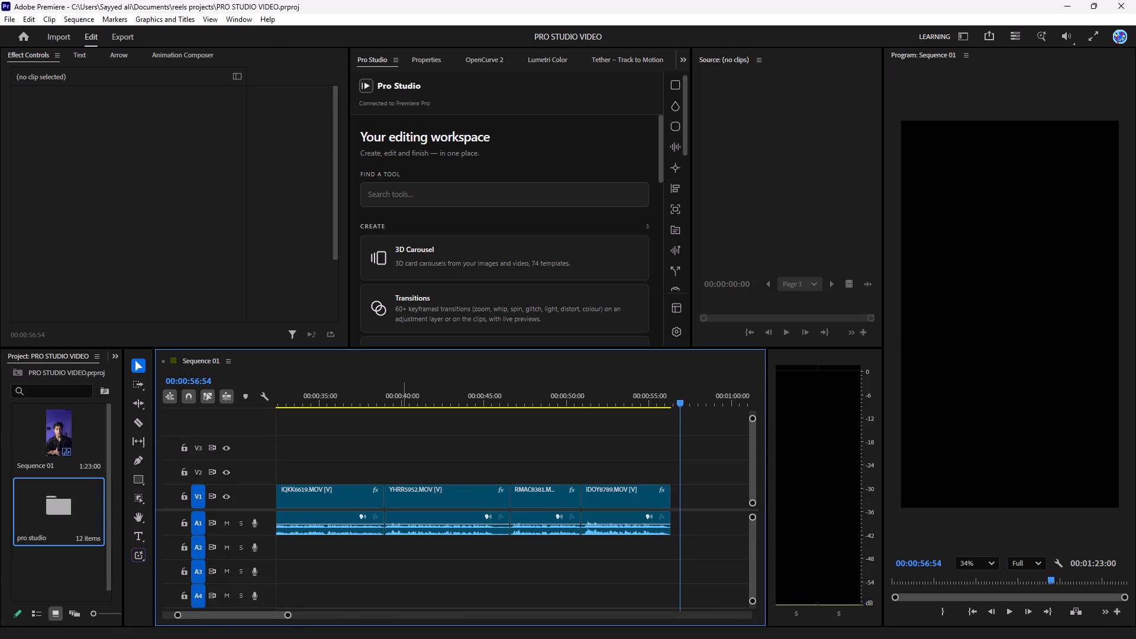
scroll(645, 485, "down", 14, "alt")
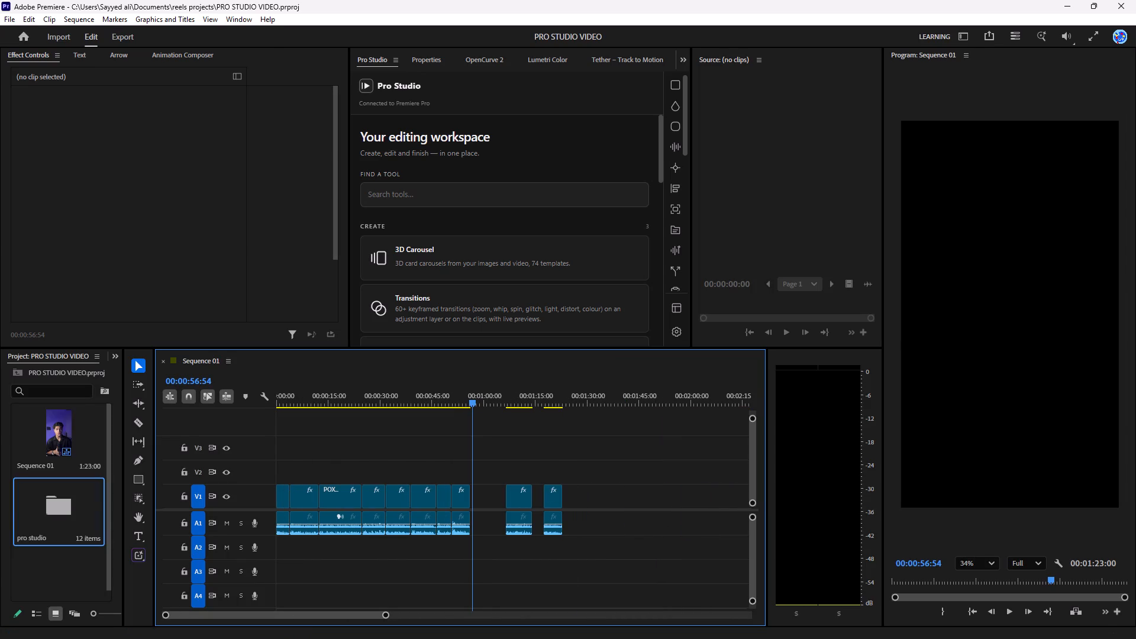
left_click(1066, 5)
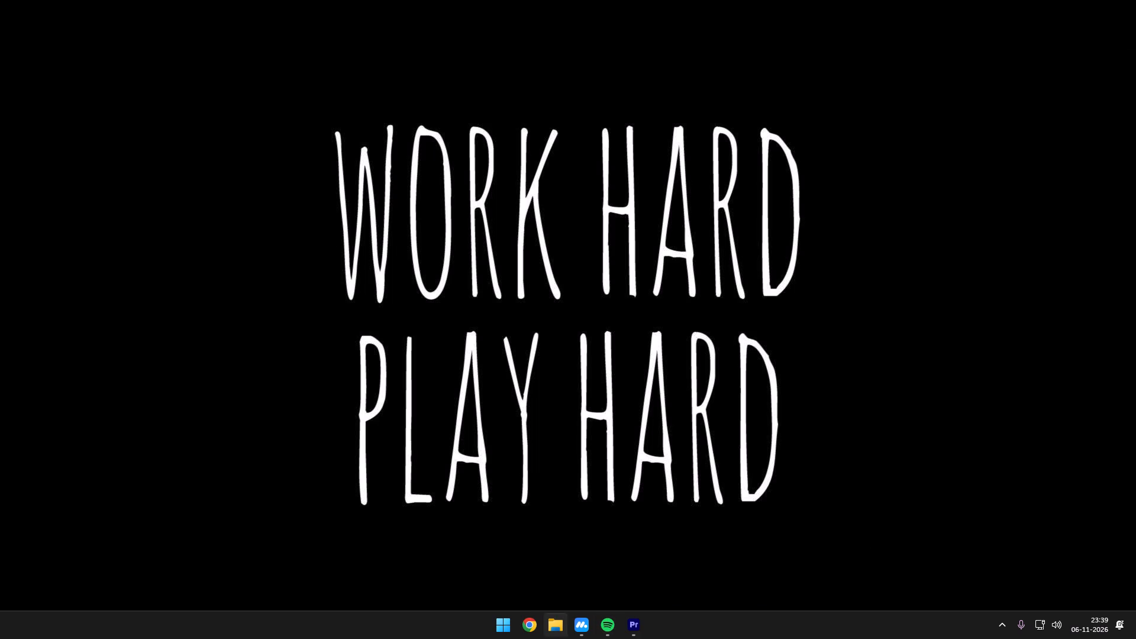
Switch to Spotify, play Headlines from Drake's artist page, and start the album ICEMAN in its place.
left_click(509, 621)
left_click(618, 618)
key("space")
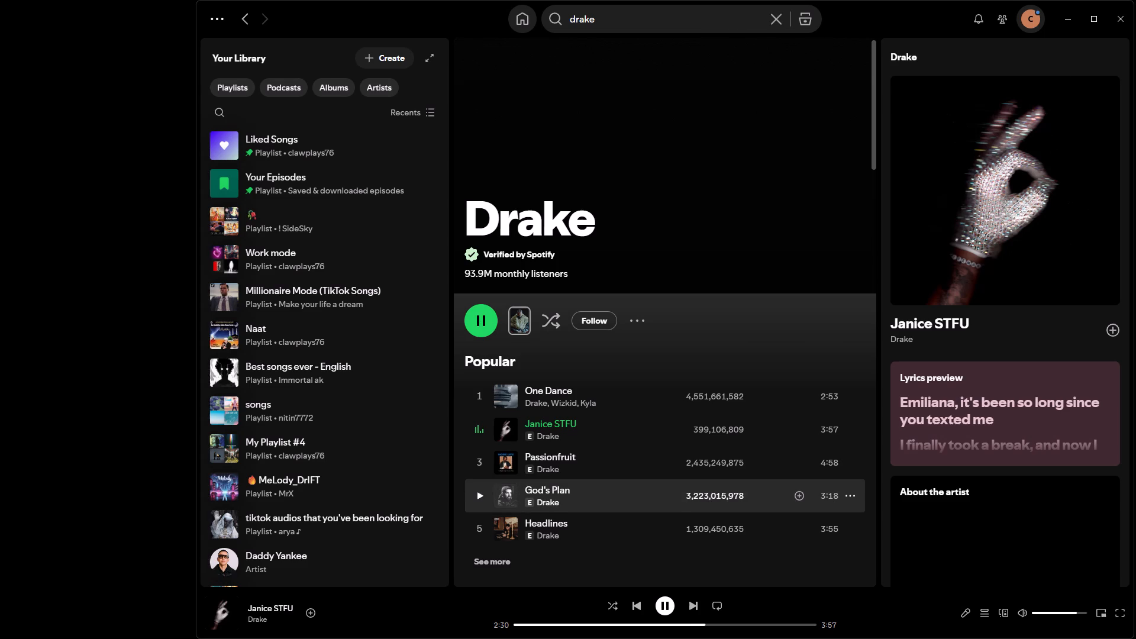
left_click(480, 529)
scroll(480, 529, "down", 8)
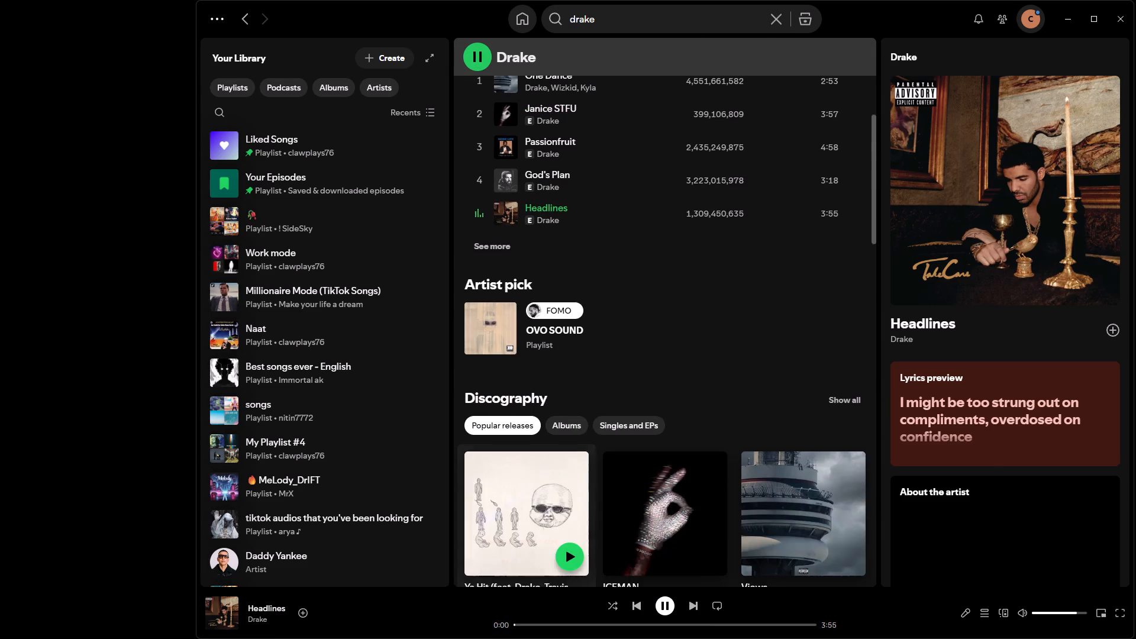
scroll(480, 512, "down", 6)
left_click(705, 315)
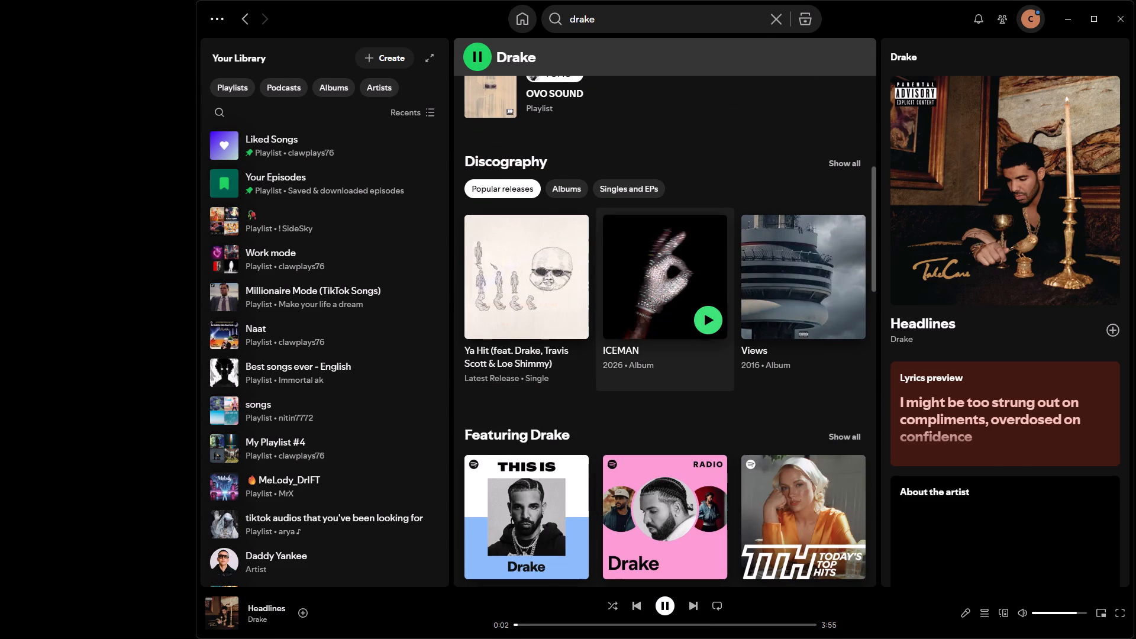
left_click(1072, 22)
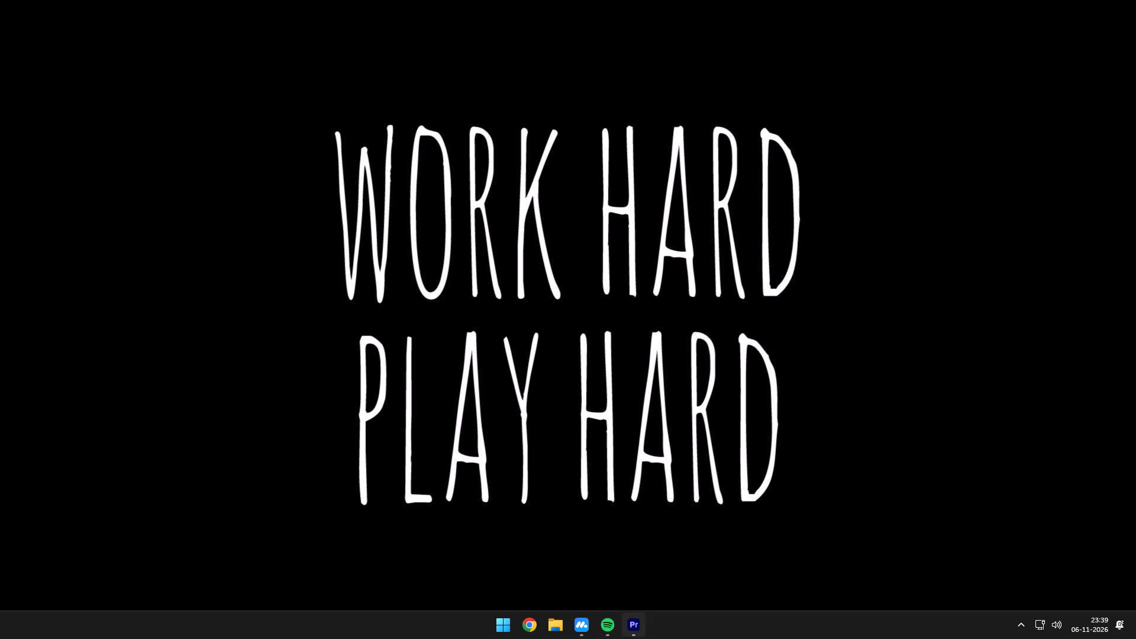
Open Google Chrome with the Work profile, search for "adobe podcast" and open the Adobe Podcast website.
left_click(523, 632)
scroll(614, 406, "down", 3)
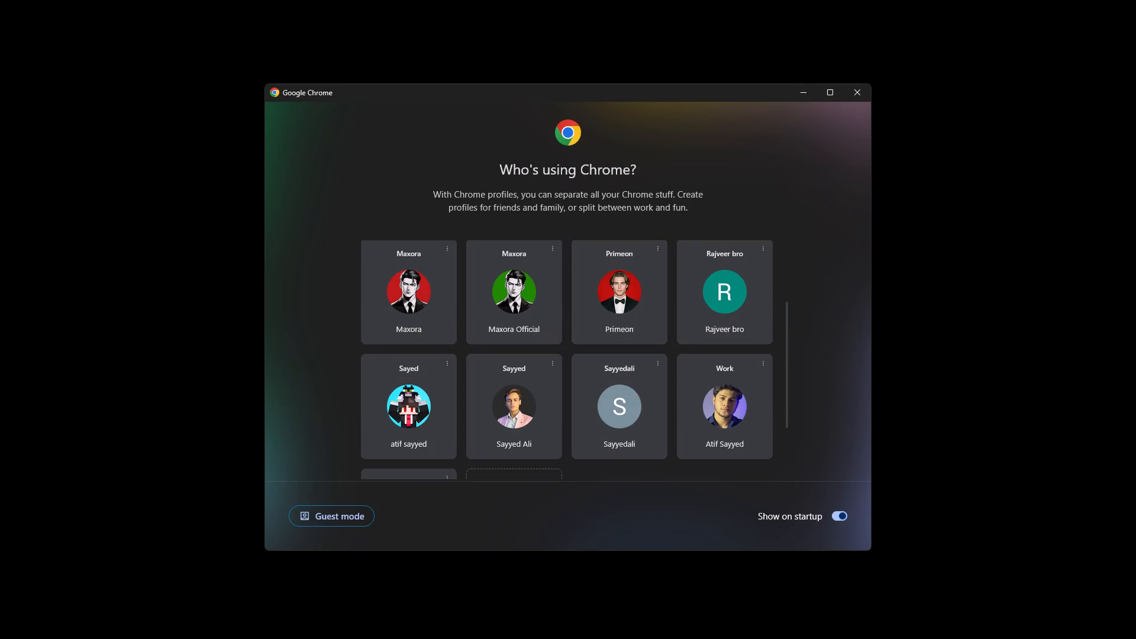
left_click(715, 405)
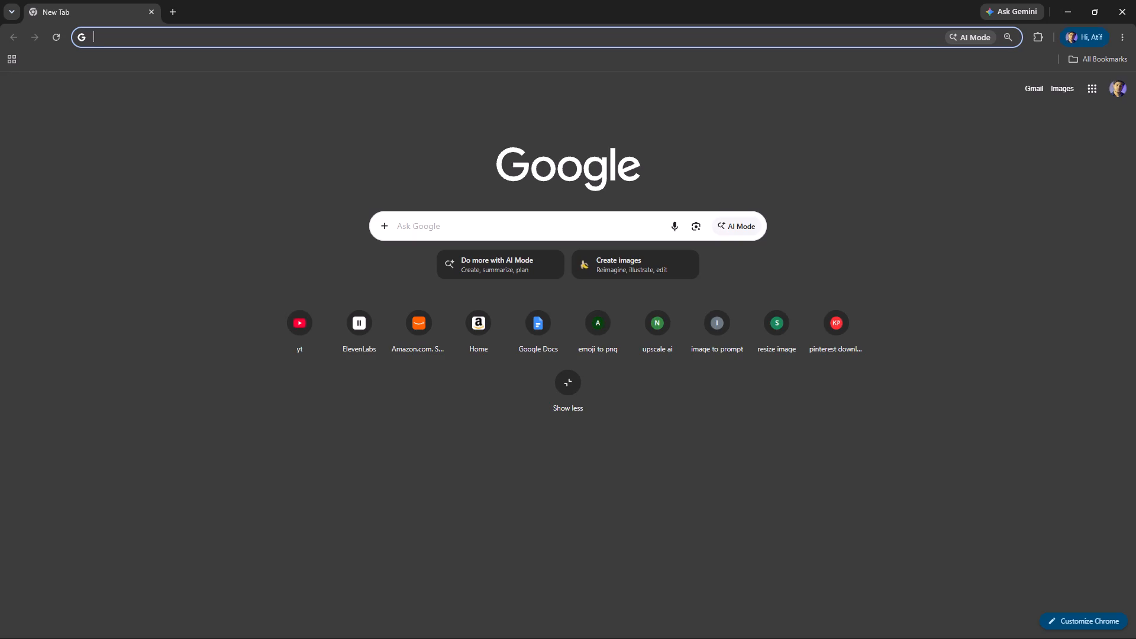
type("adobe podcast")
key("Return")
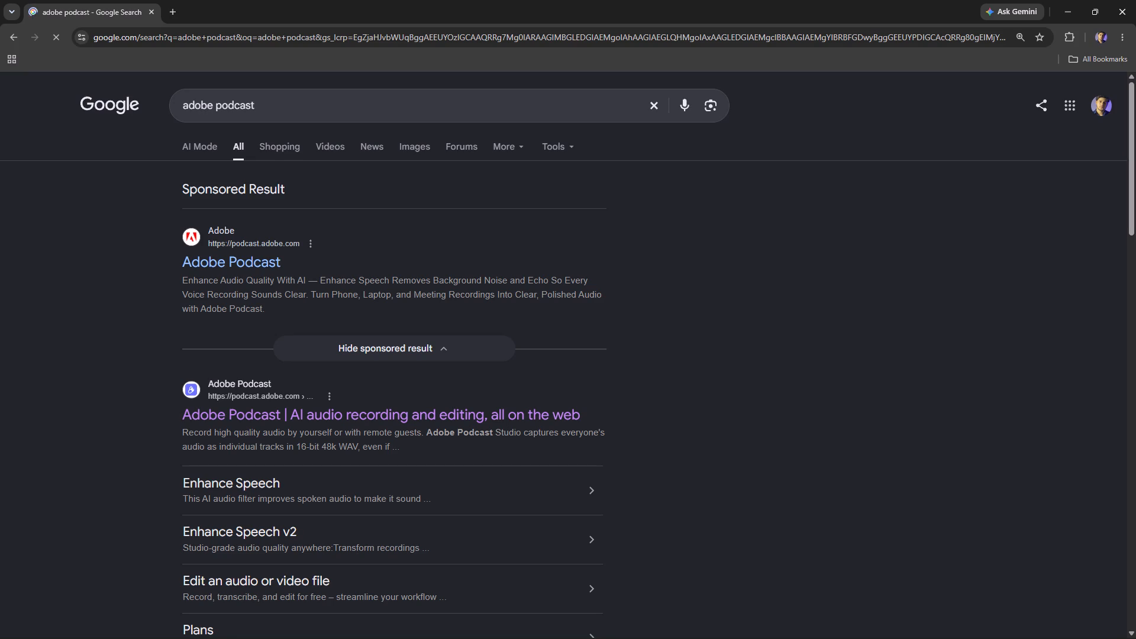
left_click(276, 411)
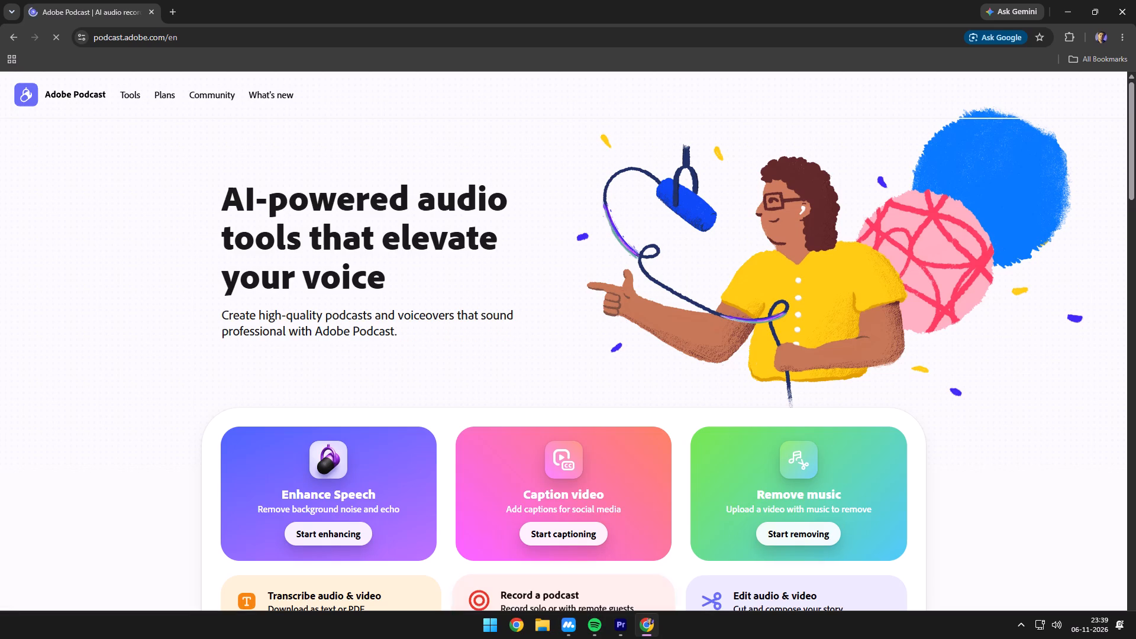
Switch to Adobe Premiere and play Sequence 01 from its start into the POXV2161.MOV clip to review the cuts.
left_click(622, 620)
left_click_drag(343, 398, 225, 412)
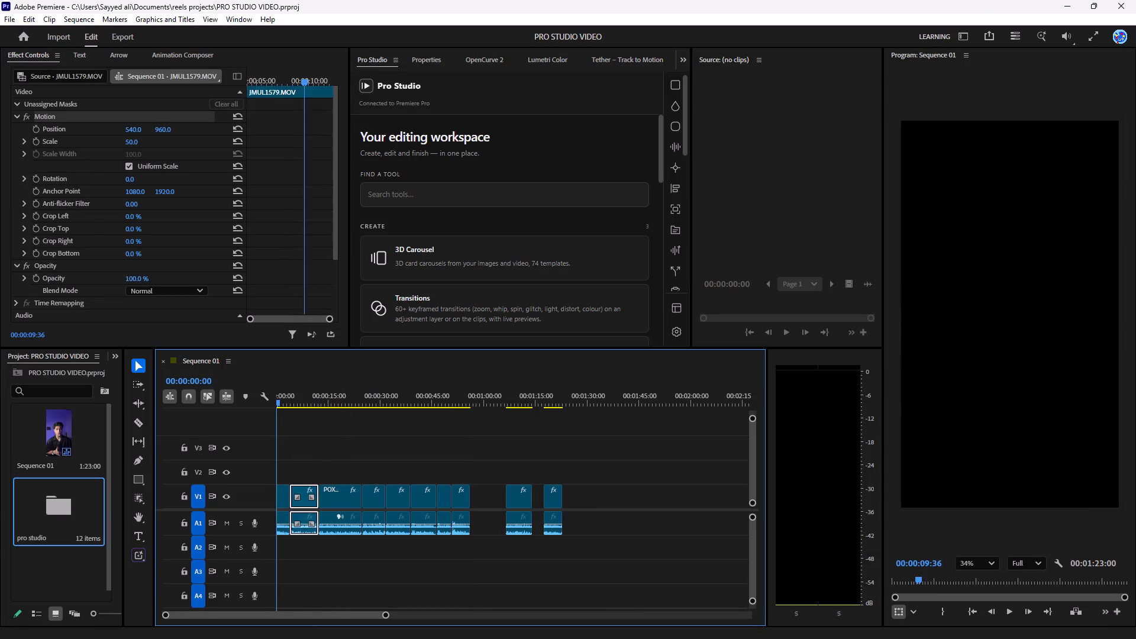
left_click_drag(225, 412, 220, 412)
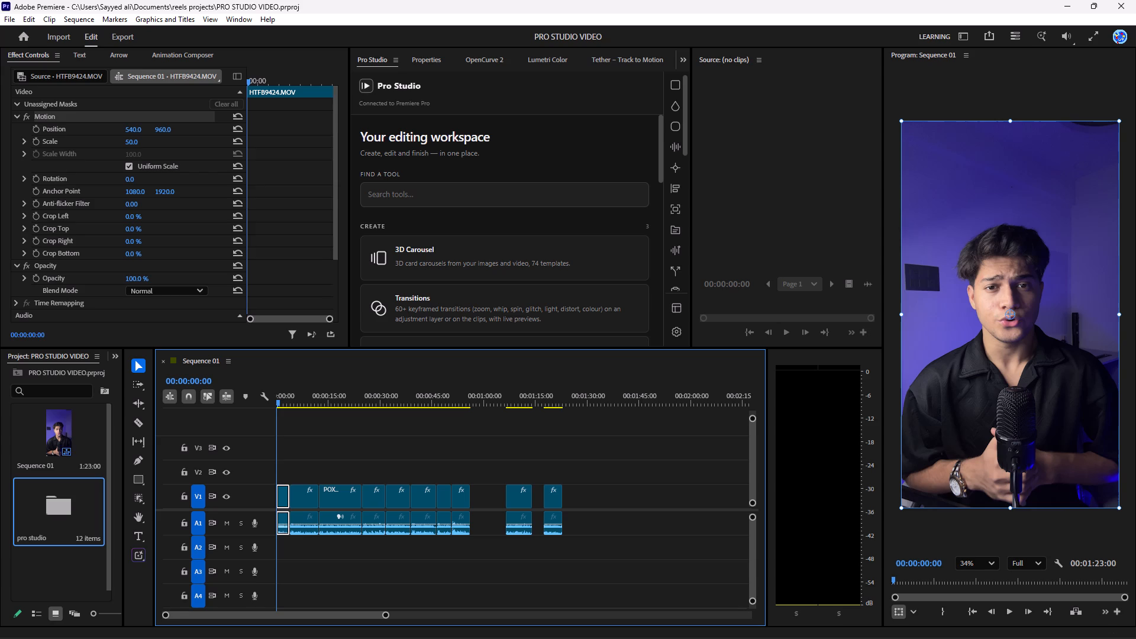
key("space")
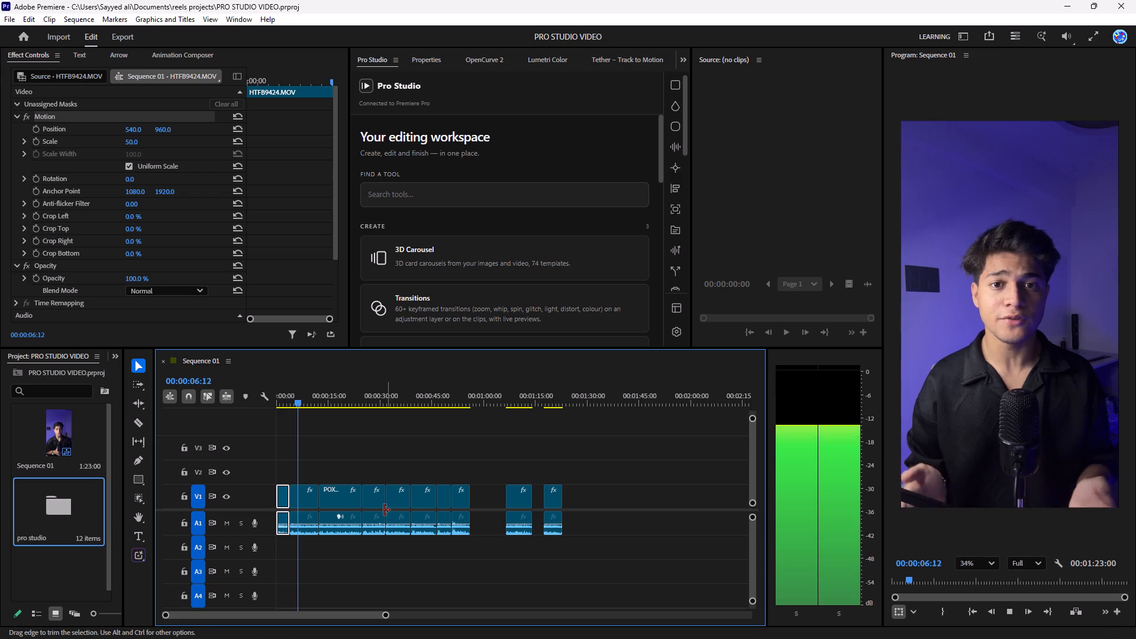
left_click(372, 466)
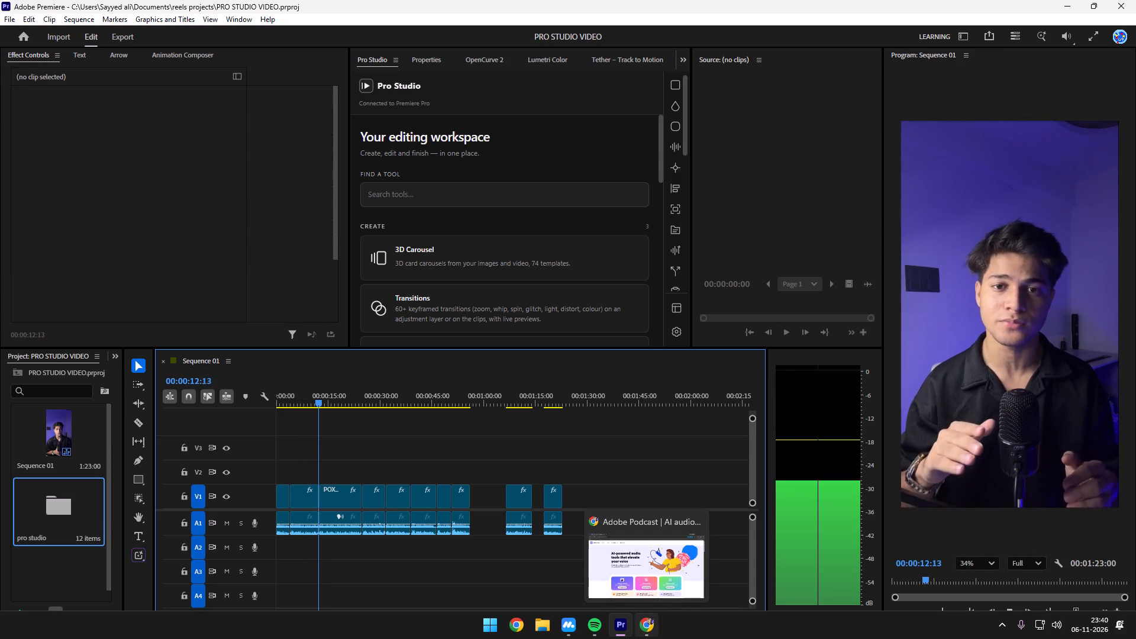
key("space")
key("space")
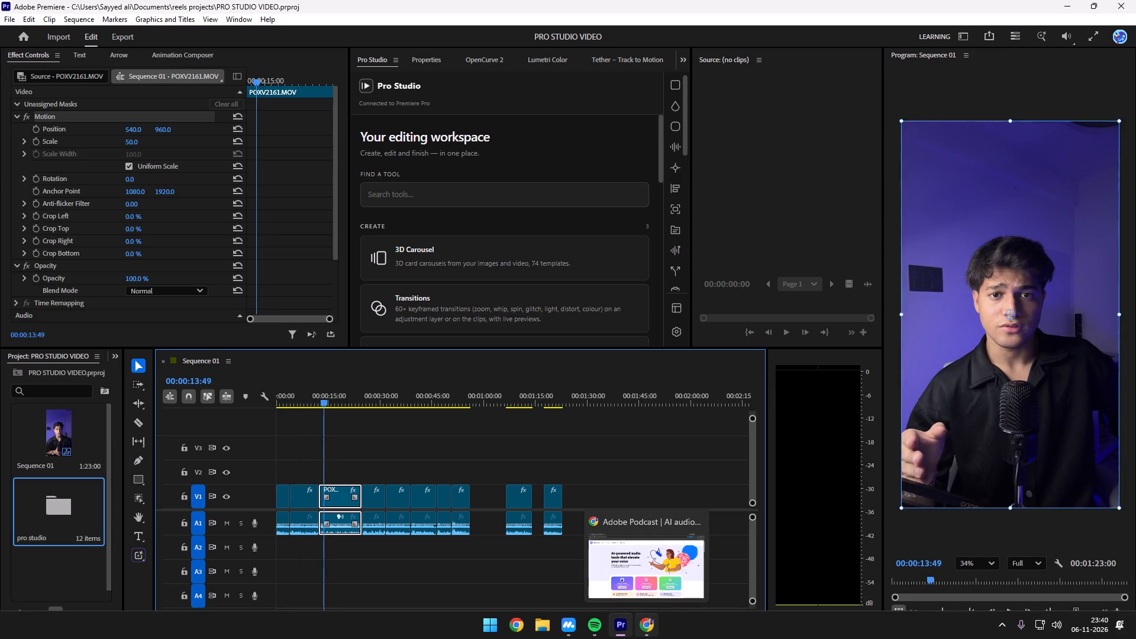
key("space")
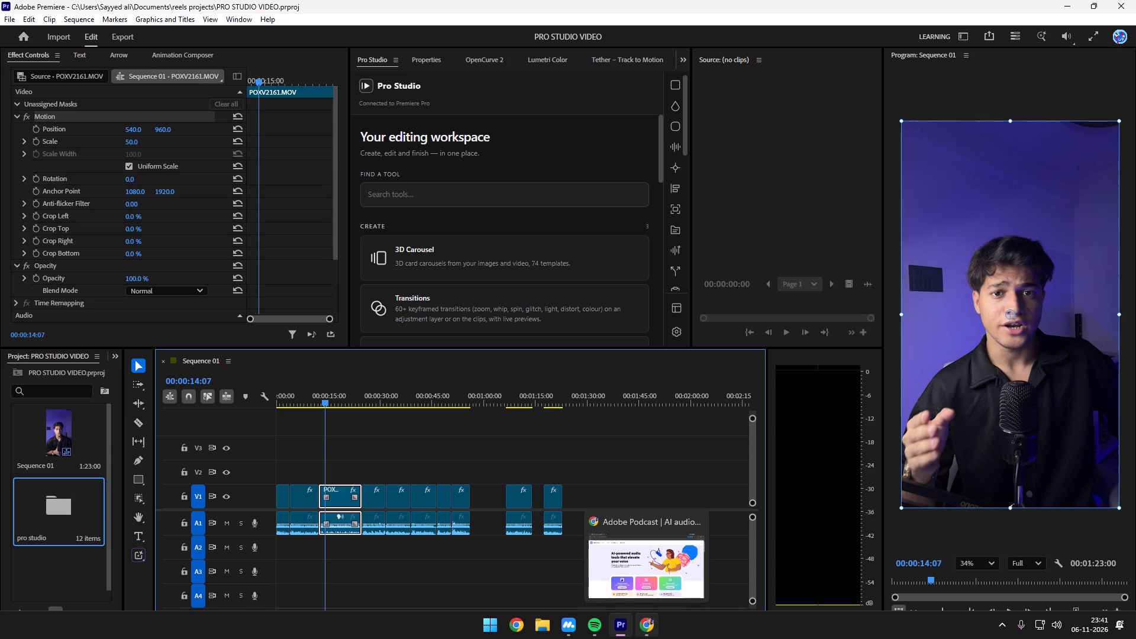
left_click(411, 443)
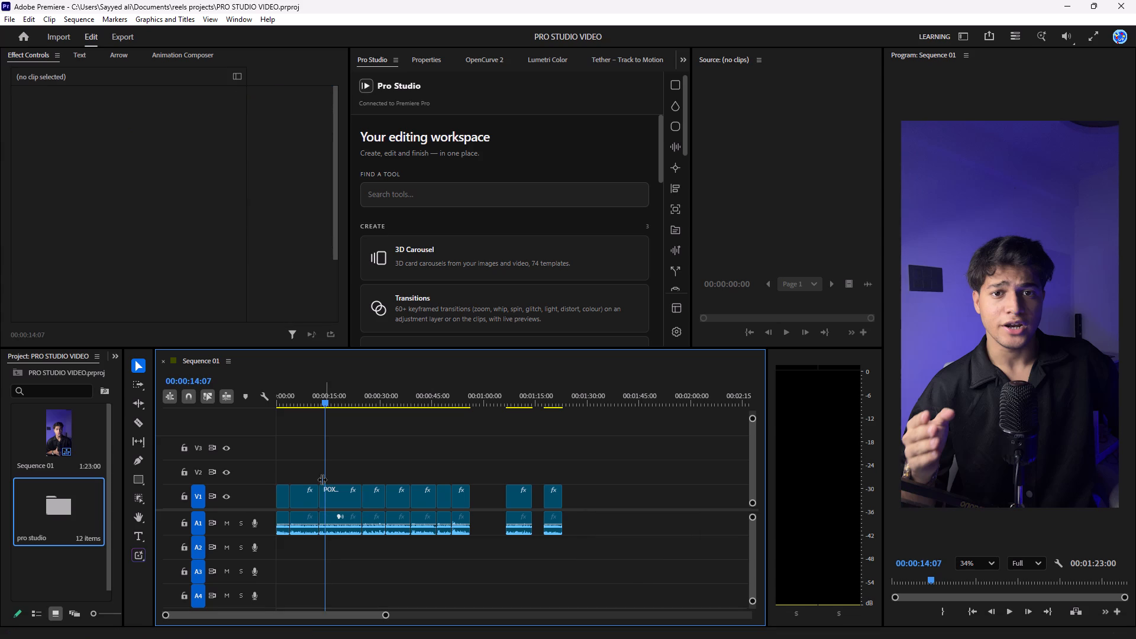
Spot-check playback of Sequence 01 within POXV2161.MOV, at the DYOT0230 clip, and at the start and end of the IQKK6619 clip.
scroll(315, 500, "up", 9, "alt")
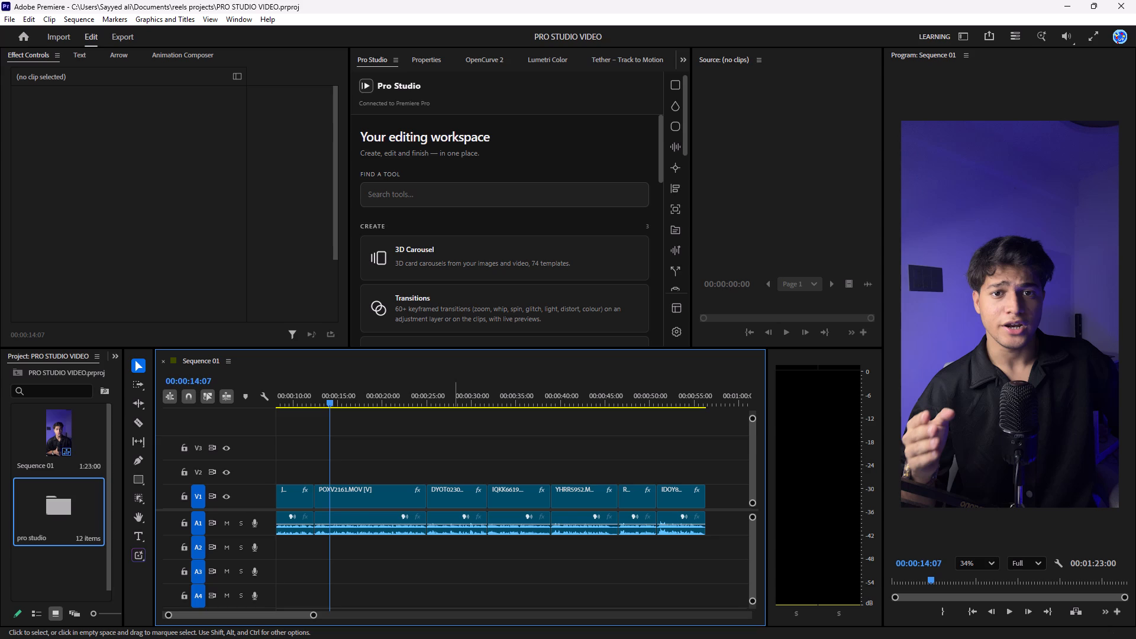
key("space")
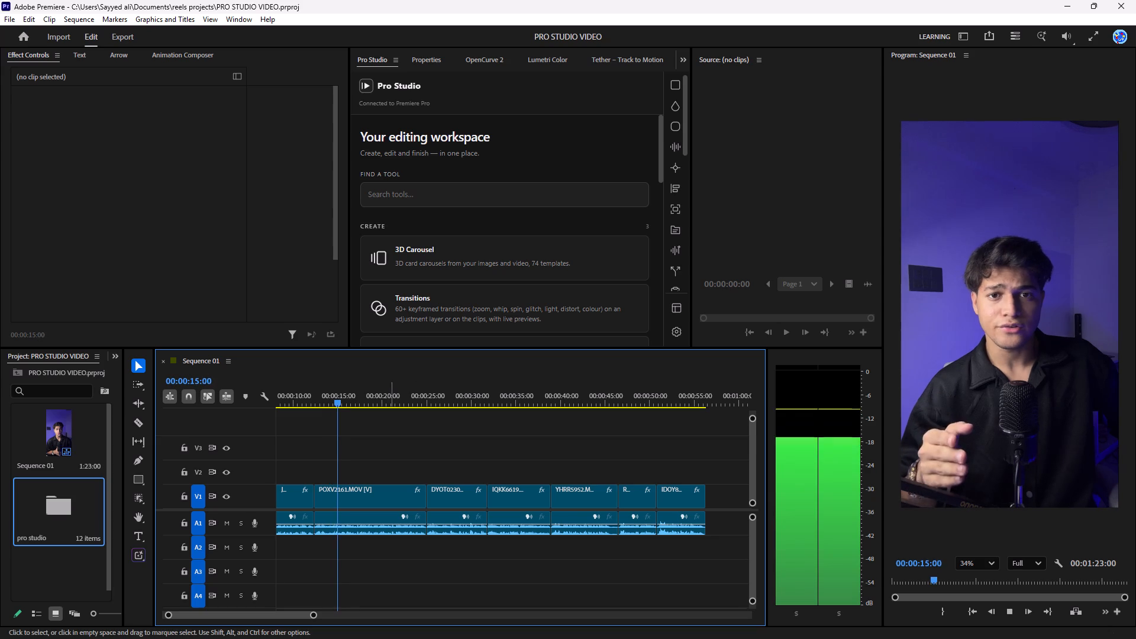
key("space")
left_click(431, 395)
left_click(465, 428)
key("space")
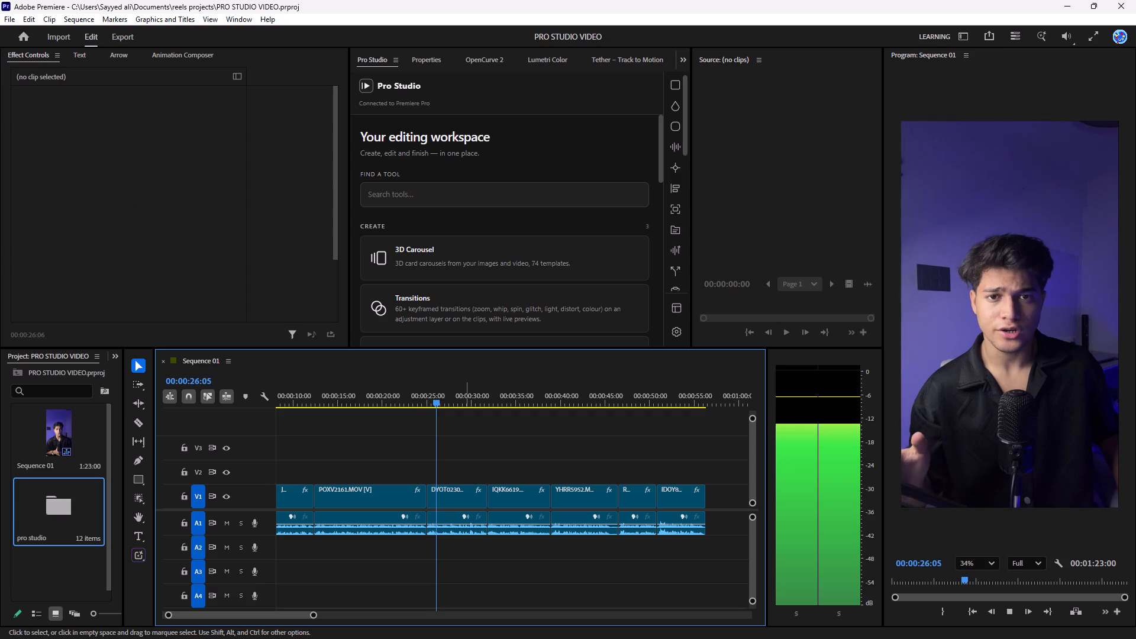
key("space")
left_click(490, 401)
key("space")
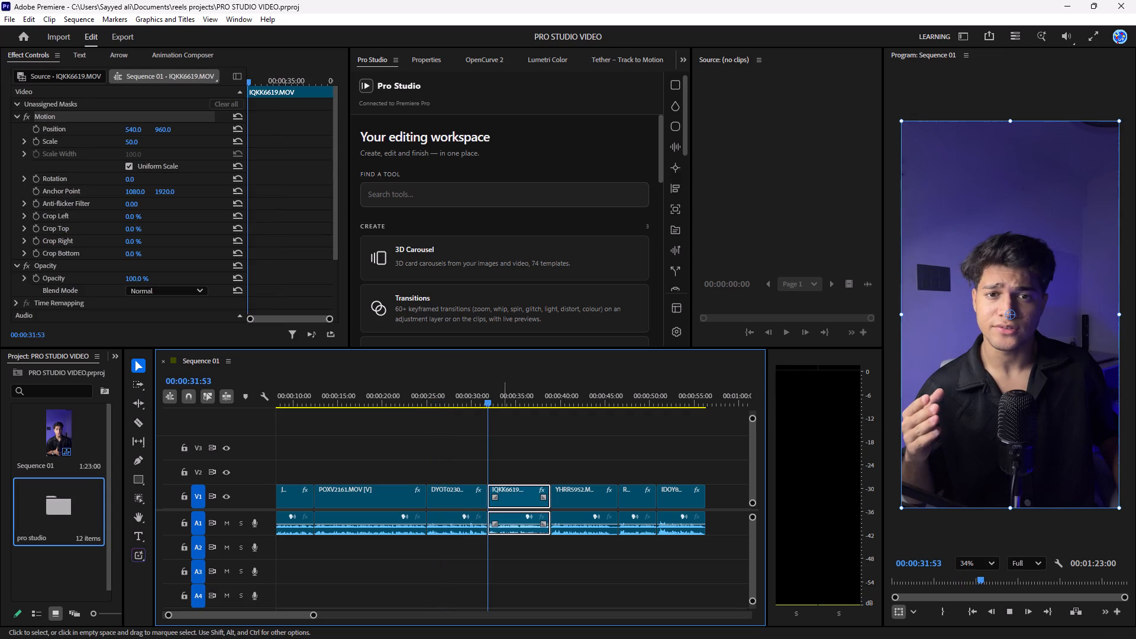
key("space")
left_click(545, 393)
key("space")
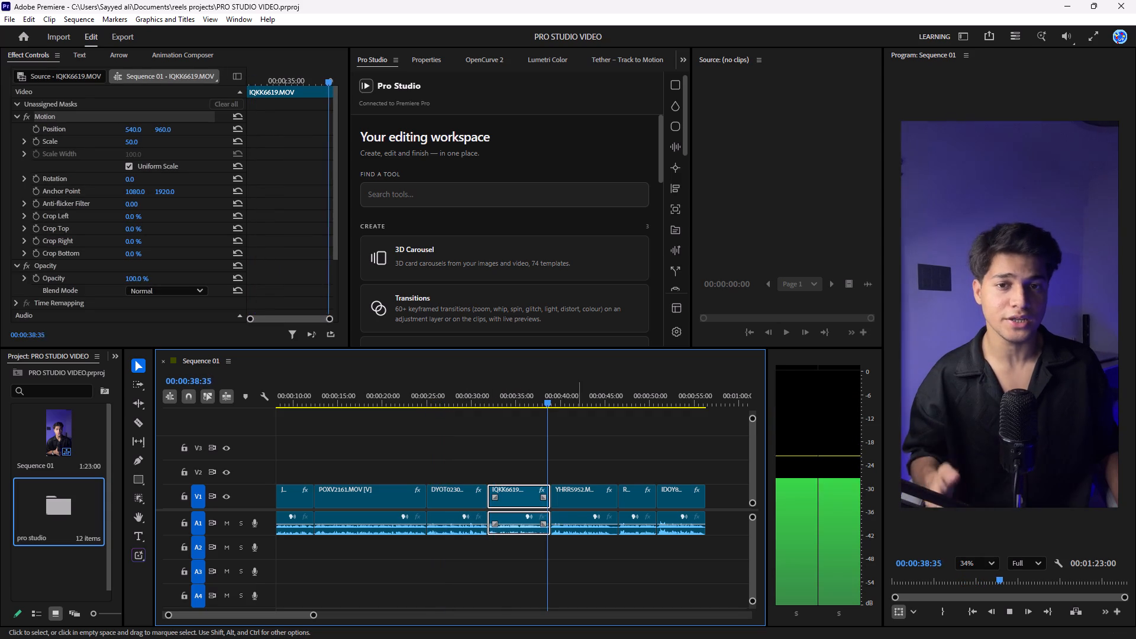
scroll(388, 543, "down", 4, "alt")
key("space")
Switch to Google Chrome and open the "how to get clear skin for guys ASAP" Google Docs document in a new tab.
left_click(657, 625)
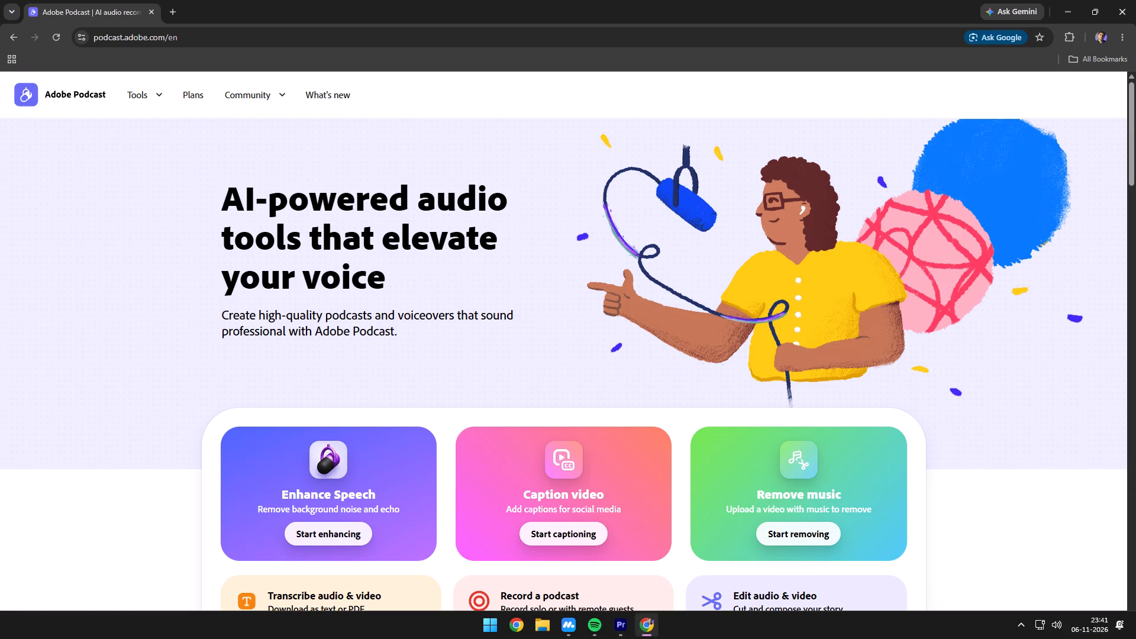
left_click(169, 5)
key("d")
left_click(129, 62)
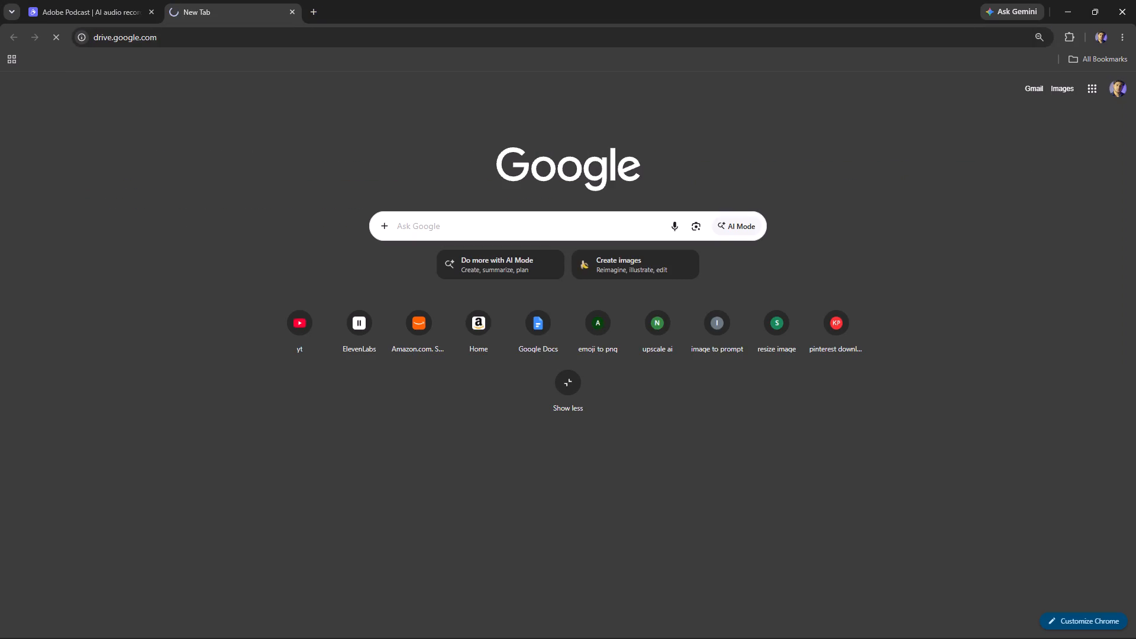
left_click(199, 36)
type("docs")
key("Return")
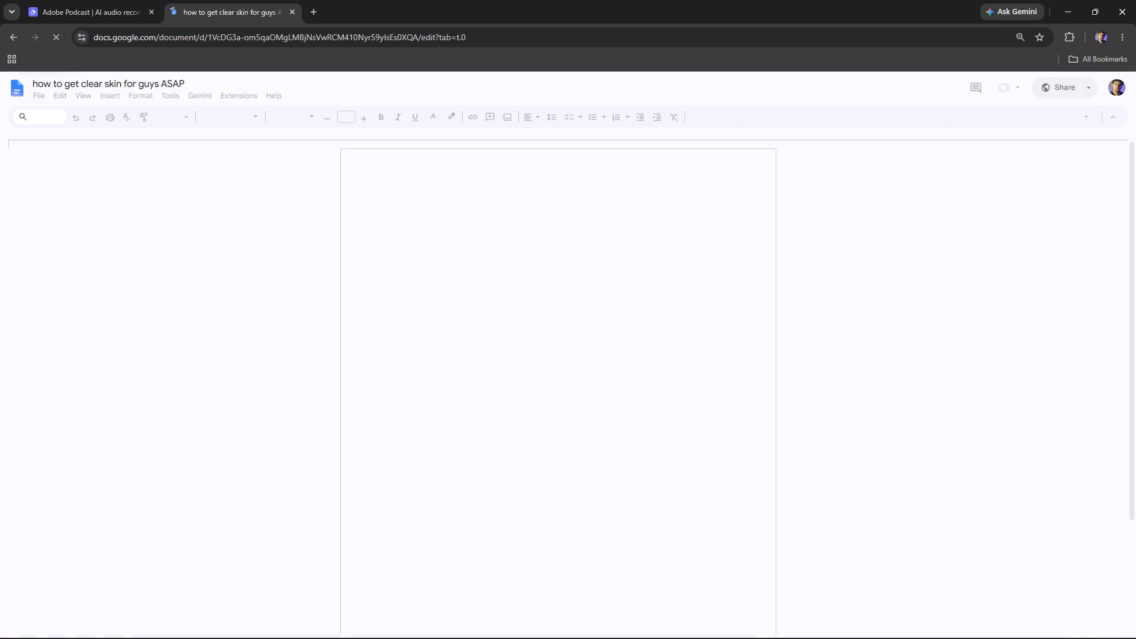
Switch to Spotify, open the This Is Drake playlist and play National Treasures, leaving Spotify minimized.
left_click(592, 624)
scroll(582, 501, "down", 5)
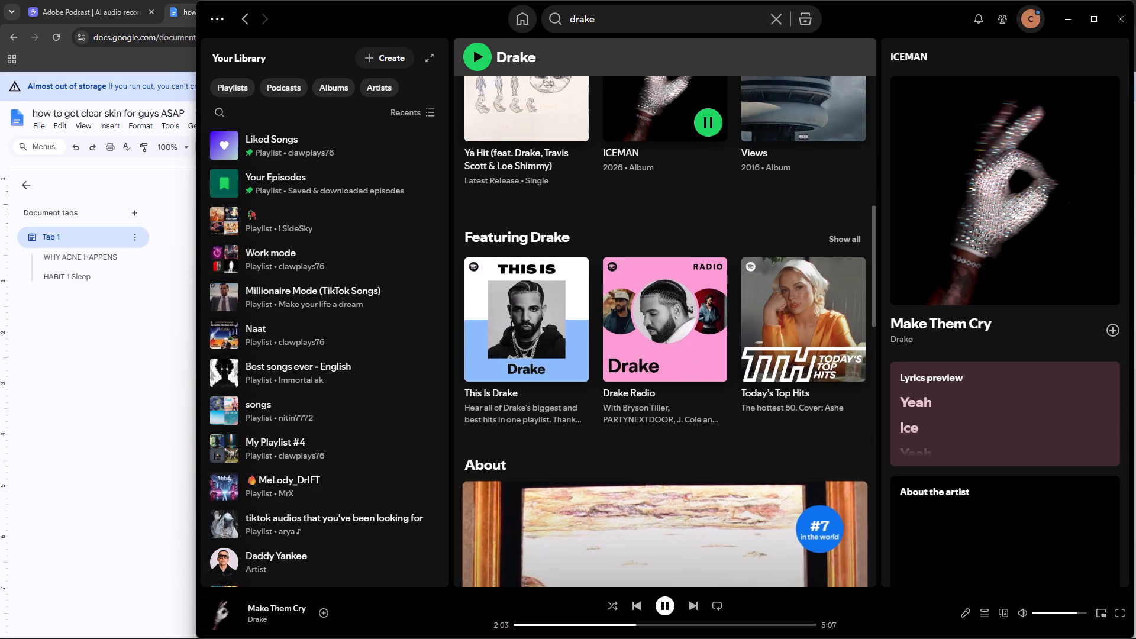
left_click(482, 308)
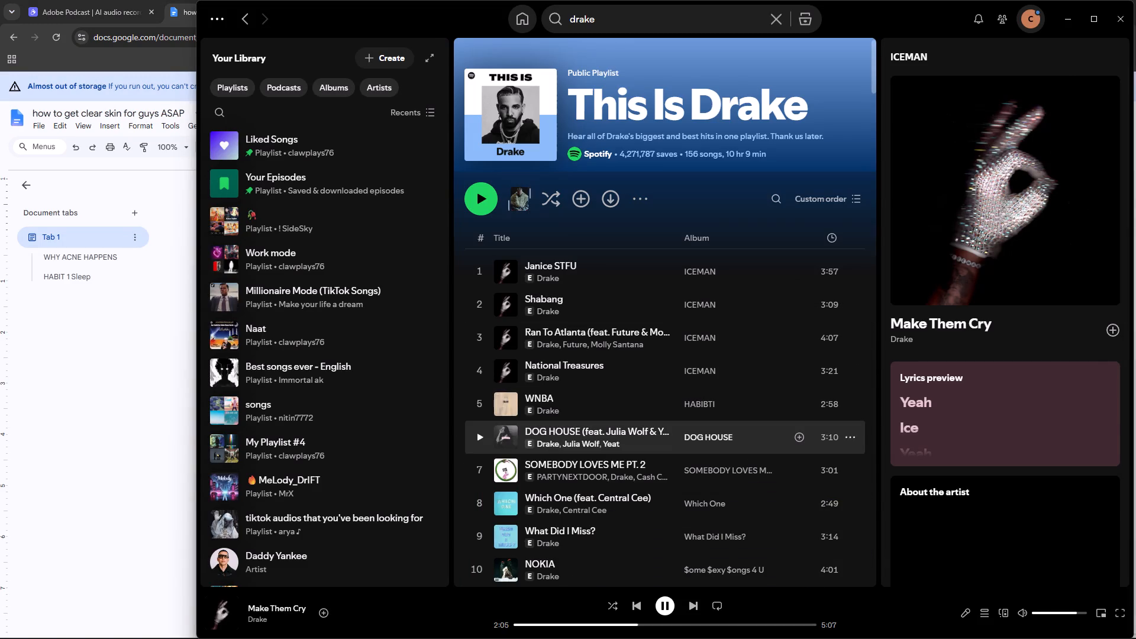
left_click(476, 340)
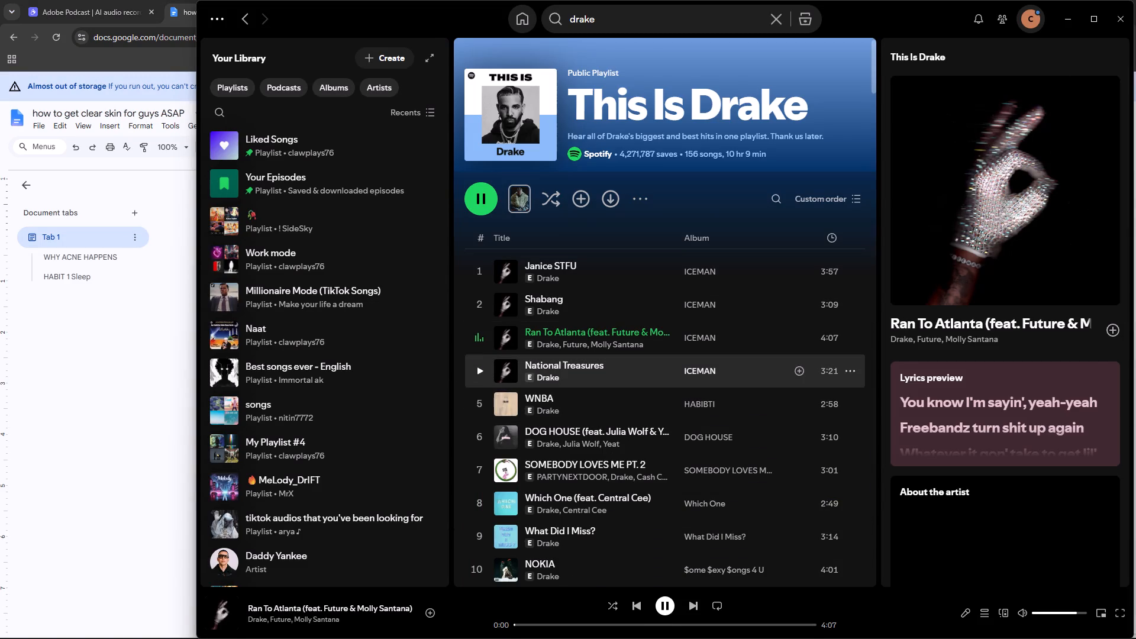
left_click(480, 366)
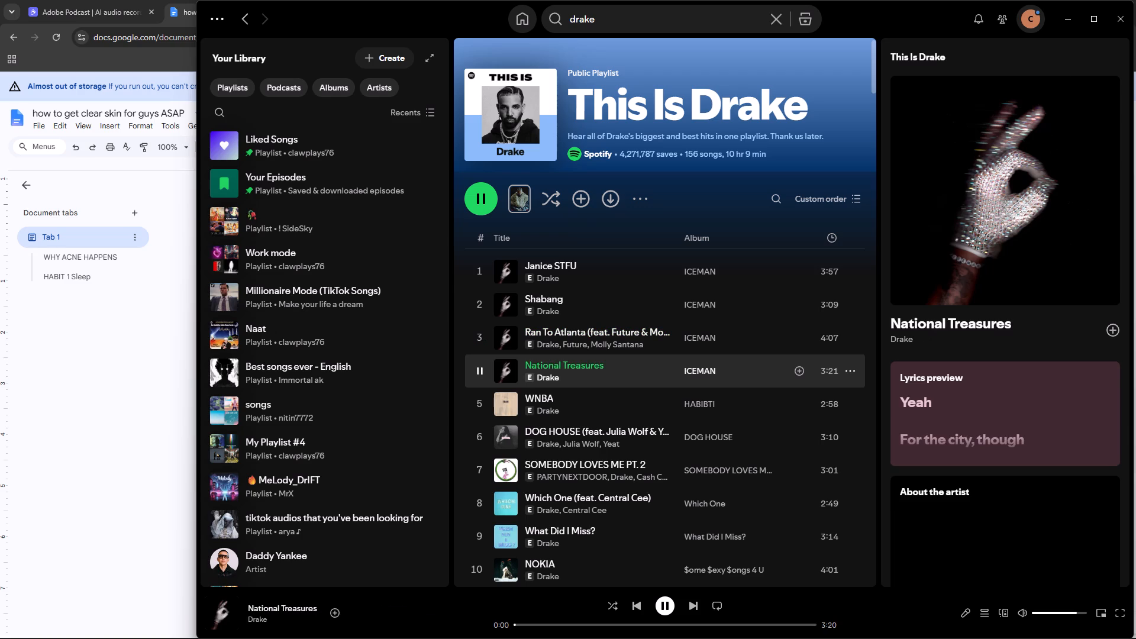
left_click(1058, 18)
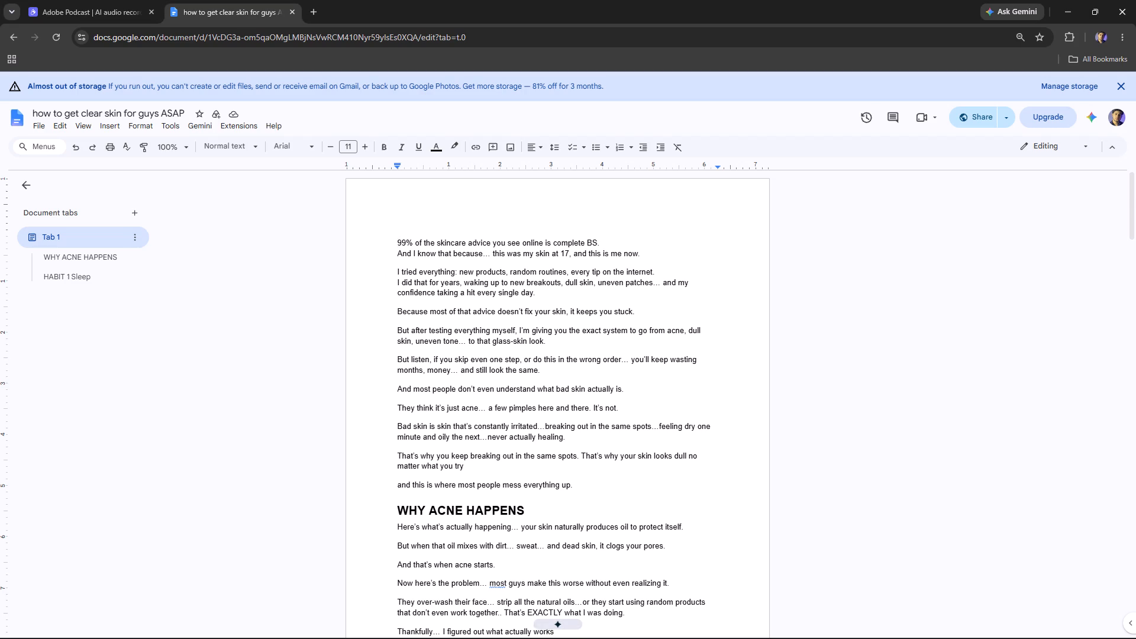
Leave the clear-skin document, open "PRO STUDIO — Sponsorship Reel Script" from the recent documents and read down to its CTA.
scroll(546, 528, "down", 5)
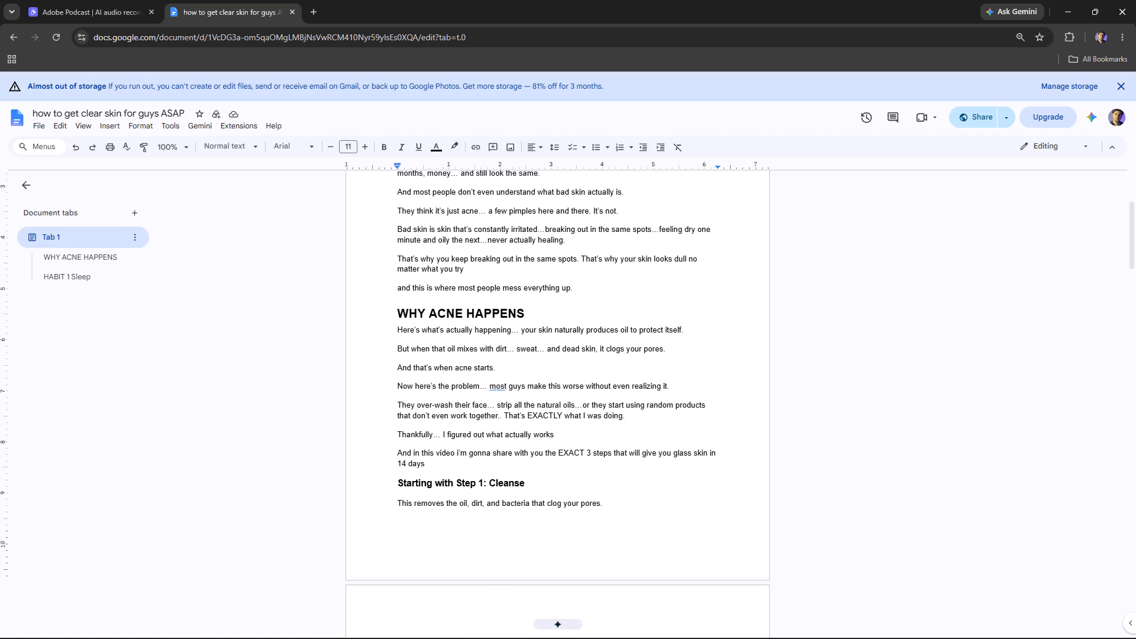
scroll(492, 457, "down", 1)
scroll(489, 455, "up", 4)
left_click(17, 115)
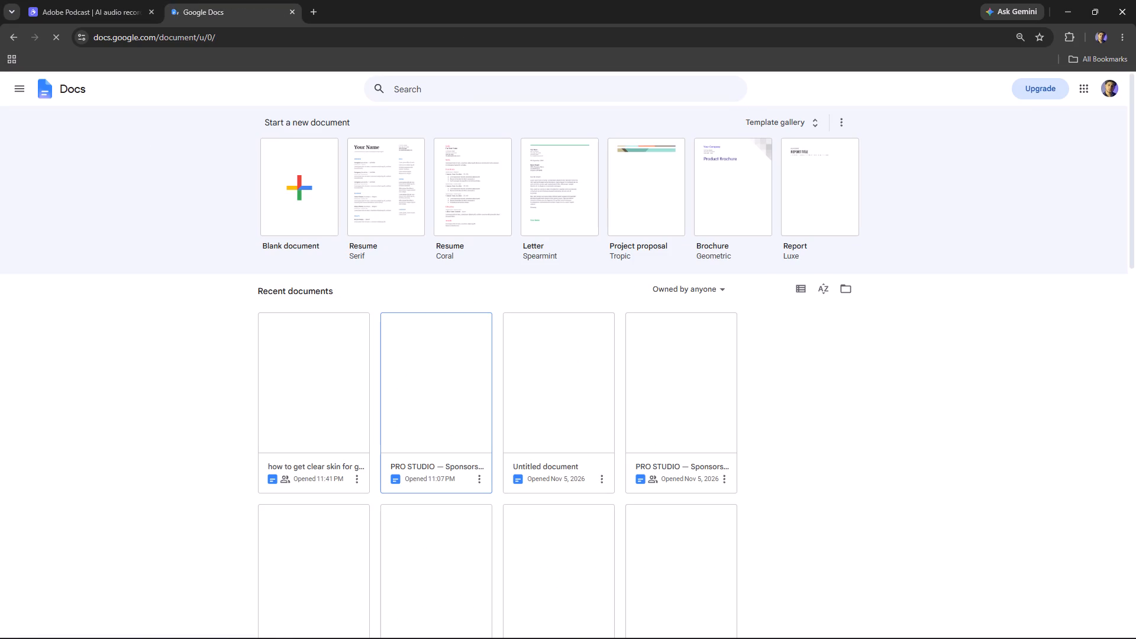
left_click(435, 396)
scroll(435, 395, "down", 5)
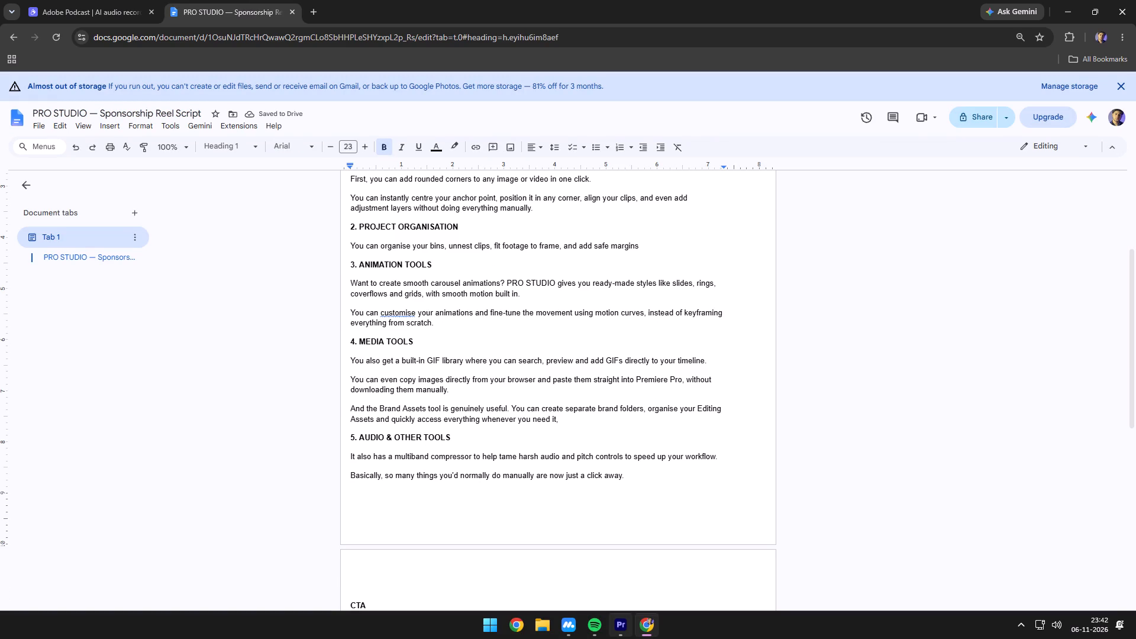
scroll(450, 447, "down", 2)
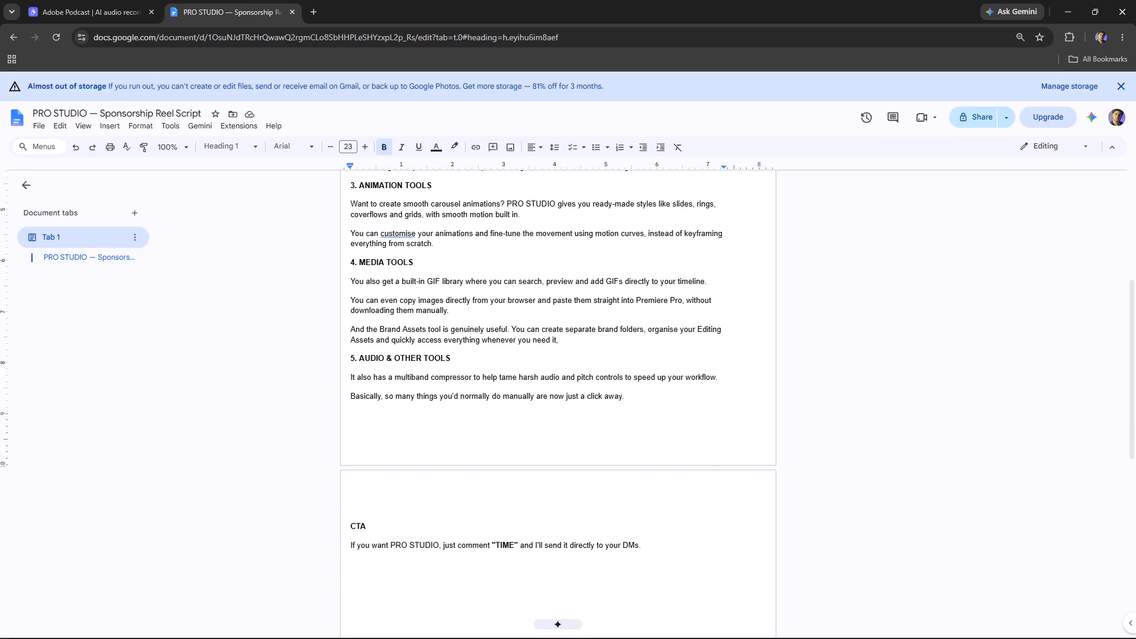
Play Sequence 01 in Premiere around the YHRR5952 clip and compare it with the PRO STUDIO script in Chrome.
left_click(615, 625)
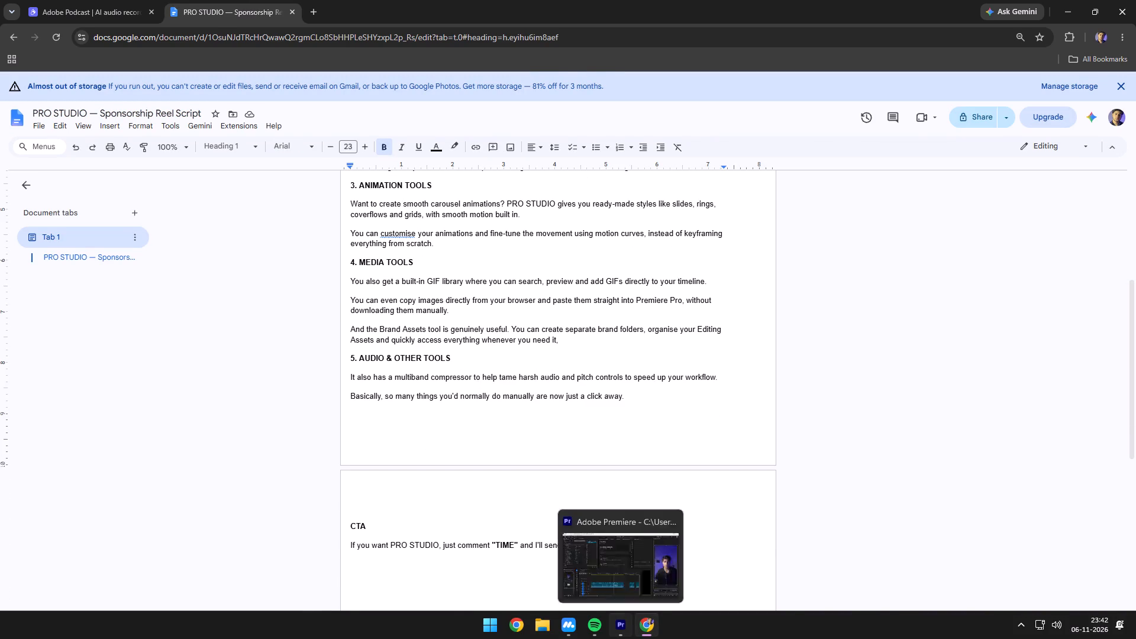
key("space")
left_click(548, 428)
key("space")
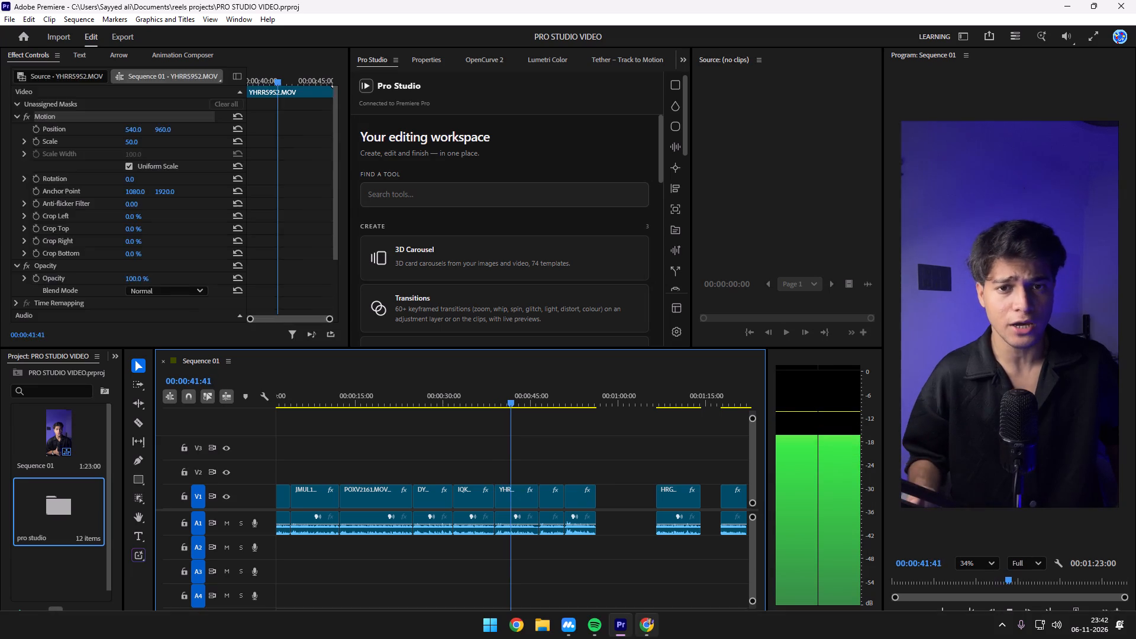
left_click(639, 621)
double_click(639, 621)
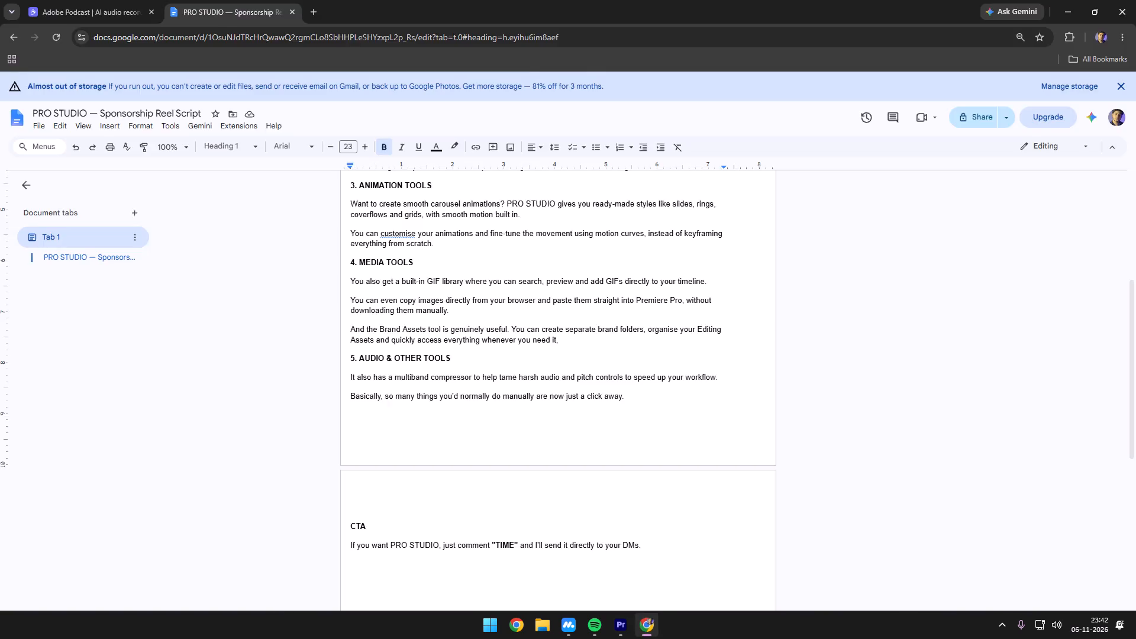
left_click(639, 621)
Play through the RMAC8381 and IDOY8789 clips to check their lines against the script.
left_click_drag(525, 386, 538, 392)
key("space")
left_click(582, 427)
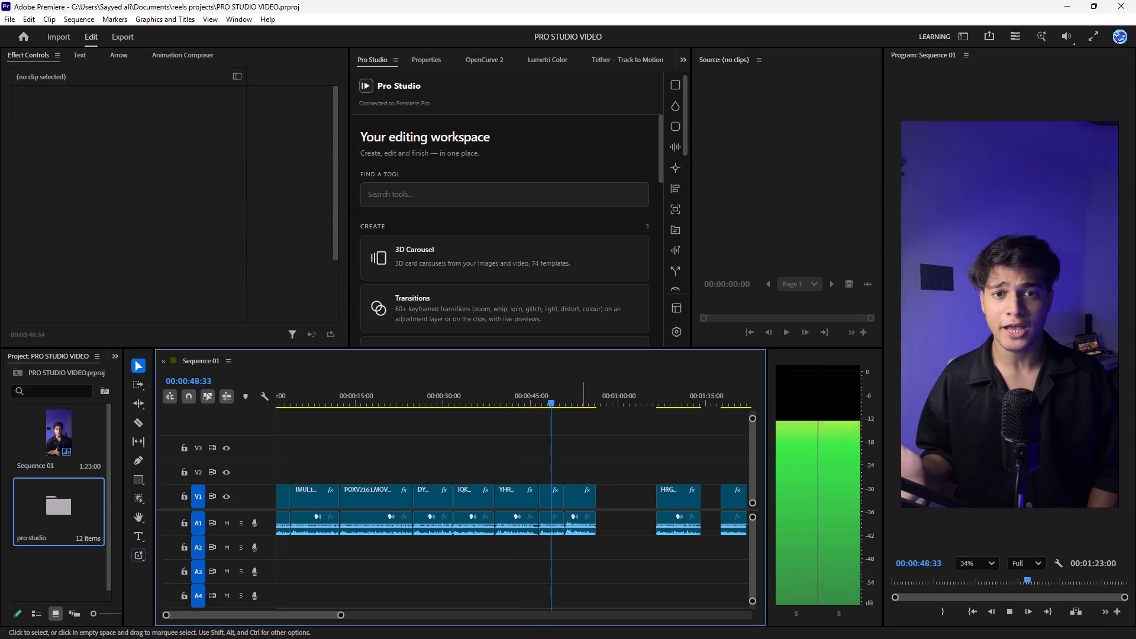
left_click(560, 399)
key("space")
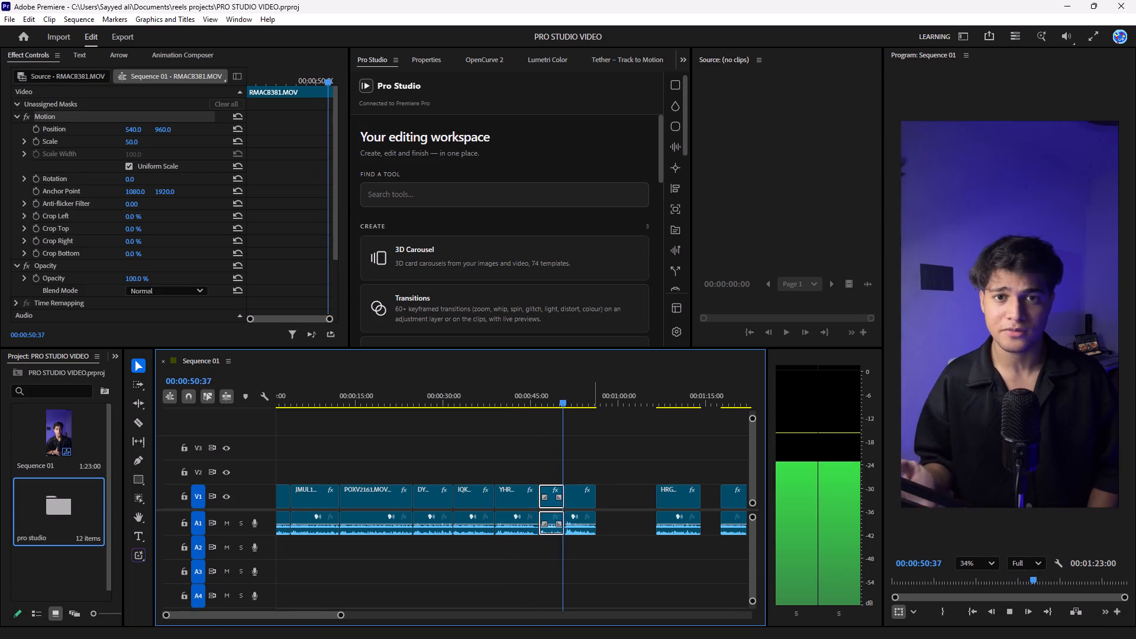
scroll(442, 472, "down", 3, "alt")
scroll(543, 493, "up", 2, "alt")
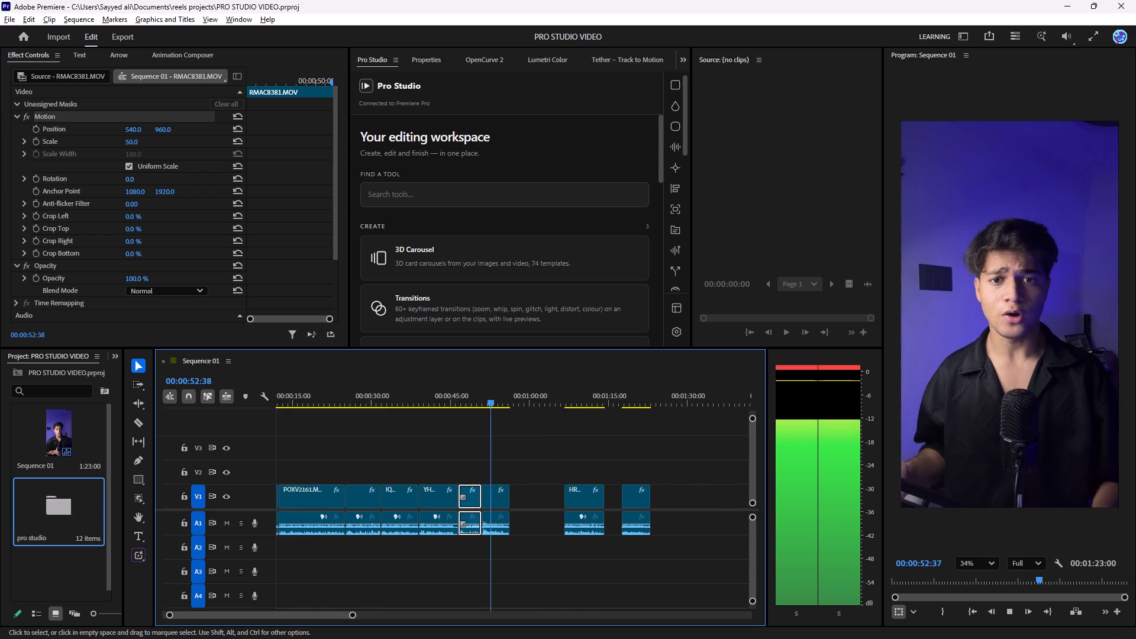
scroll(543, 493, "up", 2, "alt")
left_click(655, 628)
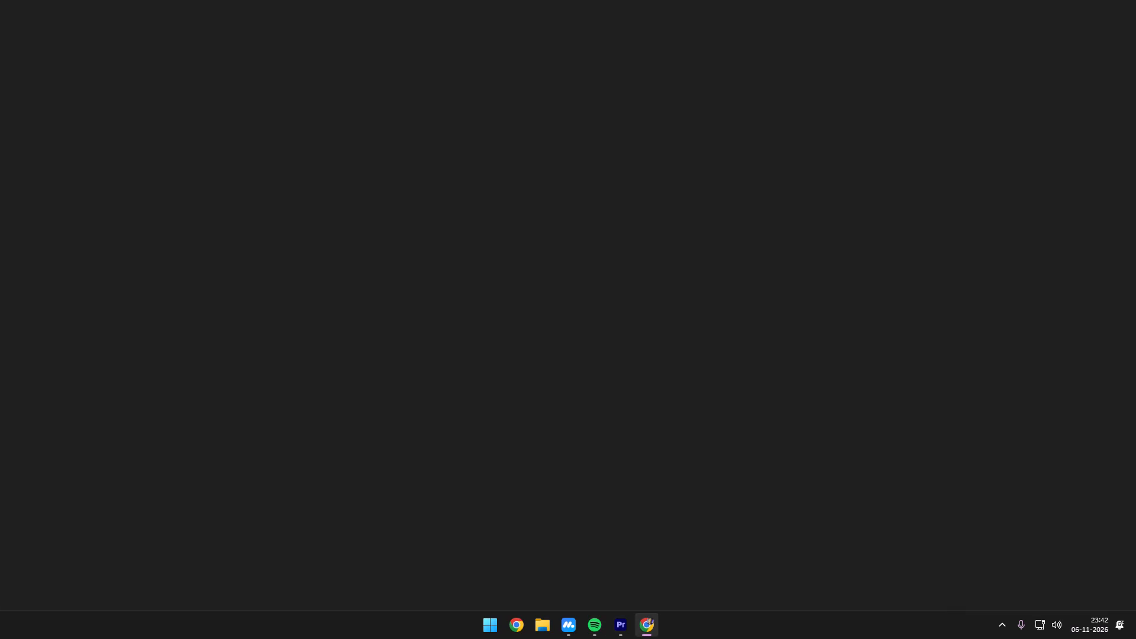
left_click(655, 628)
key("space")
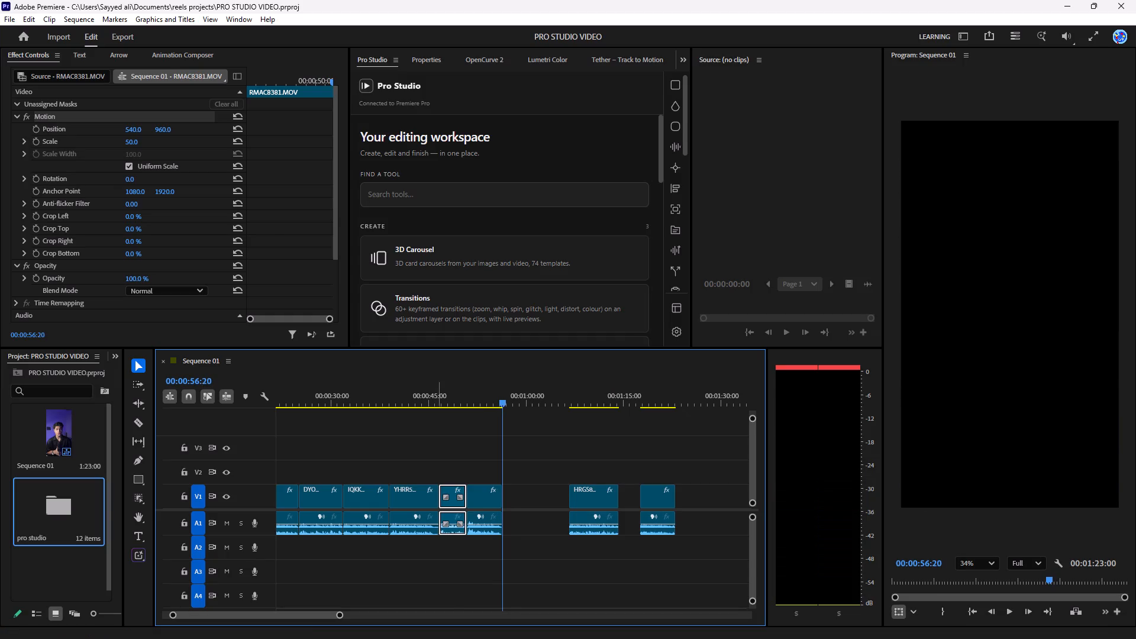
Move the RMAC8381 clip from before IDOY8789 into the empty space before HRGS8253, and close the gap it leaves after YHRR5952.
left_click(448, 390)
key("space")
left_click(502, 438)
scroll(469, 471, "up", 4, "alt")
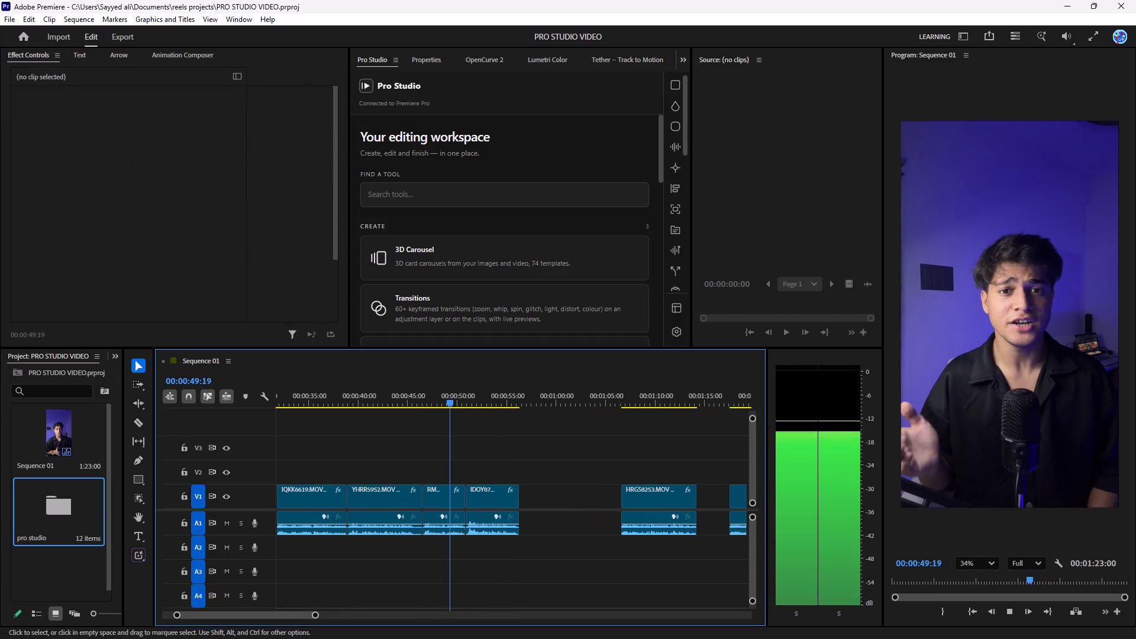
key("space")
left_click_drag(441, 493, 580, 493)
left_click(461, 433)
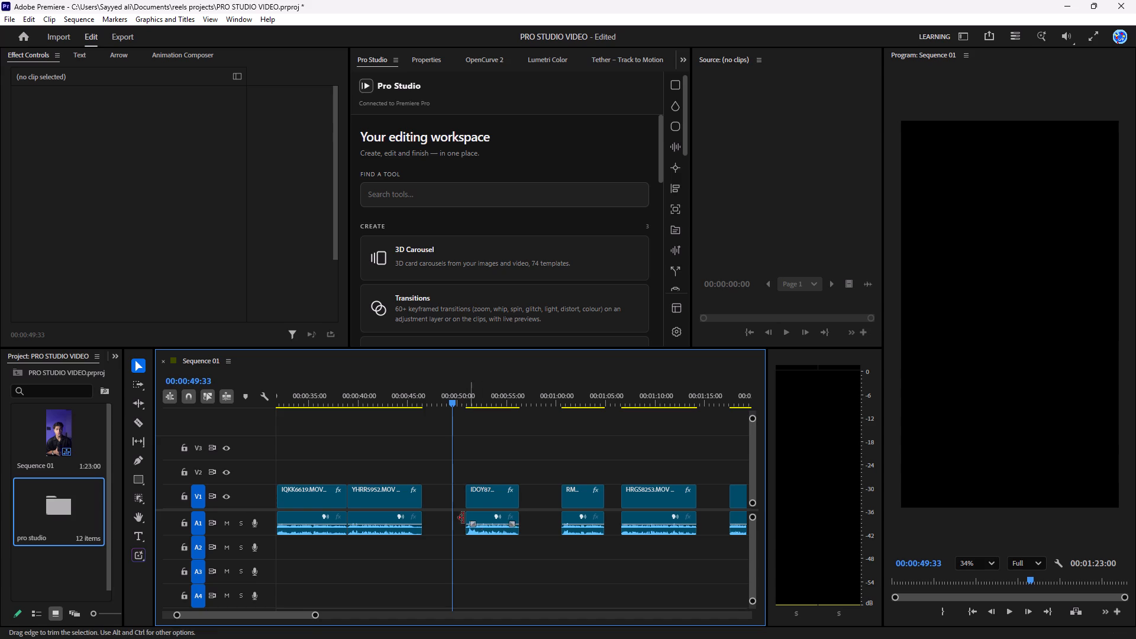
left_click(424, 504)
left_click(433, 499)
key("x")
key("Up")
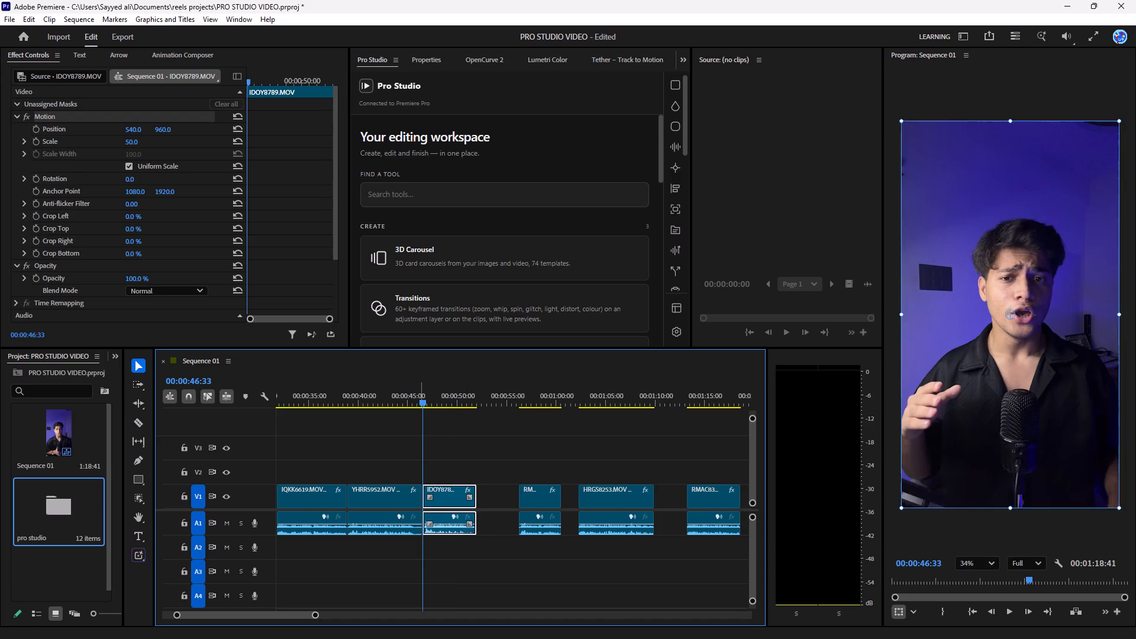
Spot-check playback of the IDOY8789 clip, the HRGS8253 clip and the final clip to determine their order.
key("space")
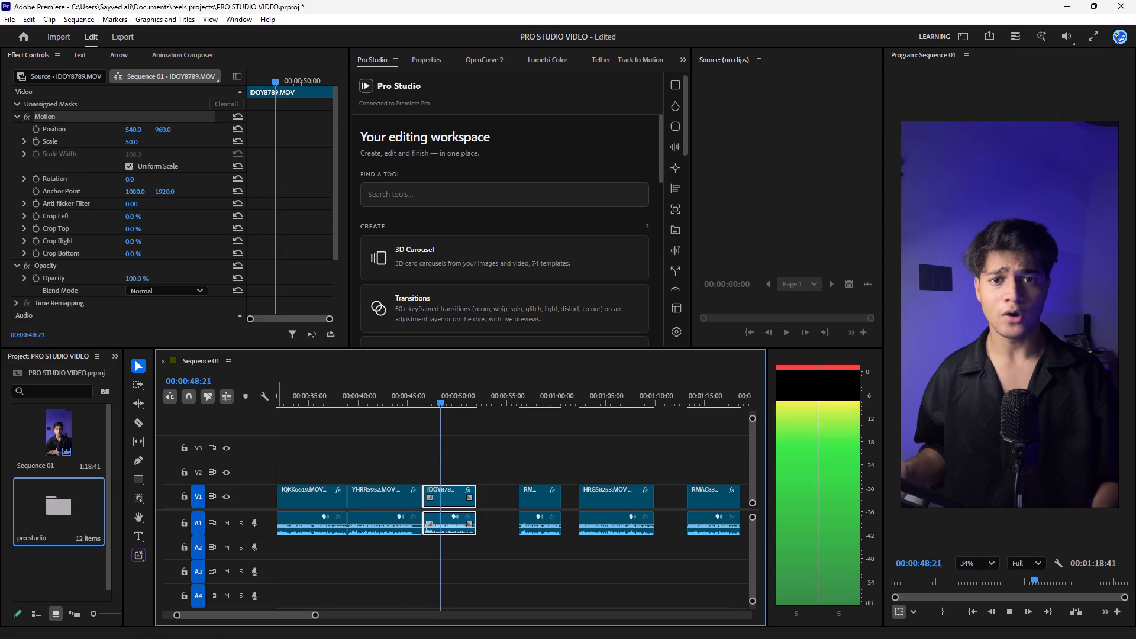
left_click(495, 436)
key("space")
left_click(504, 488)
left_click(514, 393)
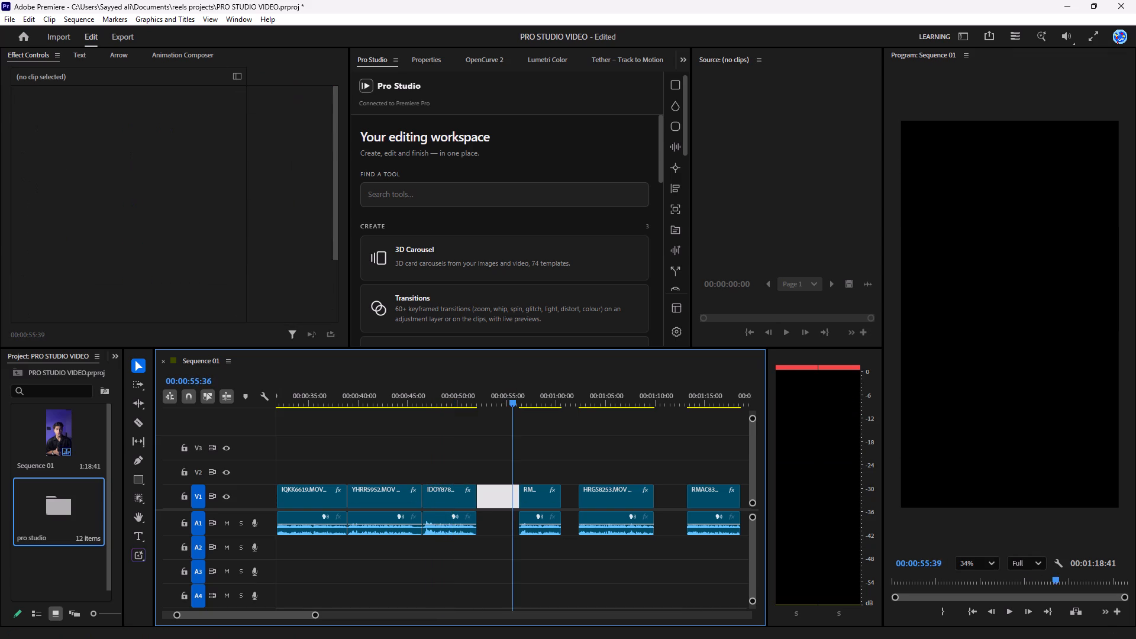
left_click_drag(567, 401, 580, 404)
key("space")
scroll(409, 450, "down", 4, "alt")
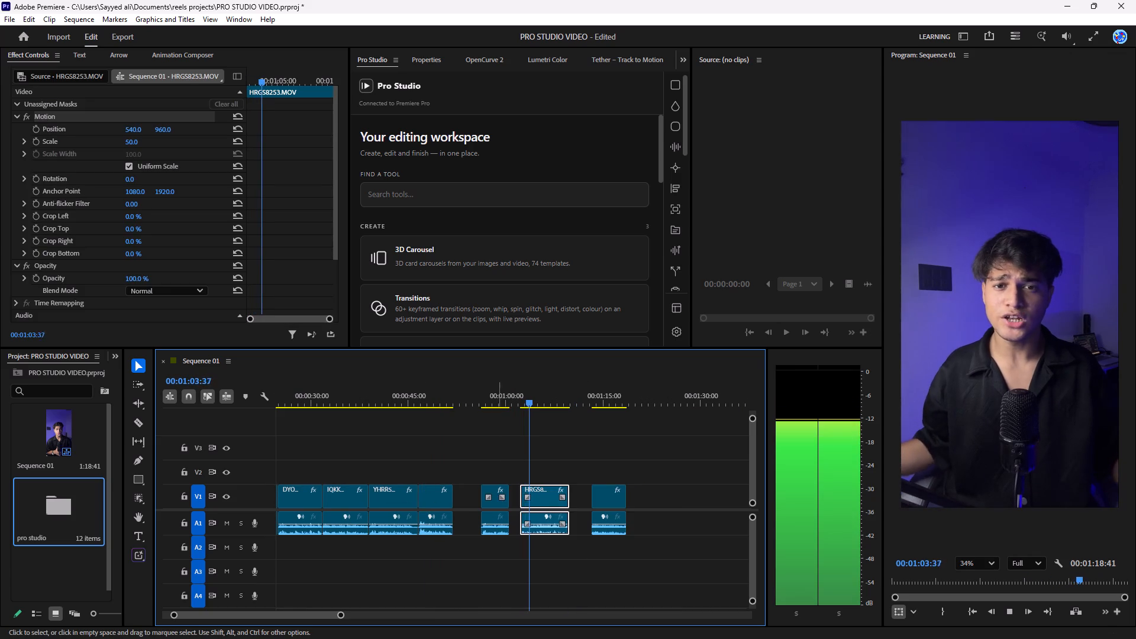
left_click_drag(575, 405, 590, 406)
key("space")
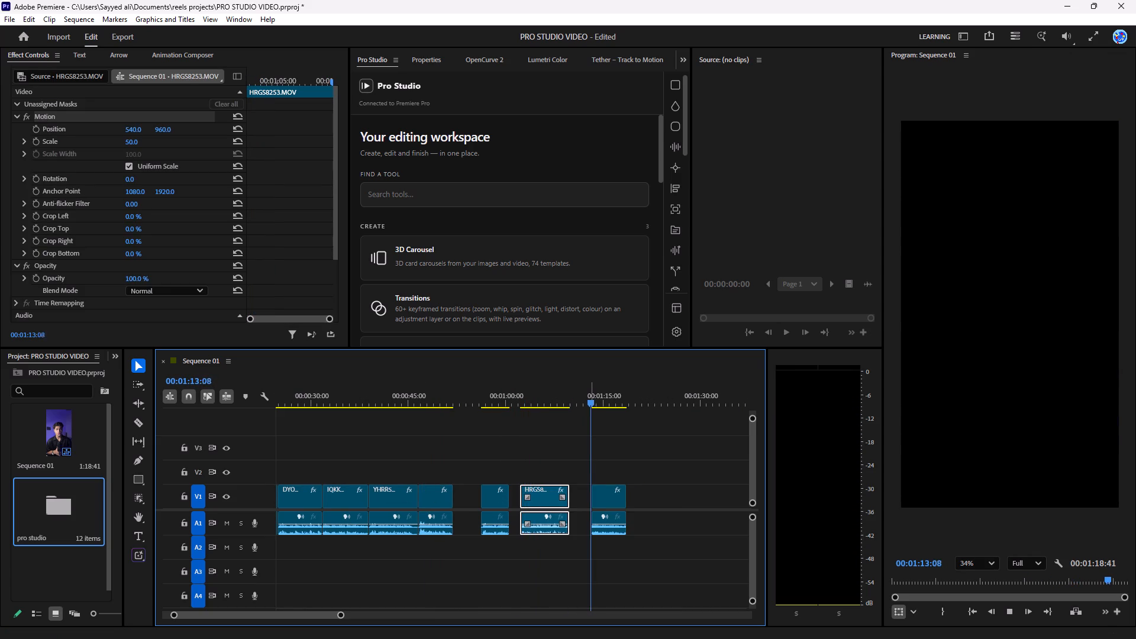
key("space")
Reorder the ending: place HRGS8253 directly after IDOY8789, follow it with the final clip, put the moved RMAC8381 clip last, and close the gap.
left_click_drag(542, 503, 692, 498)
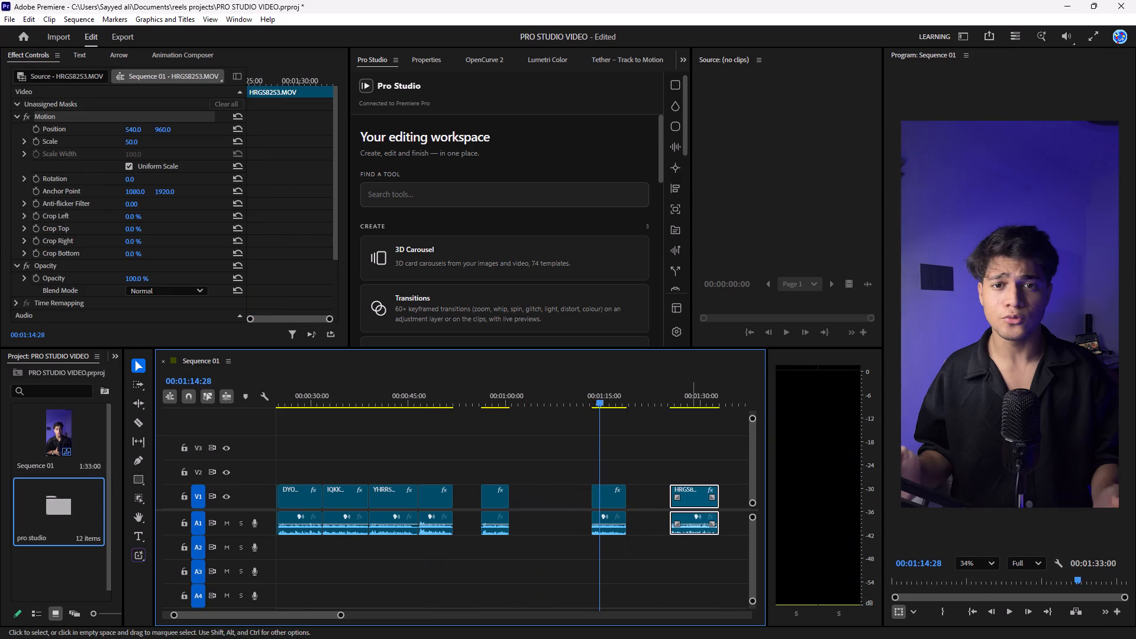
left_click(499, 502)
left_click_drag(495, 502, 547, 504)
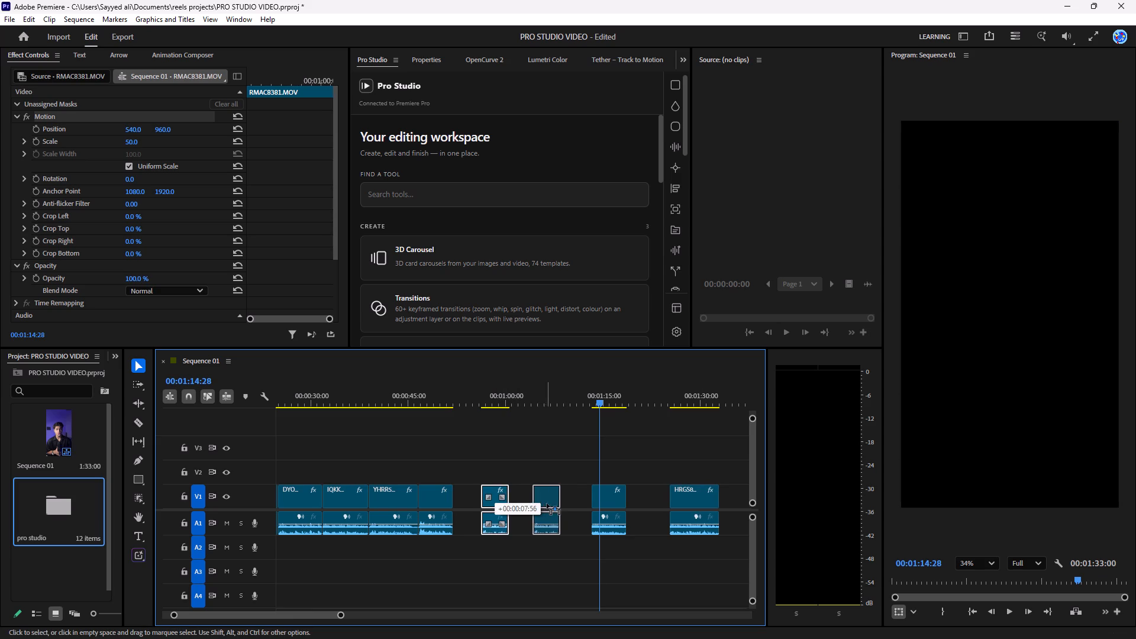
left_click_drag(547, 504, 564, 506)
left_click_drag(695, 504, 476, 498)
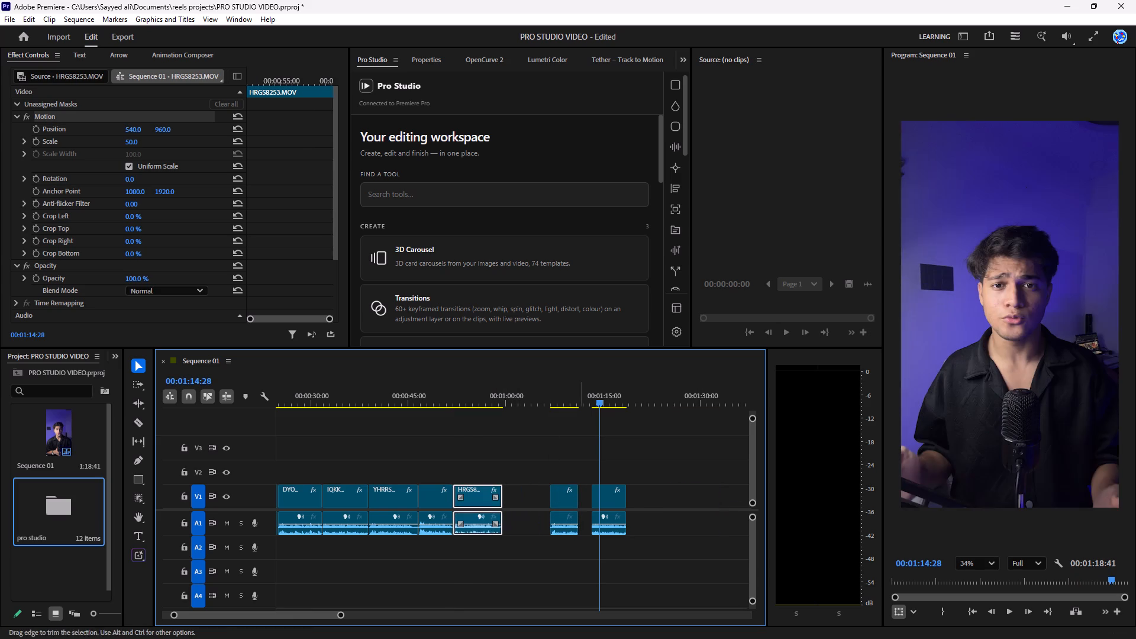
left_click_drag(608, 501, 522, 499)
left_click_drag(517, 389, 500, 388)
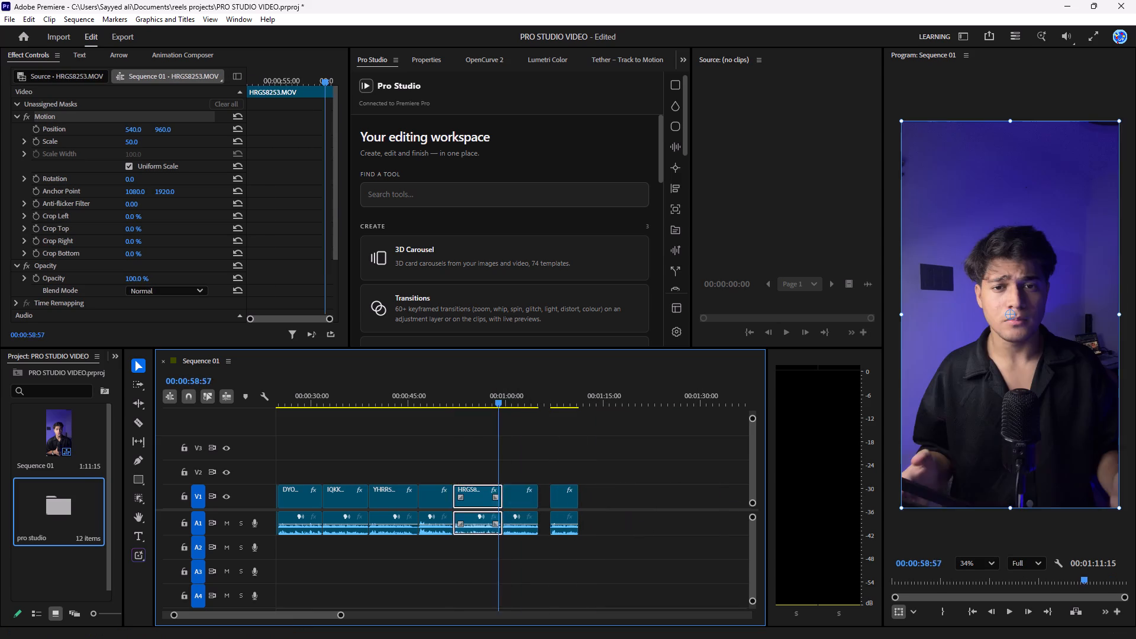
left_click_drag(500, 388, 521, 398)
left_click(543, 501)
key("x")
Play the reordered Sequence 01 from the beginning through the opening clip and into the JMUL1579 clip.
left_click_drag(488, 374, 354, 391)
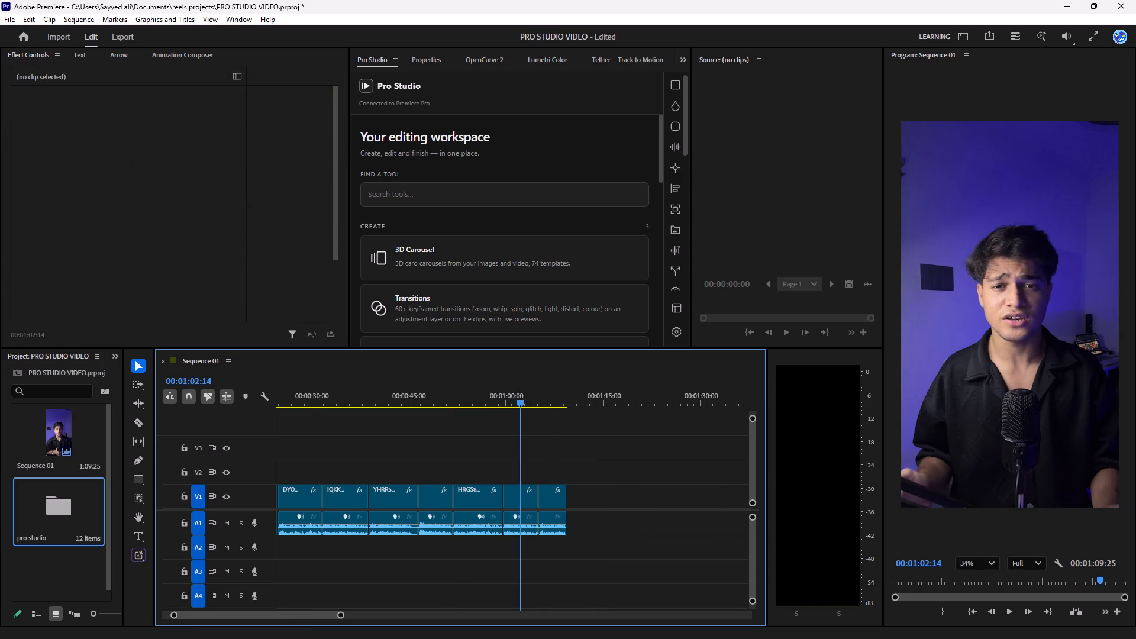
left_click_drag(354, 391, 313, 396)
left_click_drag(368, 399, 0, 440)
key("space")
left_click(441, 456)
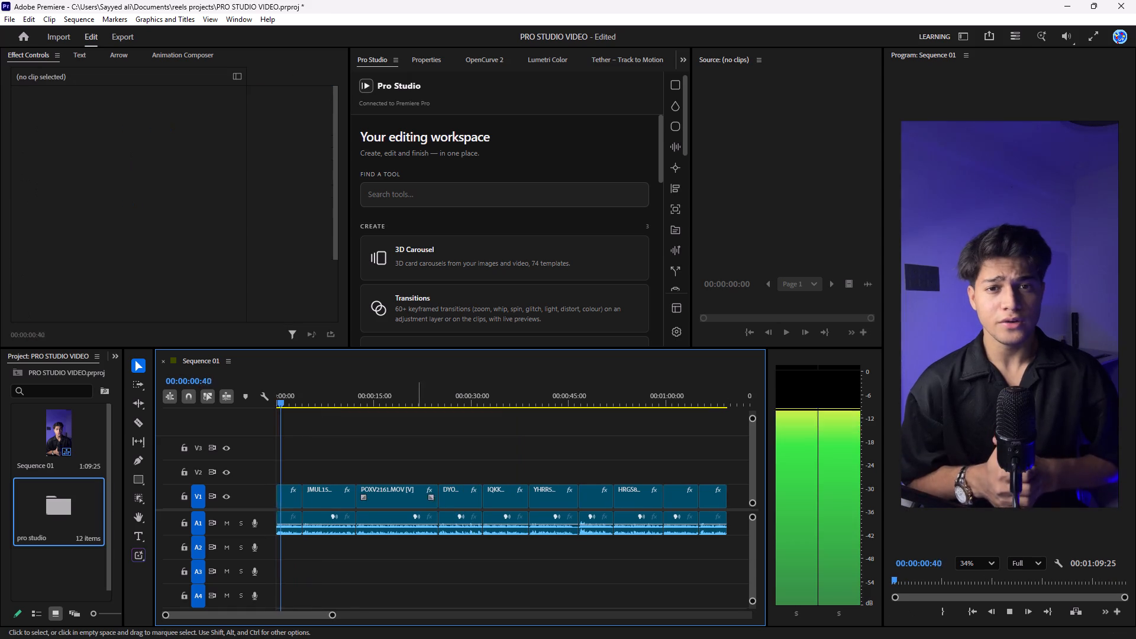
left_click_drag(334, 615, 240, 612)
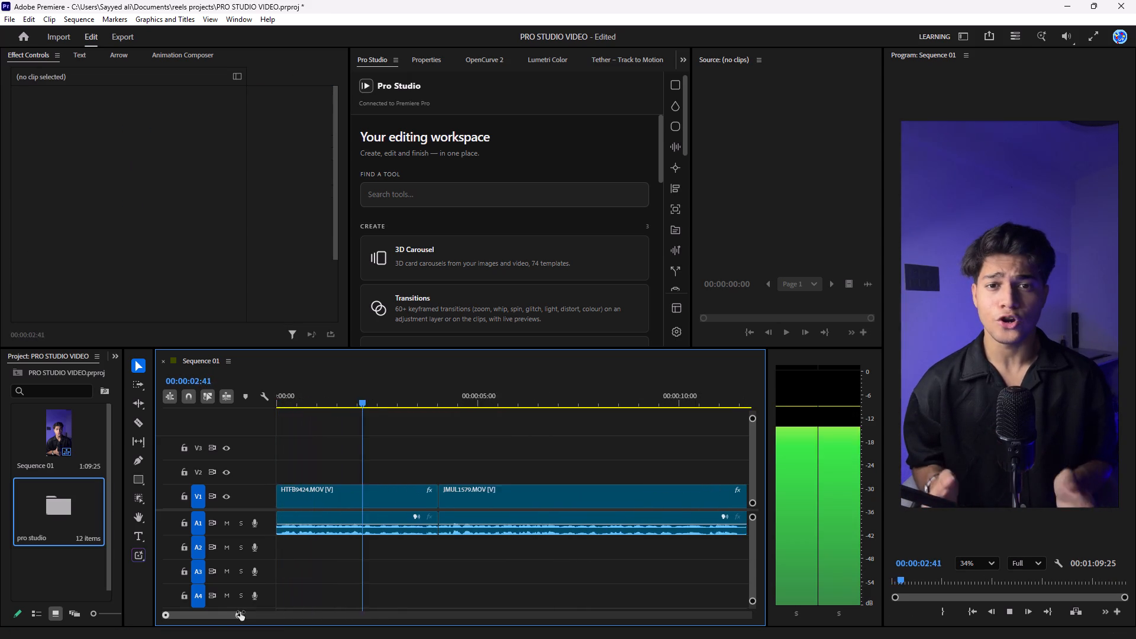
left_click_drag(240, 612, 240, 612)
left_click(496, 427)
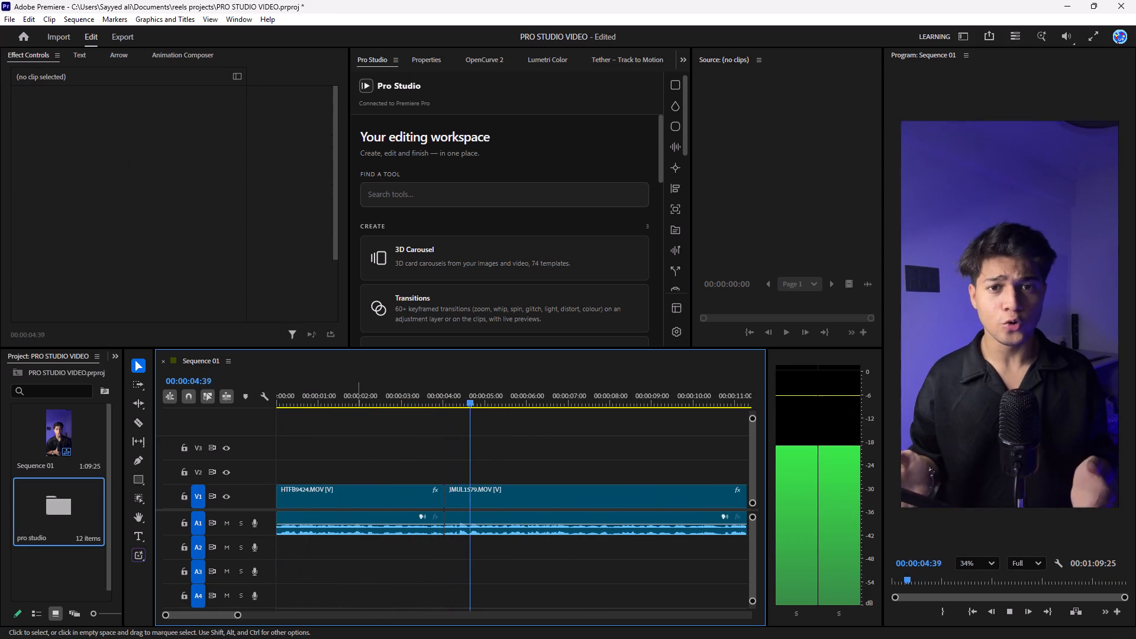
scroll(333, 445, "down", 5, "alt")
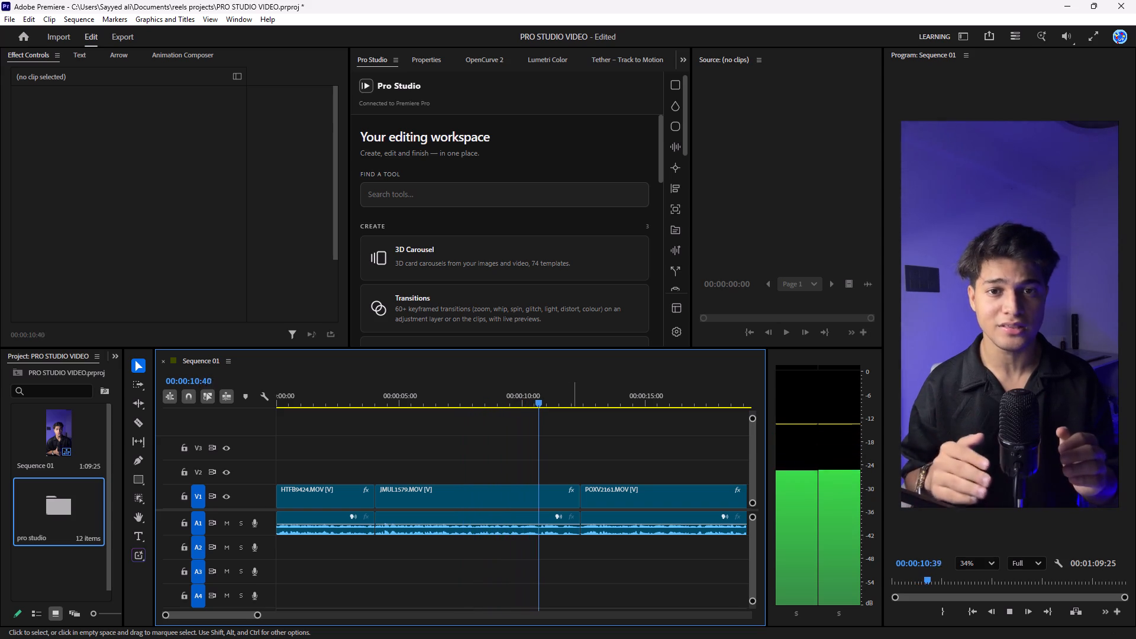
key("space")
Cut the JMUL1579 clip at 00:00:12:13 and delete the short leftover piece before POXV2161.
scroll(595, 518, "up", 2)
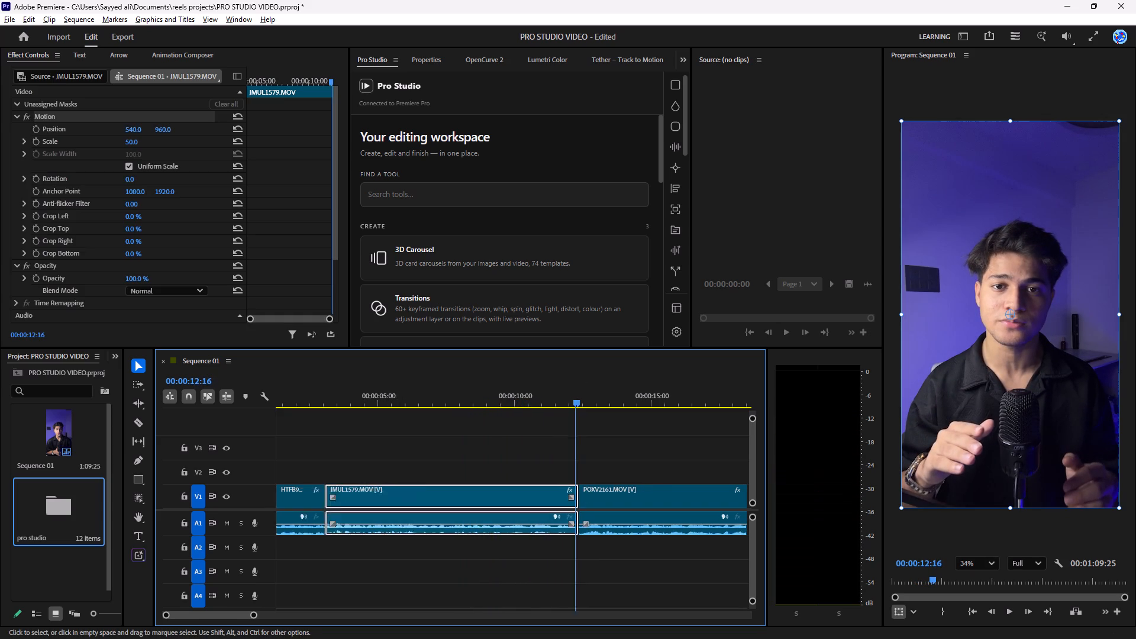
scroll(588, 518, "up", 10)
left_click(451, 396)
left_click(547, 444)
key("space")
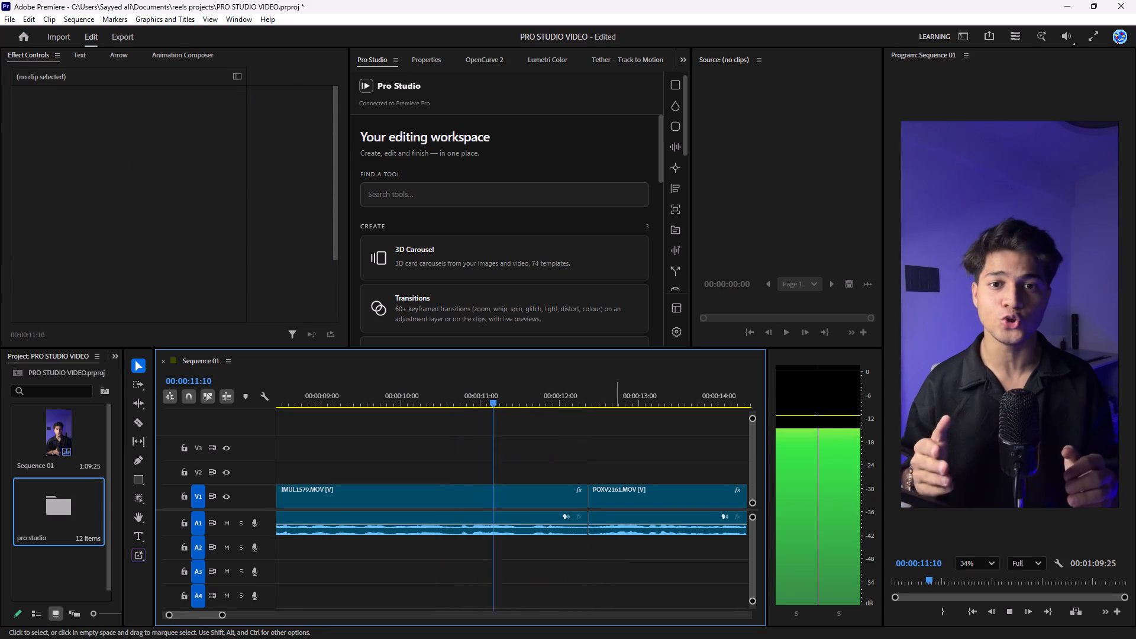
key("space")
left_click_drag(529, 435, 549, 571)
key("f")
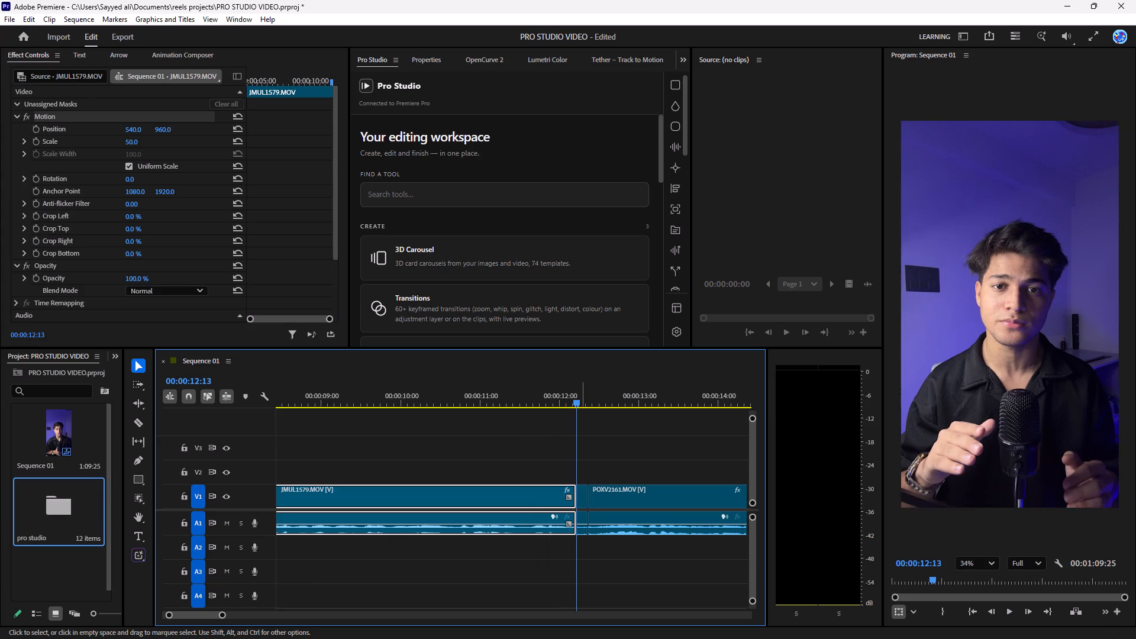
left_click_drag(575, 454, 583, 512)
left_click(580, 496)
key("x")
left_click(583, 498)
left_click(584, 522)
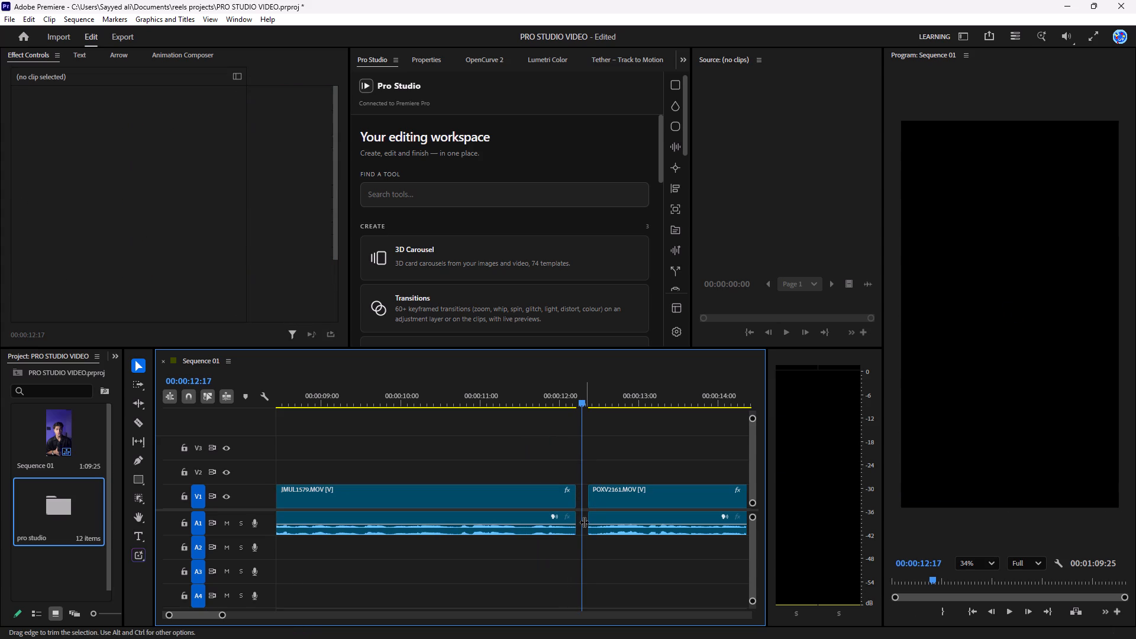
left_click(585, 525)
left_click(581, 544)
Replay the end of JMUL1579 to find an earlier cut point, cut it at 00:00:10:42 and delete the remainder.
left_click(340, 388)
key("space")
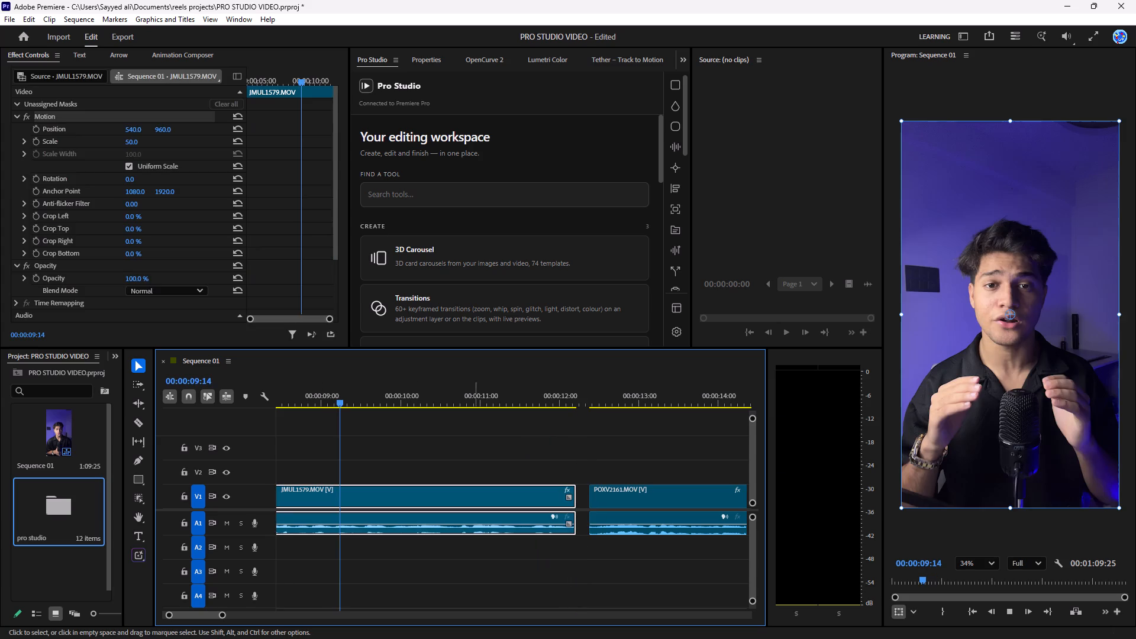
left_click(506, 463)
key("space")
key("space")
left_click(528, 471)
key("space")
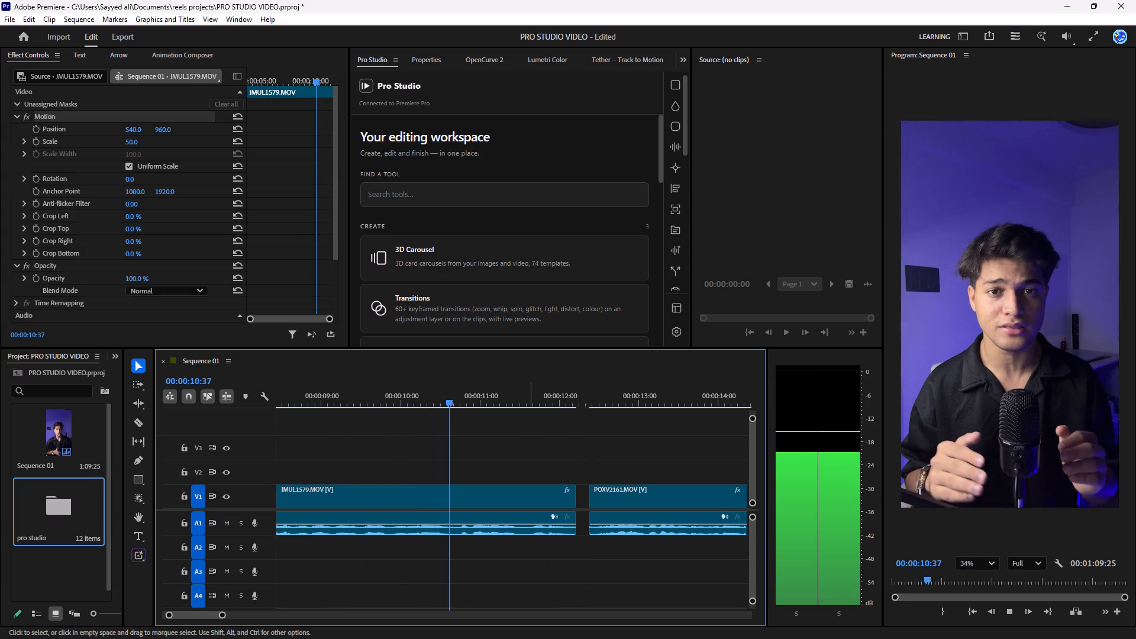
key("space")
key("space")
left_click_drag(477, 406, 460, 416)
left_click_drag(492, 440, 495, 443)
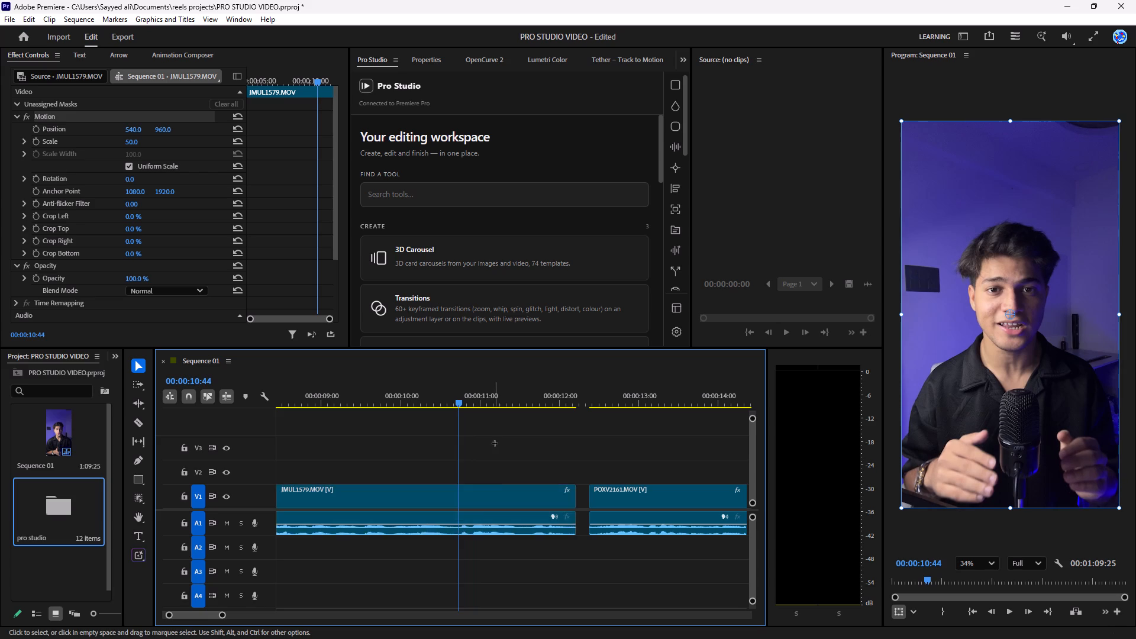
left_click_drag(495, 443, 494, 544)
left_click(517, 439)
left_click(457, 387)
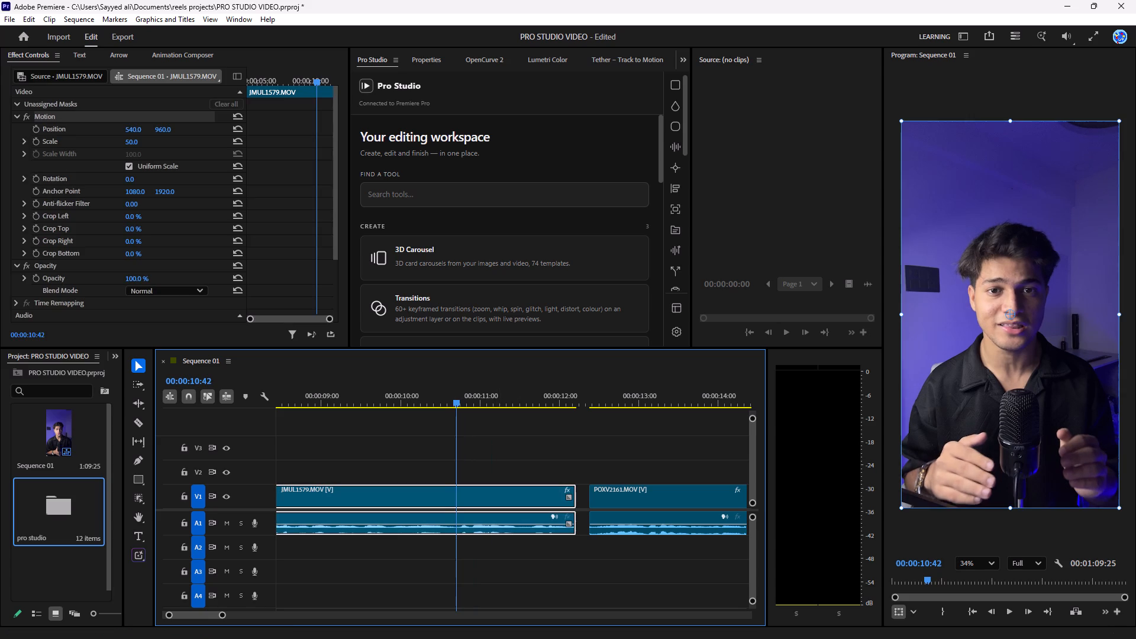
left_click_drag(526, 440, 516, 546)
key("f")
left_click_drag(496, 441, 486, 551)
key("x")
Check the new end of JMUL1579 and close the gap between it and POXV2161.
left_click(379, 401)
key("space")
left_click(502, 447)
key("space")
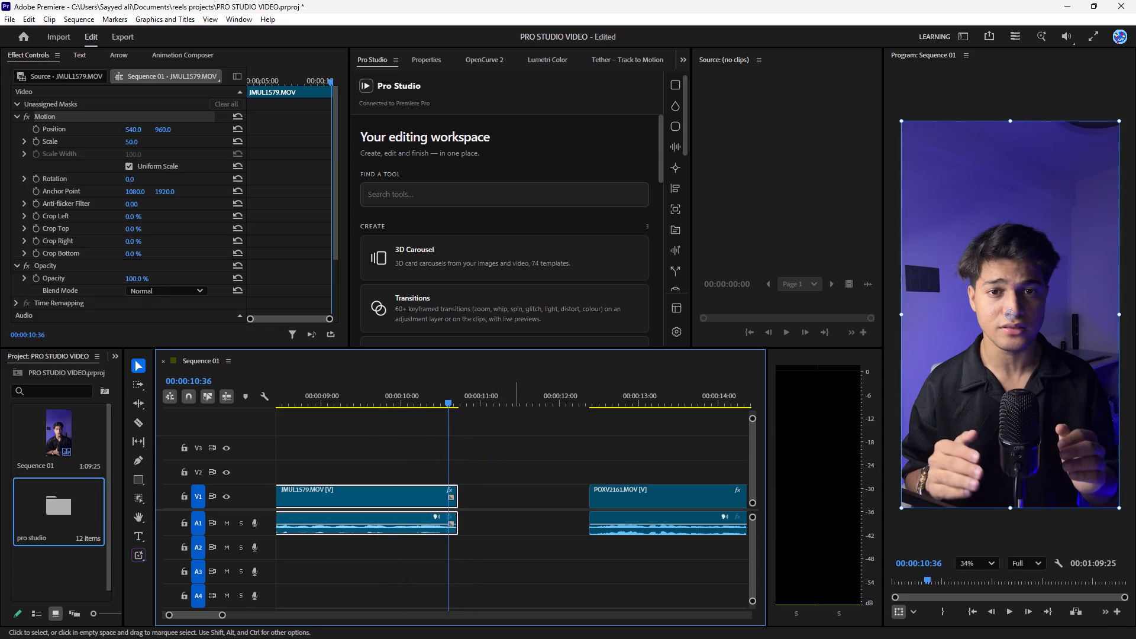
left_click(516, 495)
key("x")
Play across the join between JMUL1579 and POXV2161 and on into the POXV2161 clip.
key("space")
key("space")
left_click_drag(473, 388, 457, 391)
key("space")
left_click(509, 439)
key("space")
left_click_drag(458, 382, 463, 392)
left_click(466, 395)
key("space")
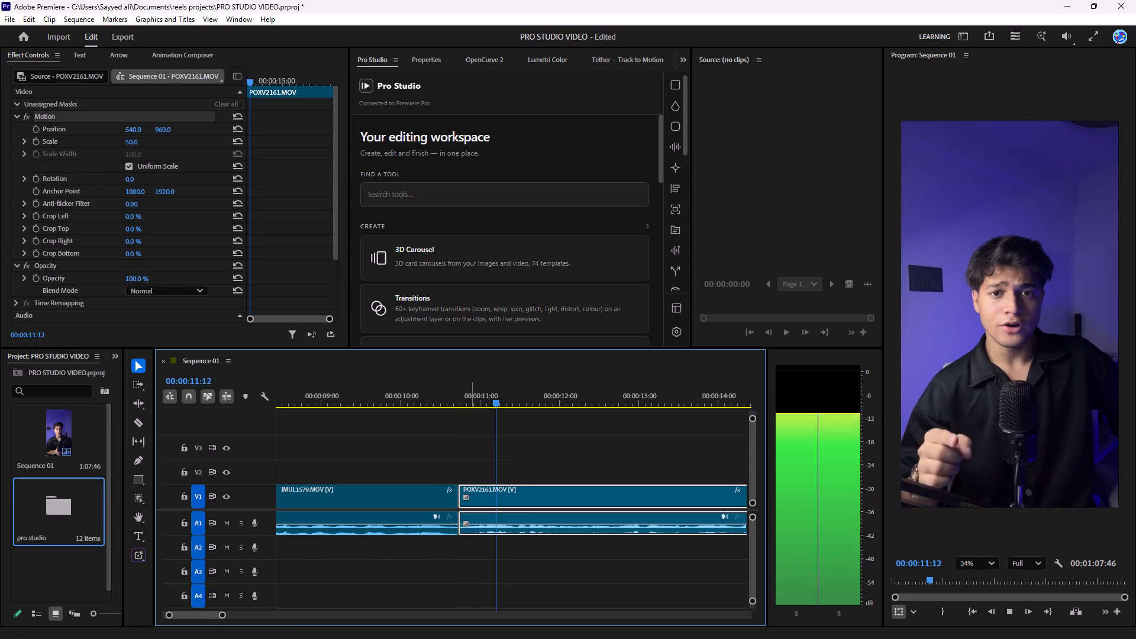
scroll(454, 509, "down", 5, "alt")
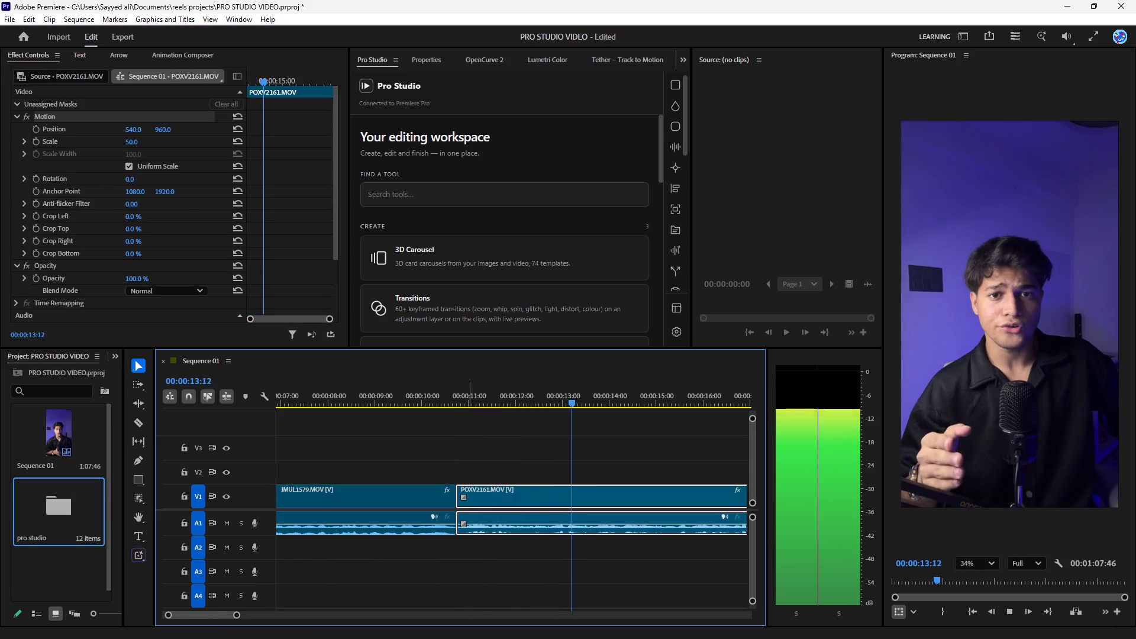
Replay the join after JMUL1579, and undo the gap closing, the remainder's deletion and the 00:00:10:42 cut.
key("space")
left_click(470, 395)
left_click(519, 451)
key("space")
key("space")
left_click(444, 405)
key("ctrl+z")
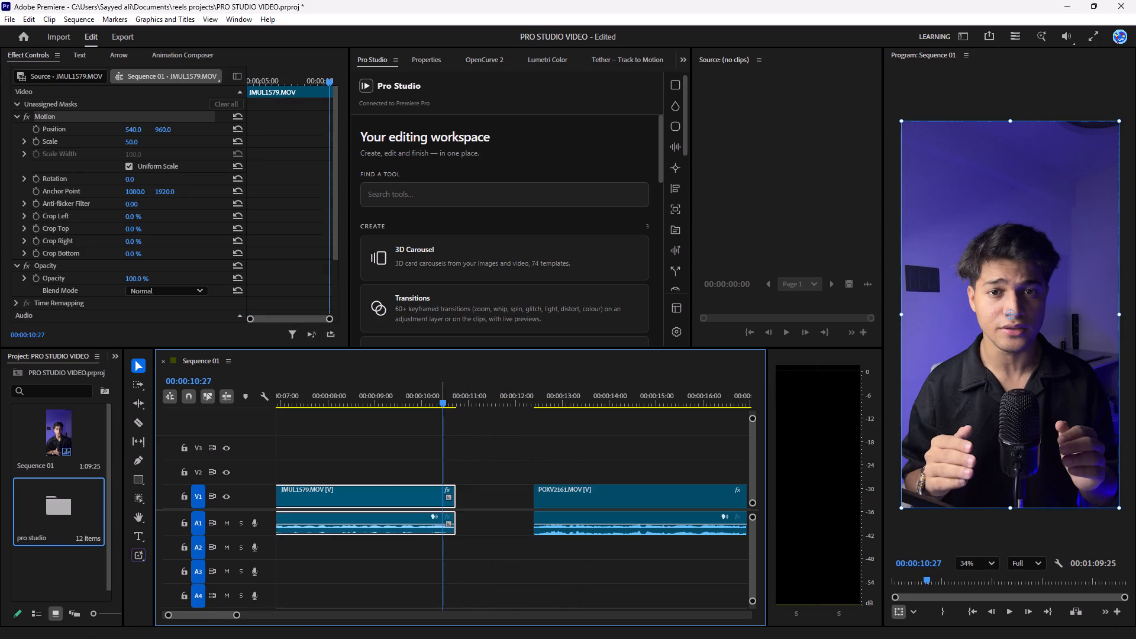
key("ctrl+z")
key("ctrl+z")
Replay the restored end of JMUL1579, close the short gap before POXV2161 and play across the join.
key("space")
left_click(519, 433)
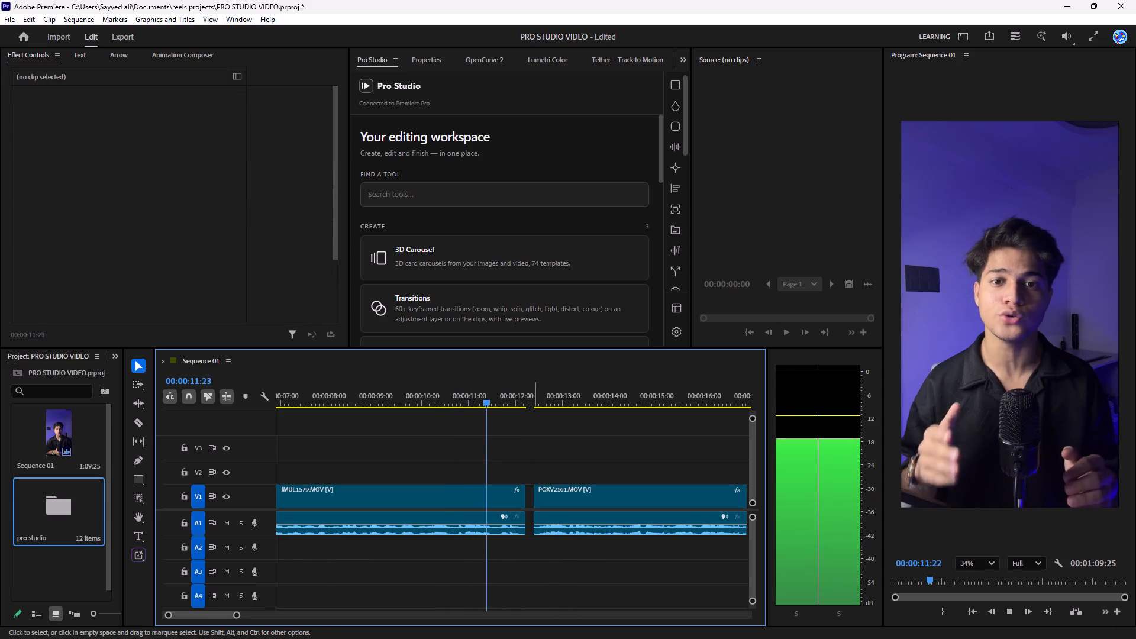
key("space")
left_click(532, 504)
left_click(532, 497)
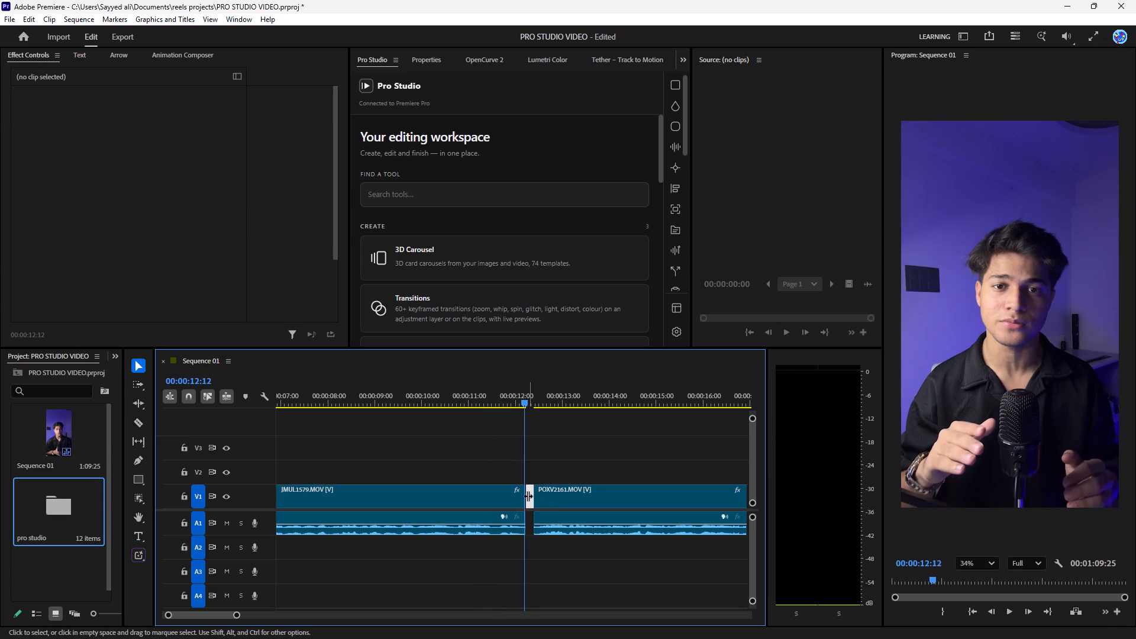
key("x")
key("space")
scroll(362, 481, "down", 5, "alt")
scroll(502, 498, "up", 1, "alt")
scroll(347, 486, "down", 5, "alt")
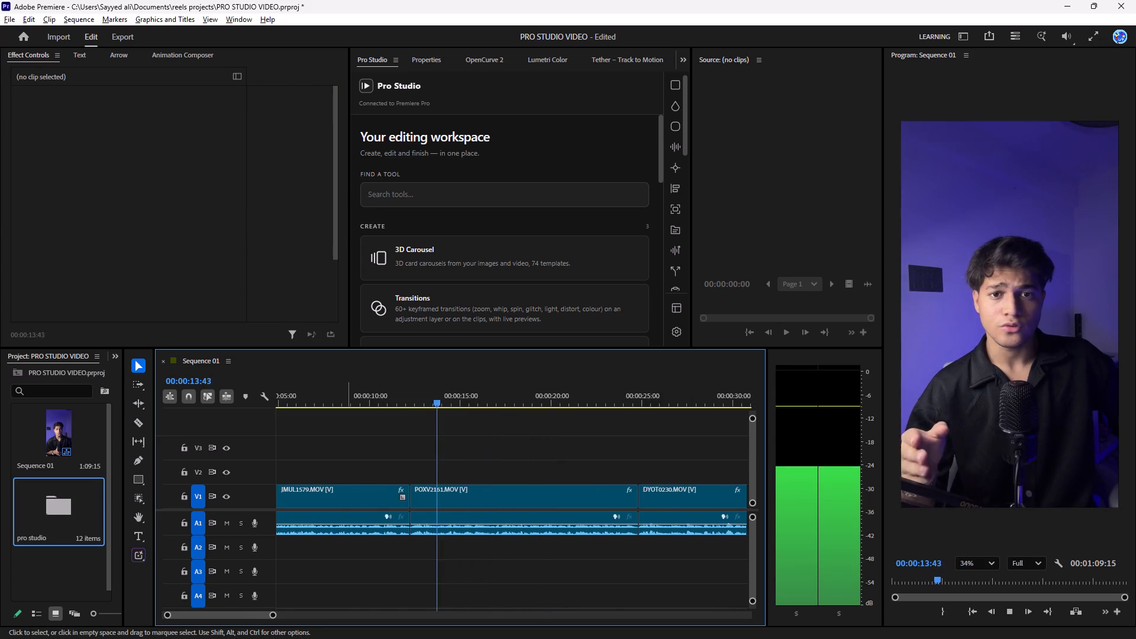
scroll(560, 508, "up", 5, "alt")
Switch to Spotify, pause the music and return to Premiere Pro.
left_click(575, 627)
left_click(590, 623)
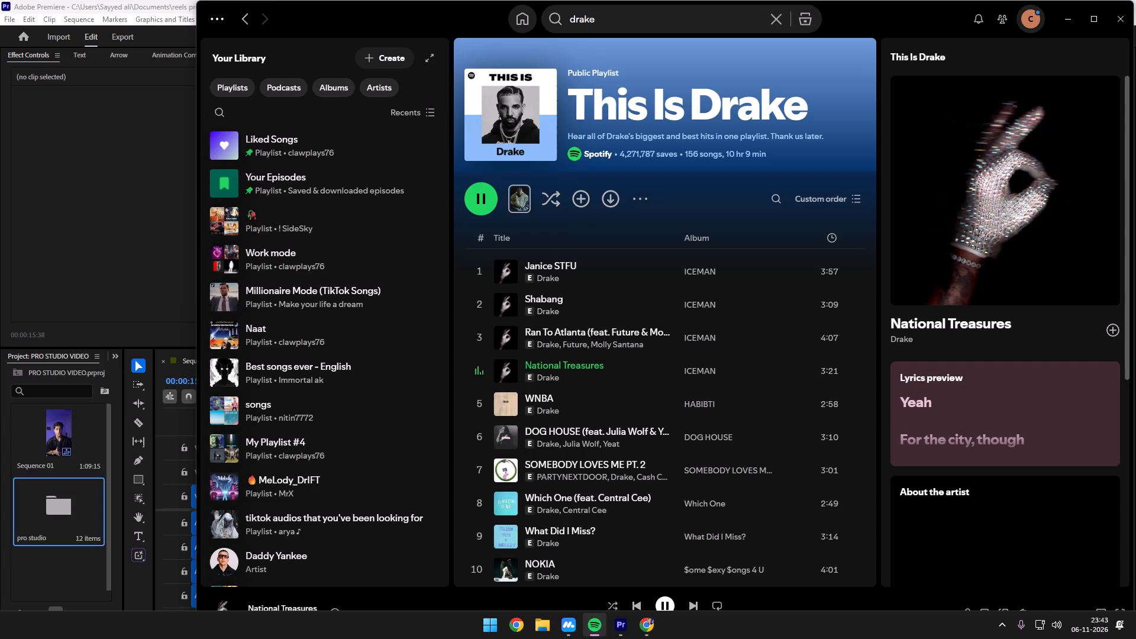
key("space")
left_click(612, 624)
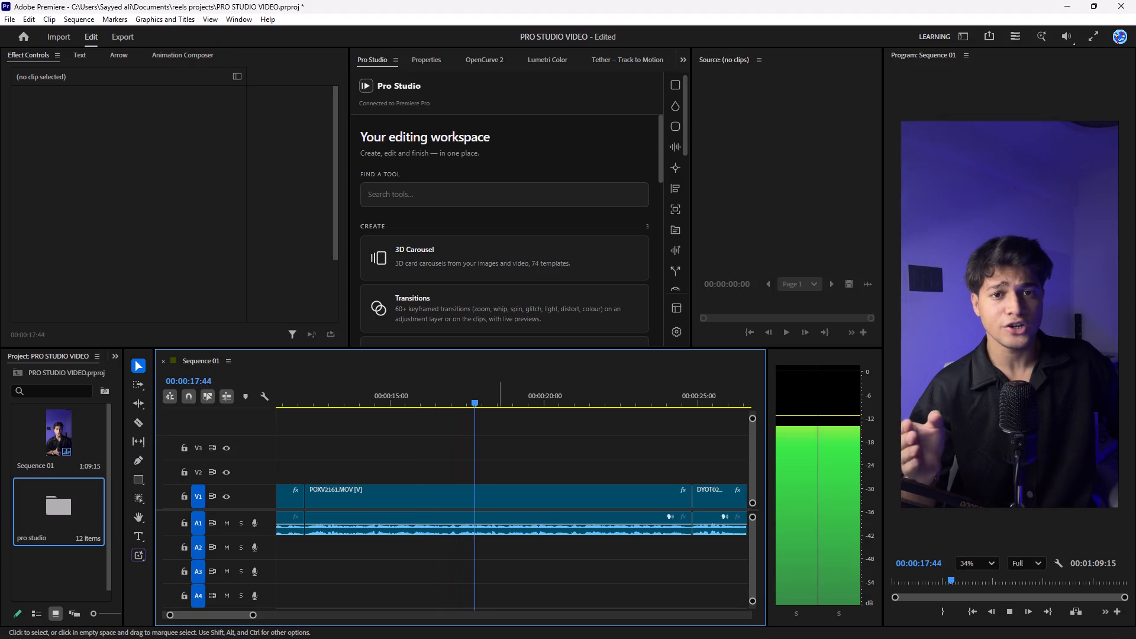
Play to the end of POXV2161, cut it at 00:00:24:43, delete the leftover piece and close the gap before DYOT0230.
scroll(386, 497, "down", 4)
scroll(645, 528, "up", 4, "alt")
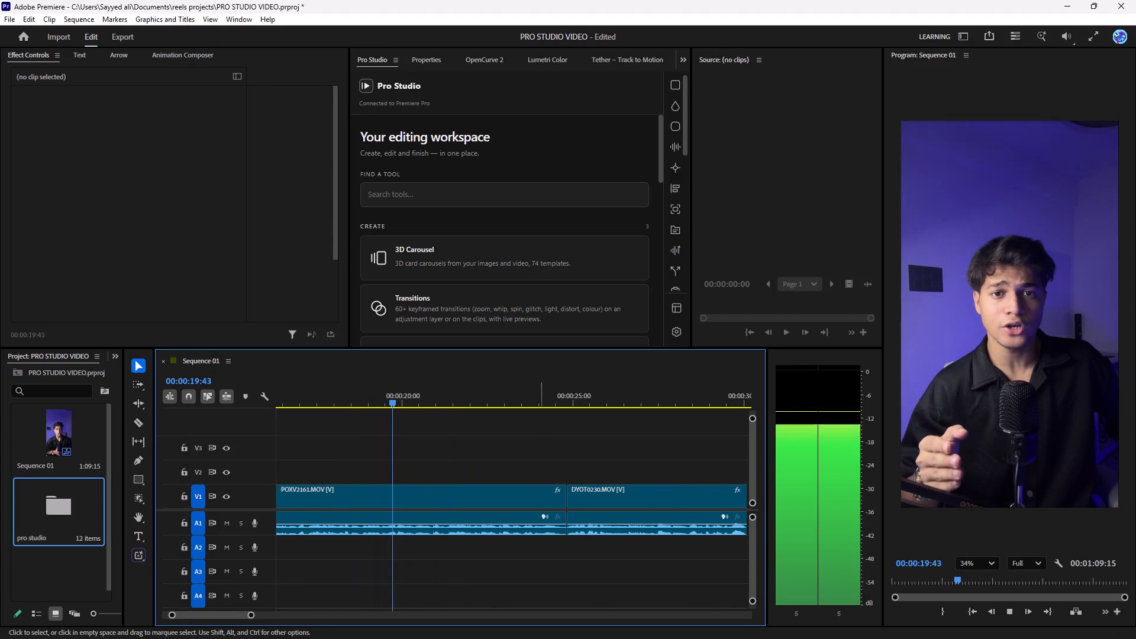
left_click(538, 402)
key("space")
left_click(571, 425)
key("space")
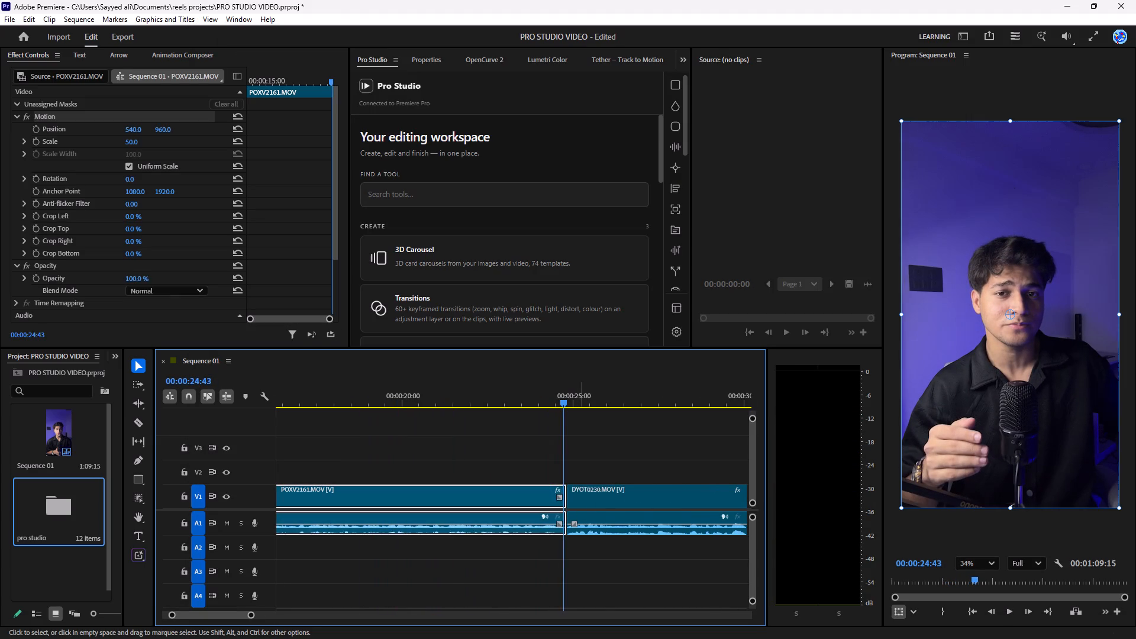
scroll(580, 524, "up", 11)
key("f")
left_click(639, 493)
key("x")
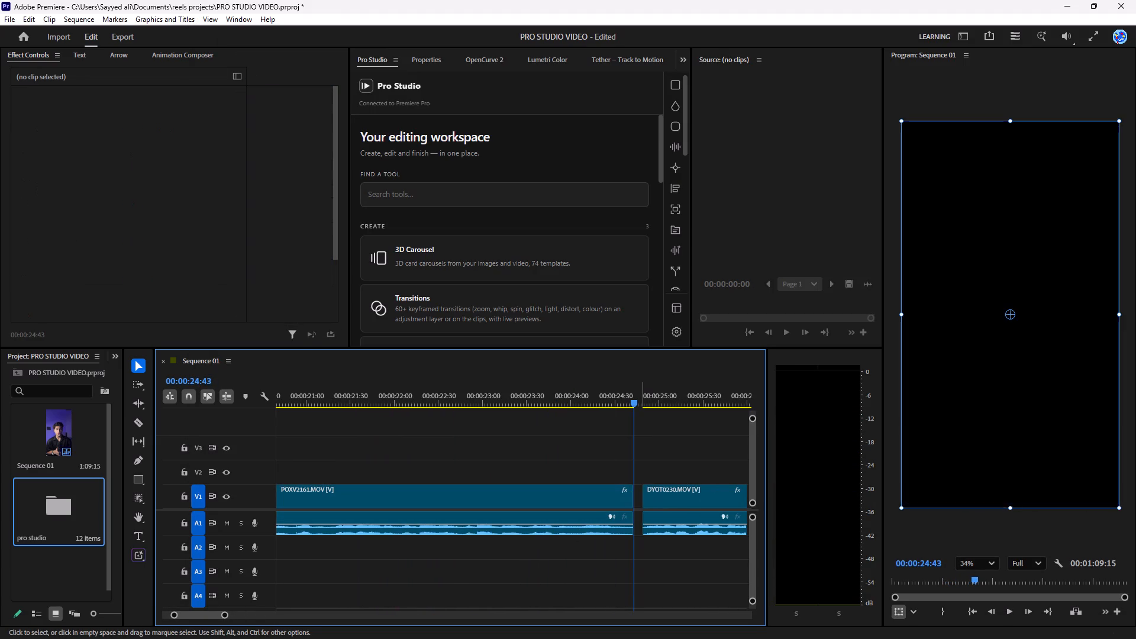
left_click(641, 495)
type("x")
Play across the join between POXV2161 and DYOT0230 and on through the following clips into YHRR5952.
key("space")
scroll(447, 510, "down", 10, "alt")
scroll(678, 528, "up", 2, "alt")
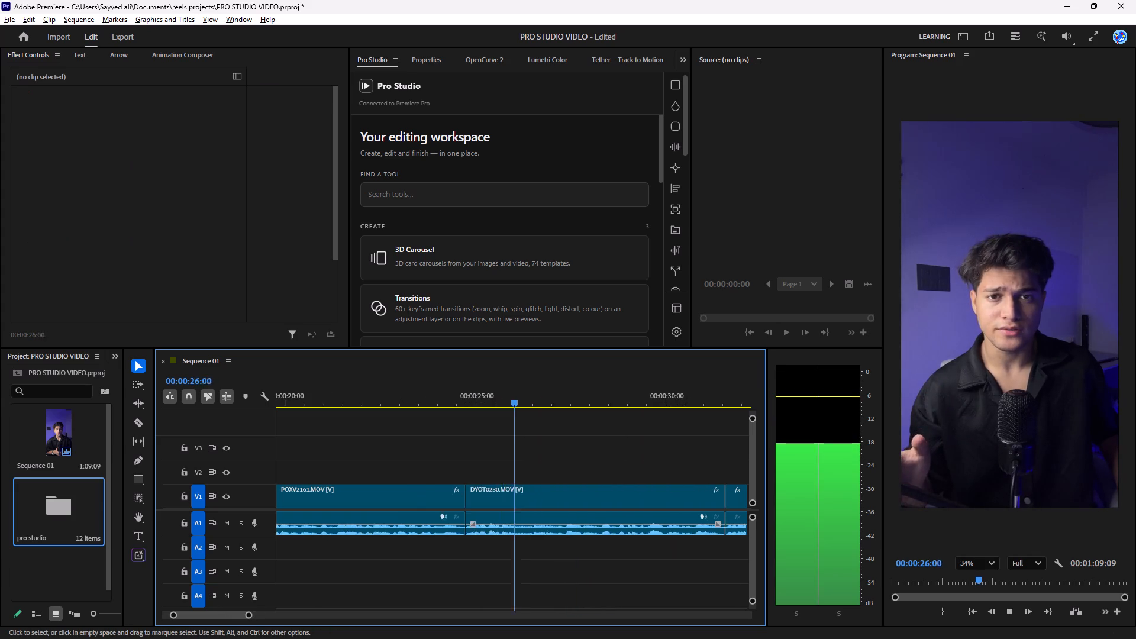
scroll(678, 528, "up", 3, "alt")
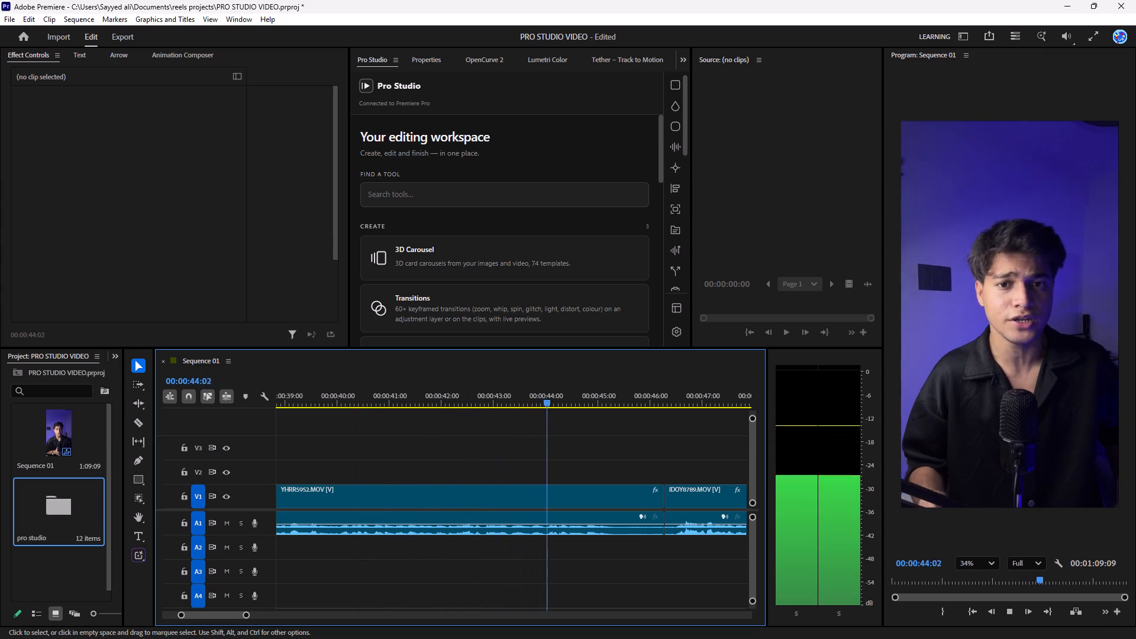
Cut YHRR5952 at 00:00:45:32 and delete the piece left before IDOY8789.
key("space")
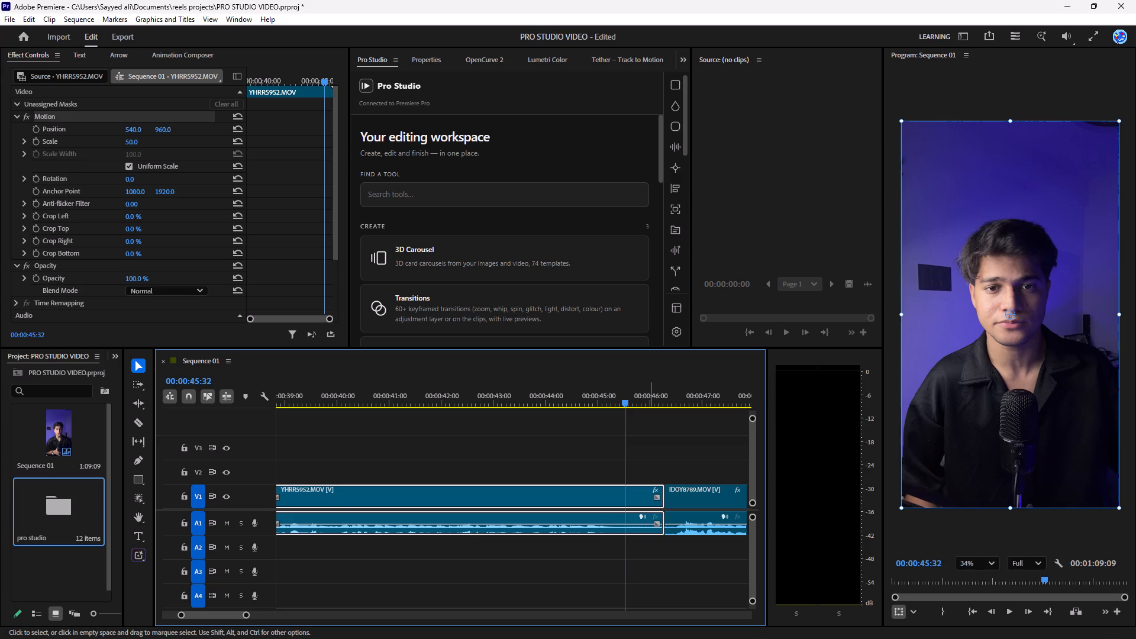
key("f")
left_click_drag(647, 447, 637, 544)
key("x")
Replay the end of YHRR5952, cut it again at 00:00:45:20, delete the remainder and close the gap before IDOY8789.
left_click(565, 391)
key("space")
left_click(676, 452)
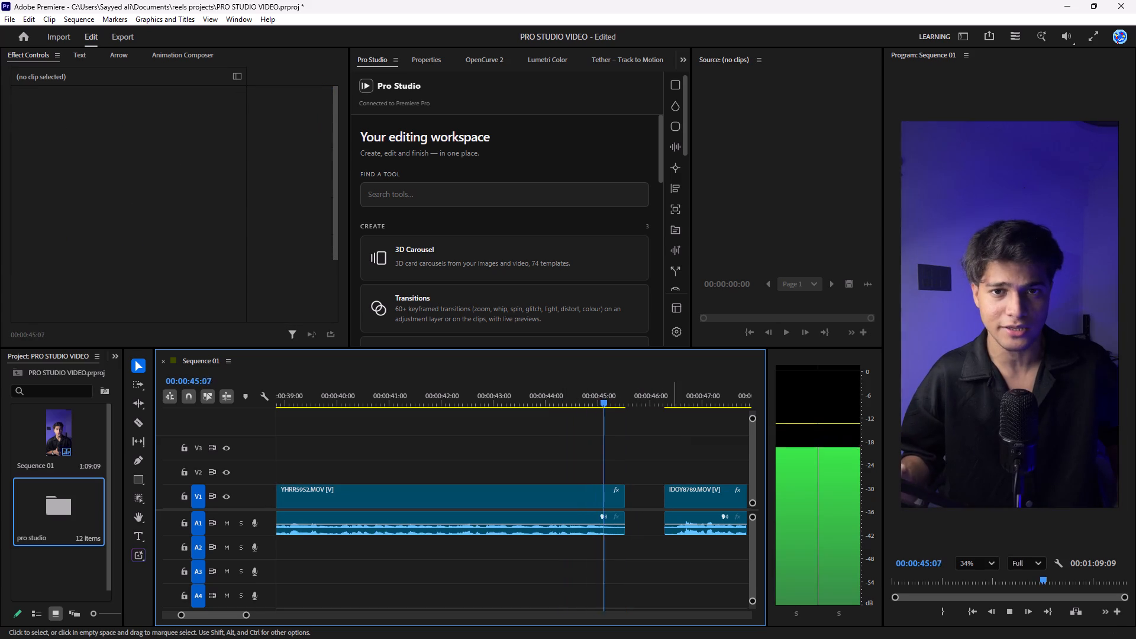
key("space")
left_click_drag(634, 442, 622, 528)
key("f")
left_click_drag(632, 465, 622, 533)
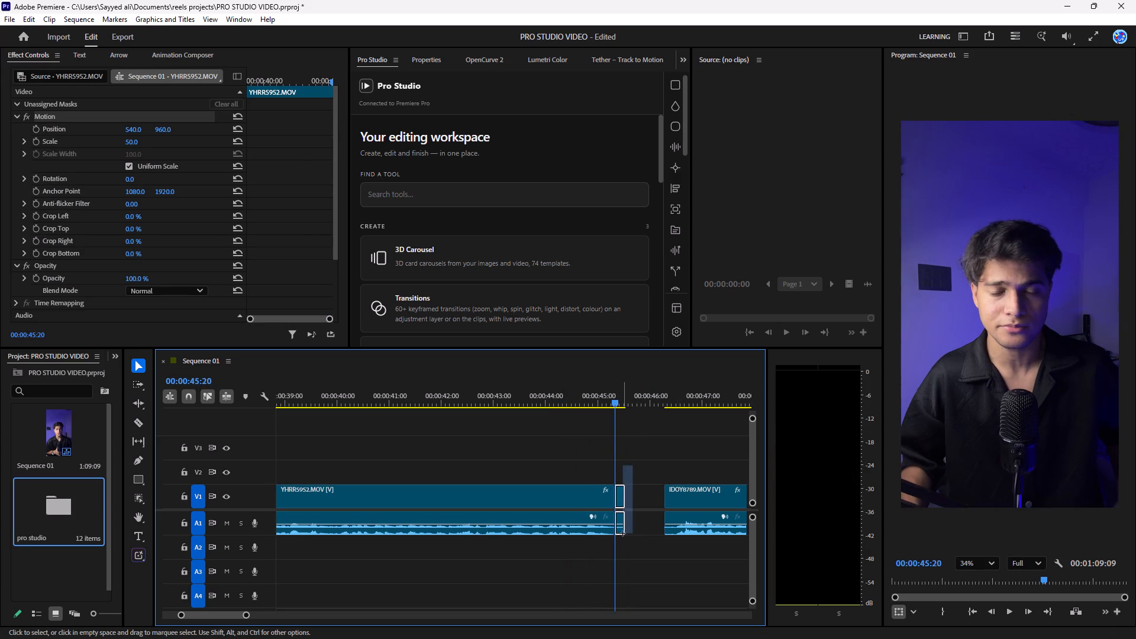
left_click_drag(622, 533, 621, 533)
key("x")
left_click(647, 493)
type("x")
Trim about 11 frames off the start of IDOY8789 and close the gap after YHRR5952.
key("space")
key("space")
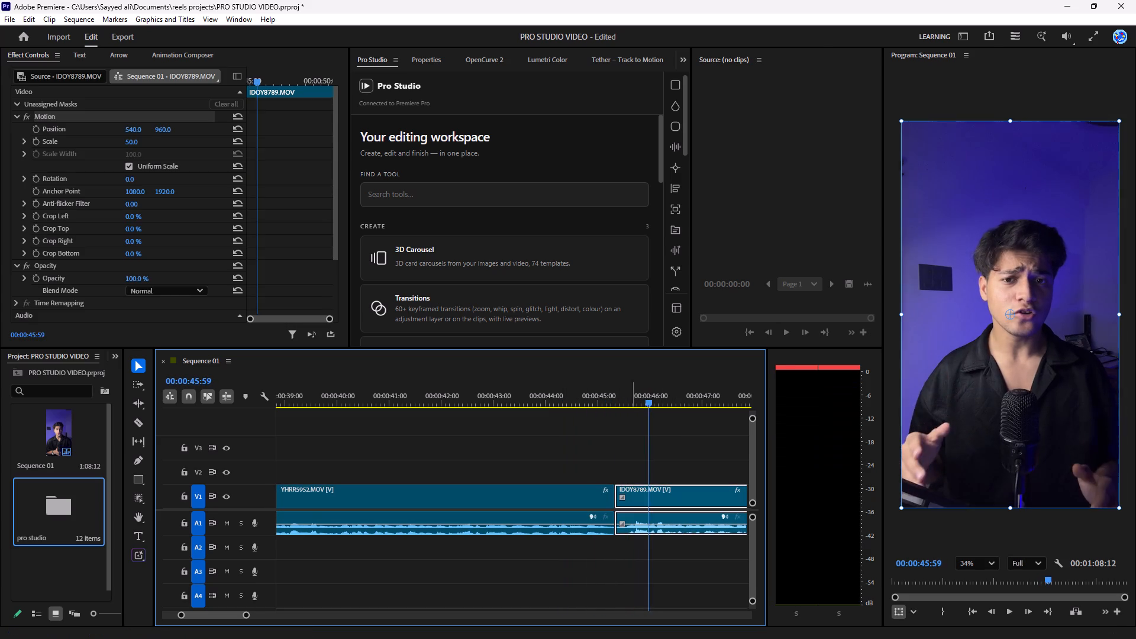
left_click_drag(633, 387, 626, 386)
left_click_drag(650, 422, 621, 538)
key("f")
key("x")
key("space")
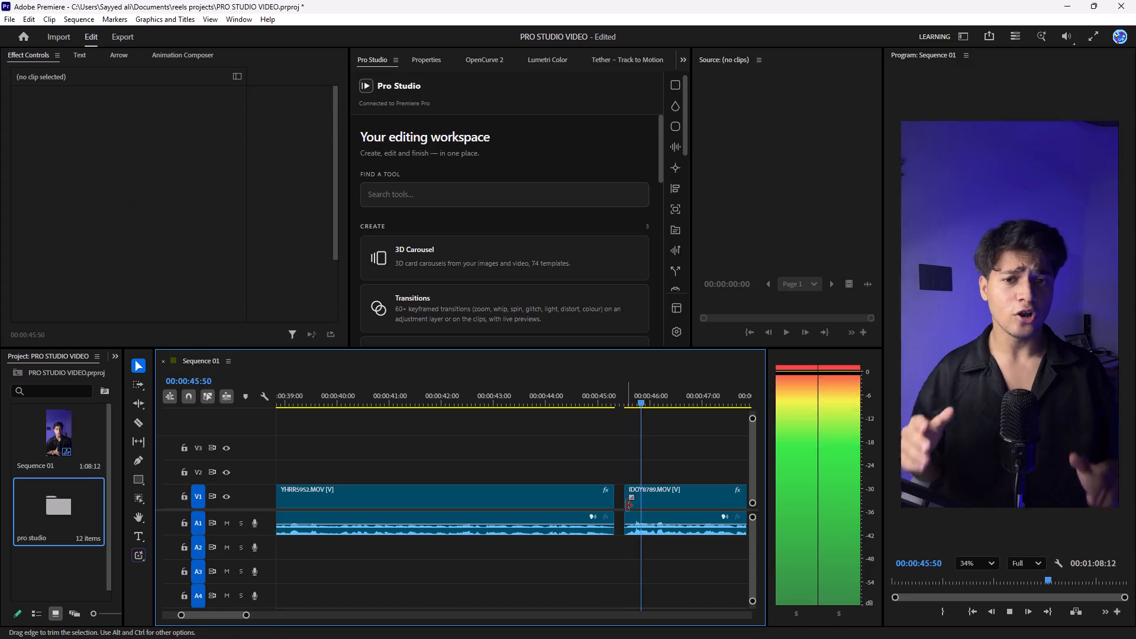
left_click(617, 508)
left_click(617, 496)
left_click(619, 496)
key("x")
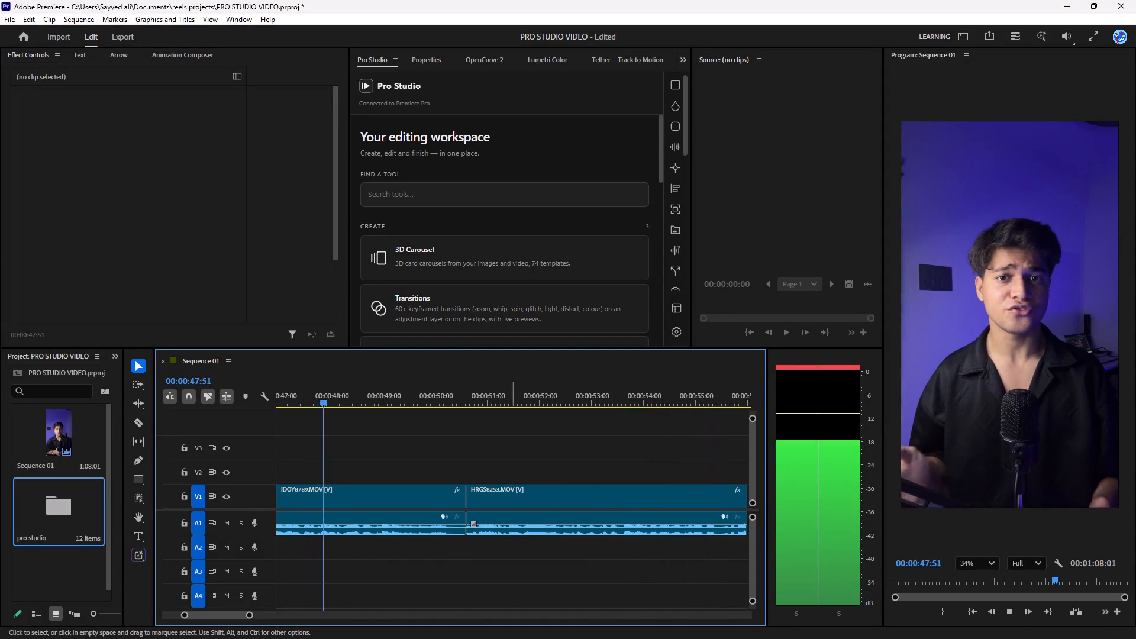
Play to the end of IDOY8789, cut it at 00:00:50:26, delete the leftover piece and close the gap before HRGS8253.
scroll(558, 564, "down", 4, "alt")
left_click(522, 464)
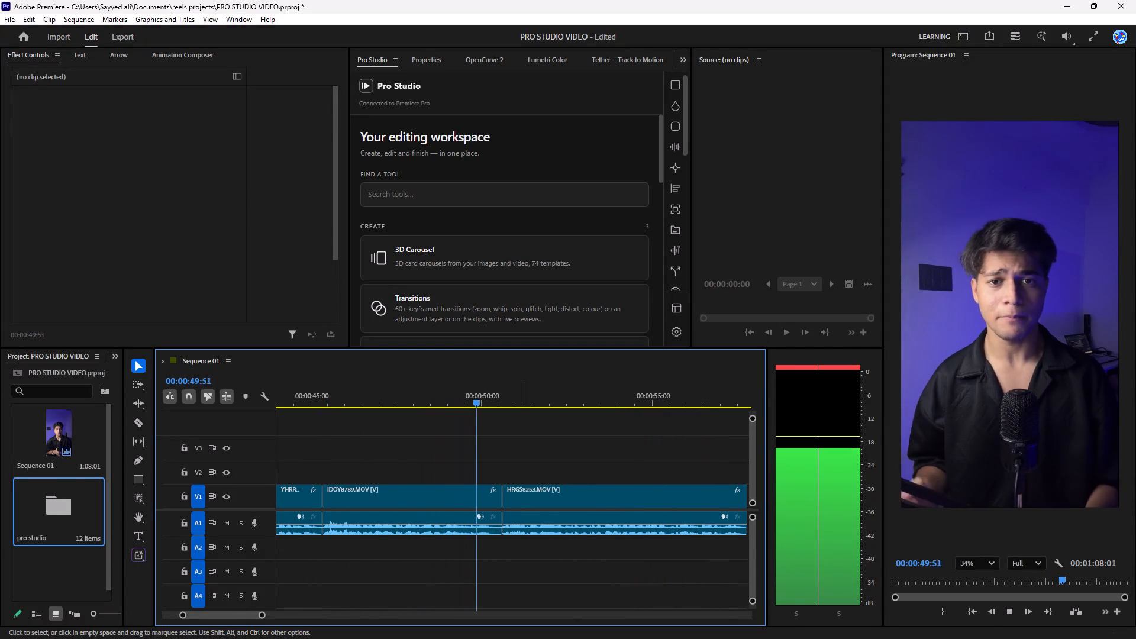
key("space")
scroll(486, 539, "up", 9, "alt")
key("f")
left_click(525, 492)
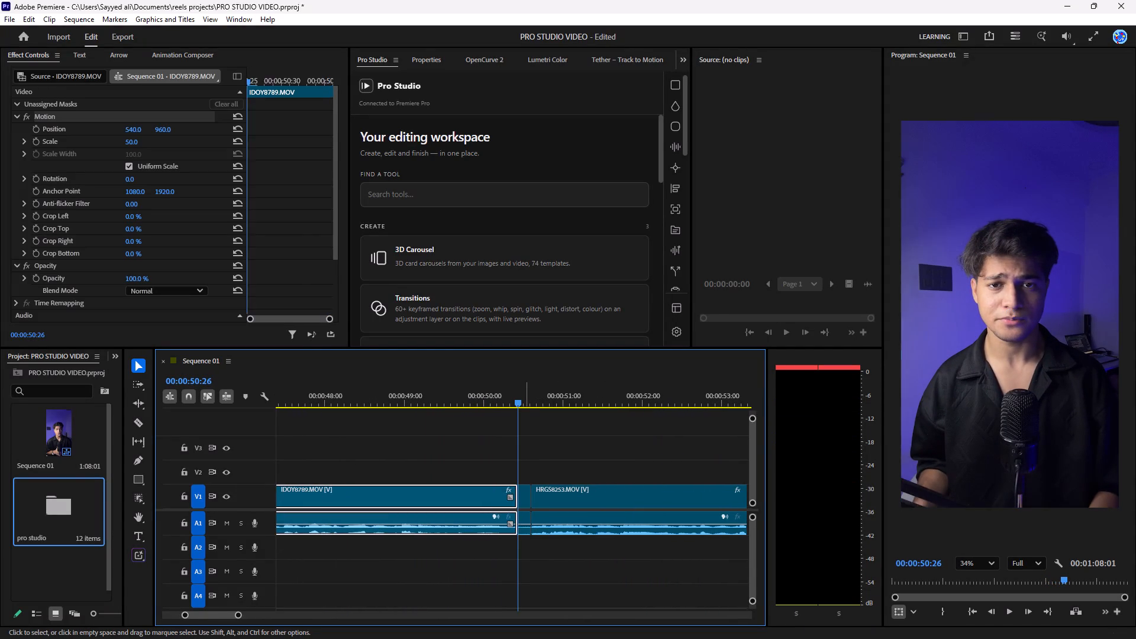
key("x")
left_click(525, 496)
type("x")
Play across the join between IDOY8789 and HRGS8253 and through HRGS8253 to examine where its speech ends.
key("space")
scroll(454, 519, "down", 5, "alt")
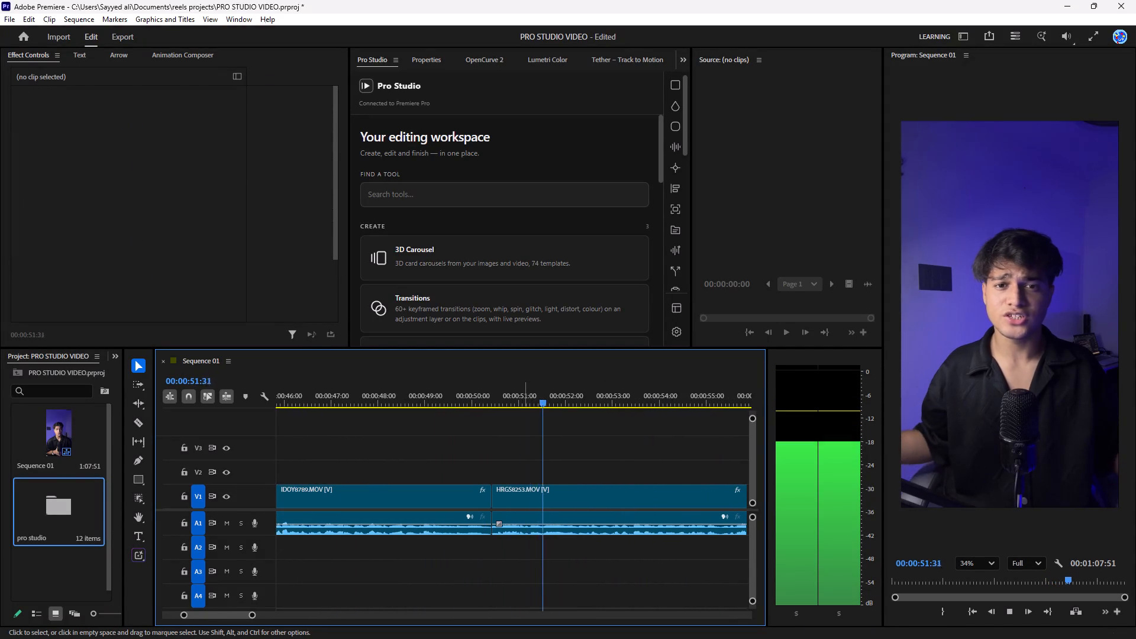
scroll(448, 517, "down", 9, "alt")
scroll(701, 527, "up", 5, "alt")
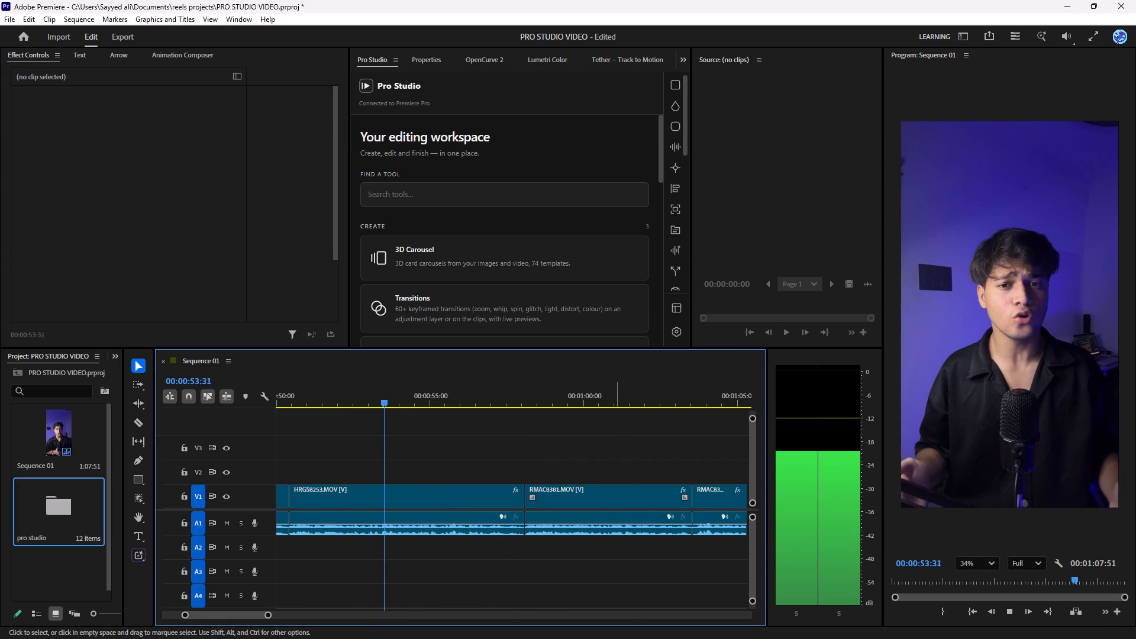
left_click(564, 435)
scroll(518, 503, "up", 2, "alt")
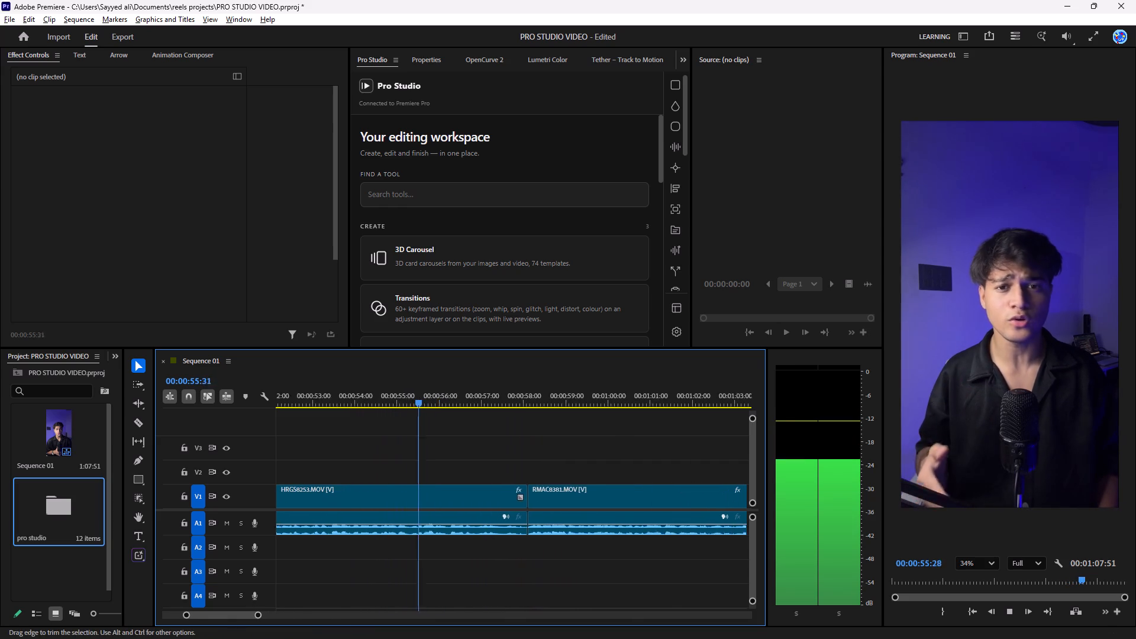
scroll(521, 509, "up", 4, "alt")
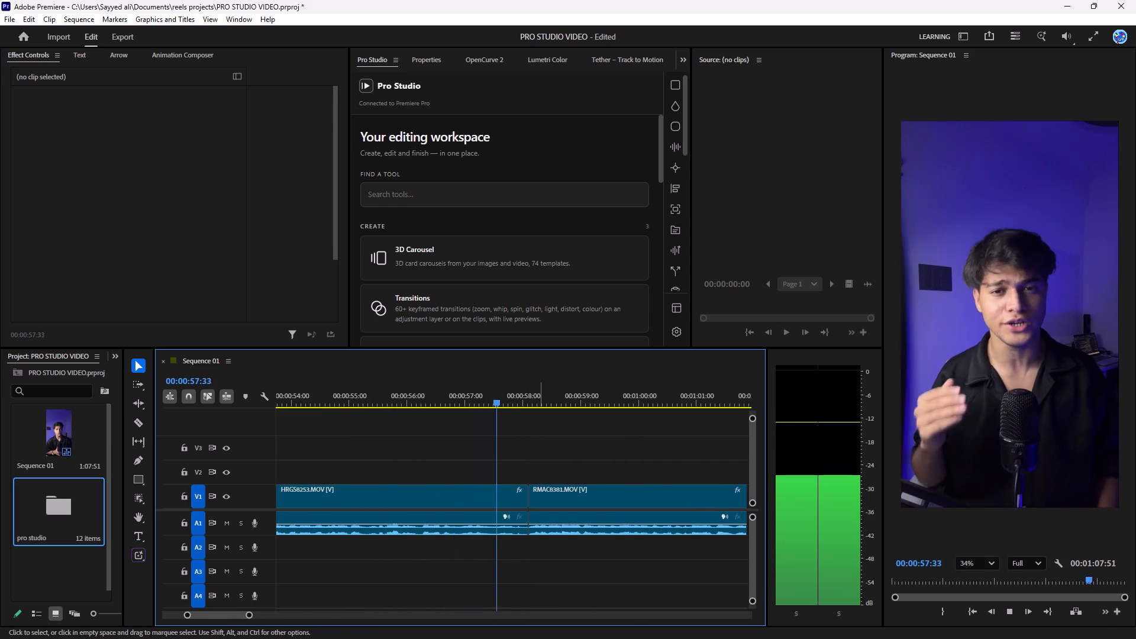
Cut HRGS8253 at 00:00:57:55, delete the leftover piece and close the gap before RMAC8381.
key("space")
key("f")
left_click(514, 488)
left_click(524, 495)
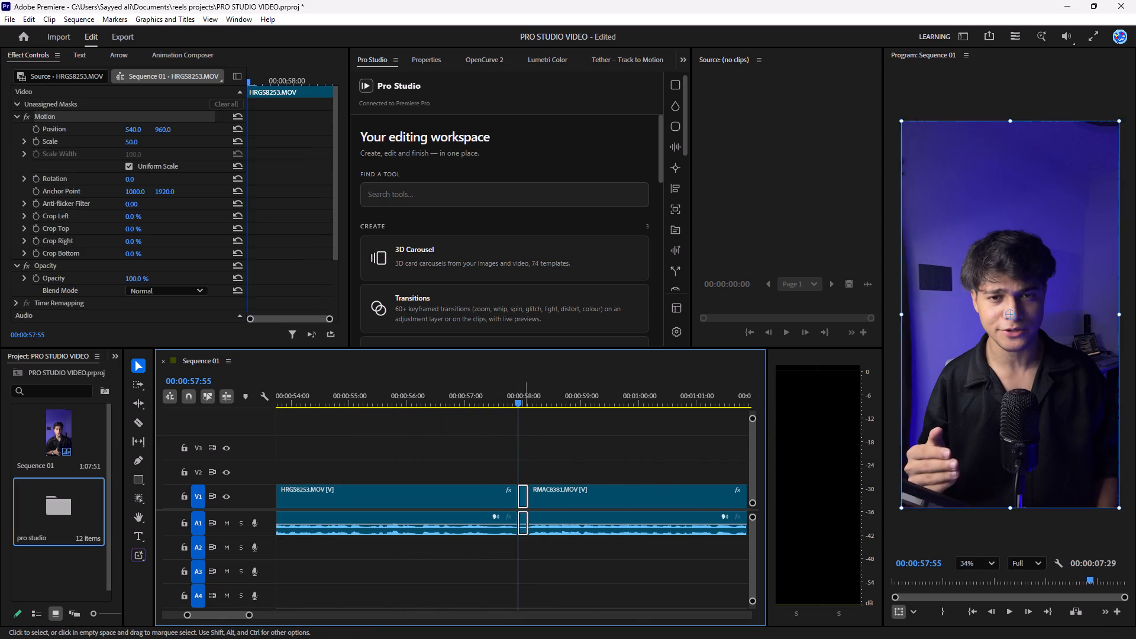
key("x")
left_click(524, 495)
left_click(524, 505)
key("x")
Play through both RMAC8381 clips to the end of the sequence, checking the joins and the ending.
key("space")
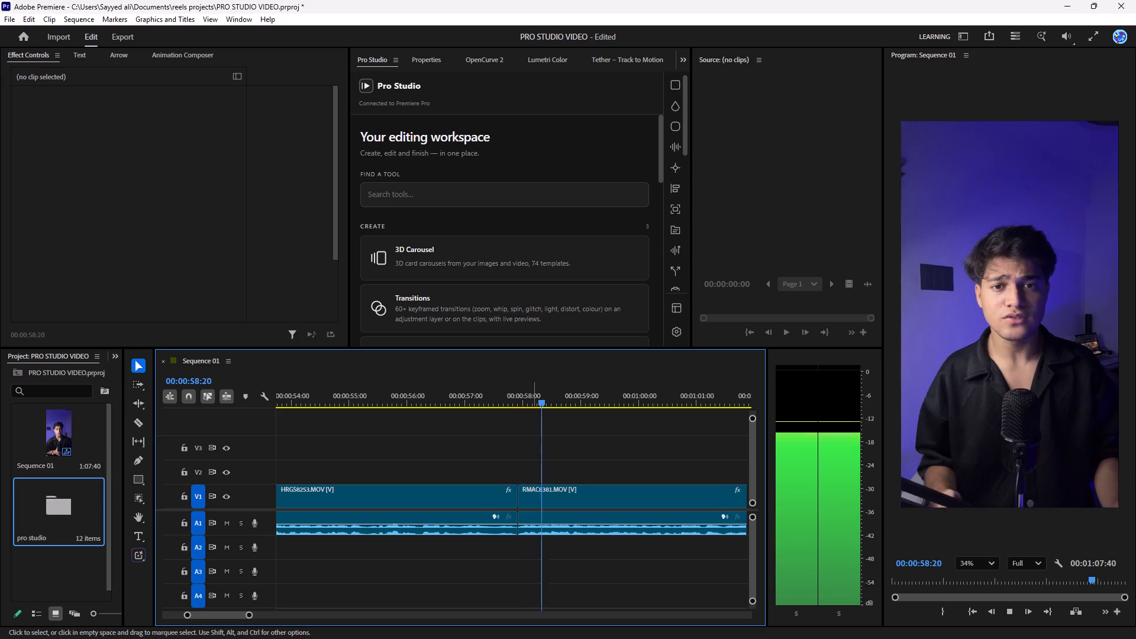
scroll(468, 533, "down", 10, "alt")
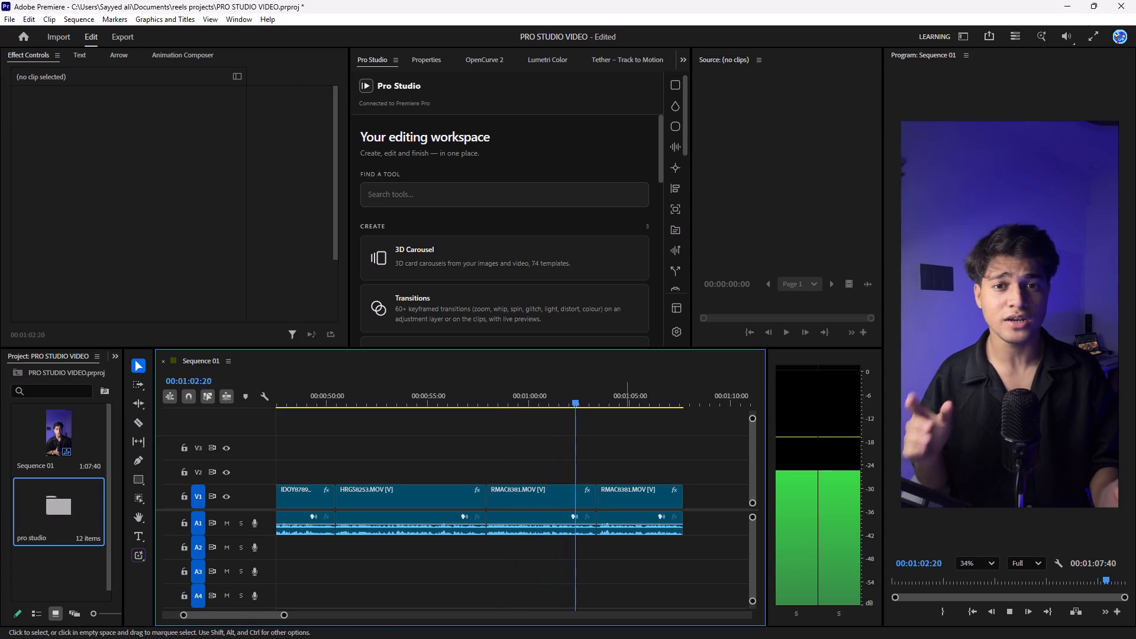
key("space")
scroll(614, 521, "up", 11, "alt")
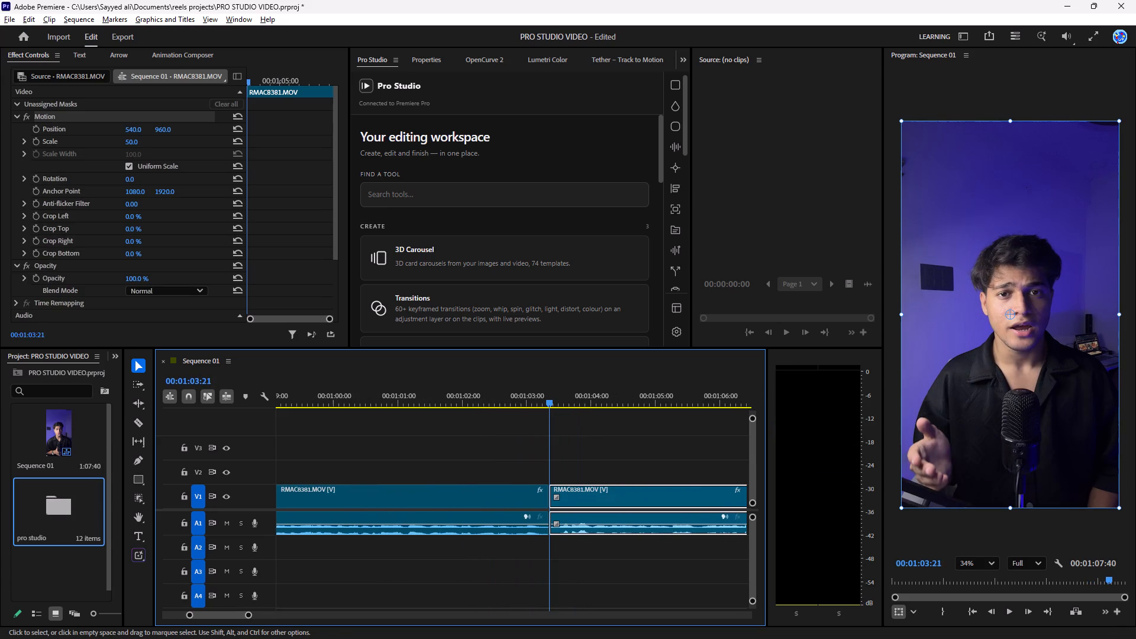
left_click(572, 431)
left_click(575, 423)
key("space")
scroll(440, 506, "down", 6, "alt")
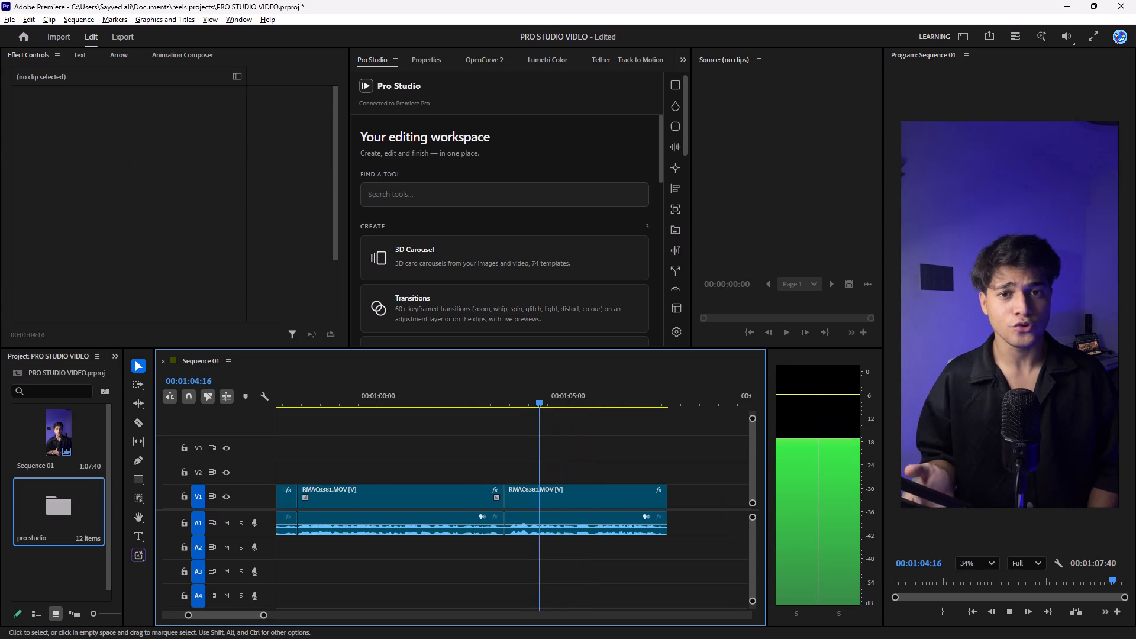
scroll(456, 503, "down", 4, "alt")
scroll(614, 497, "up", 5, "alt")
scroll(632, 522, "down", 6, "alt")
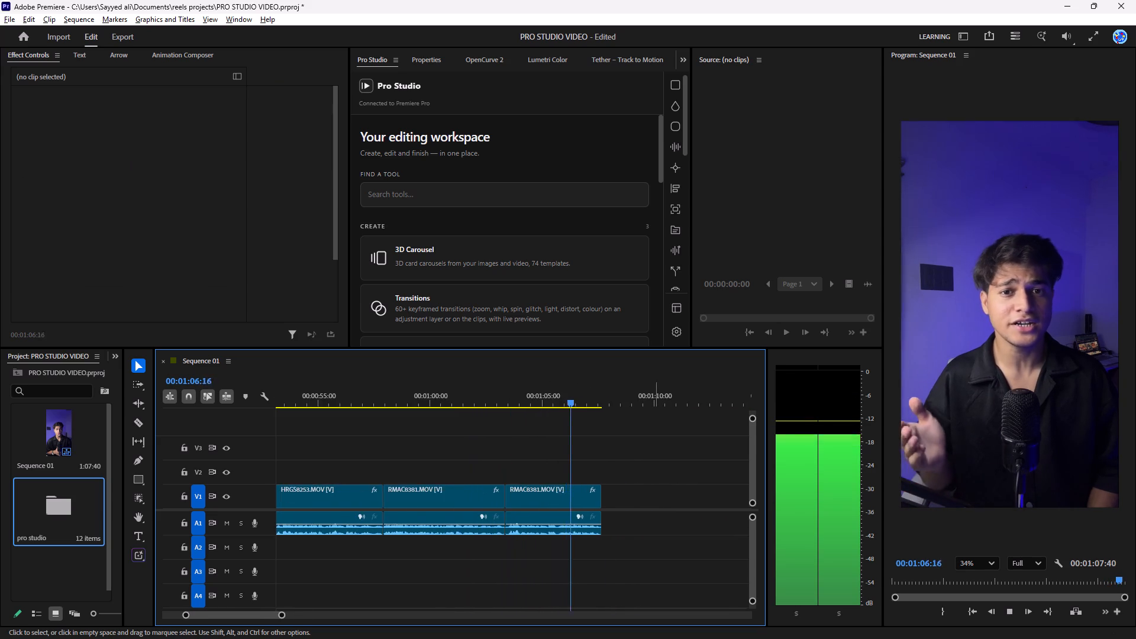
scroll(654, 531, "down", 10, "alt")
key("space")
key("space")
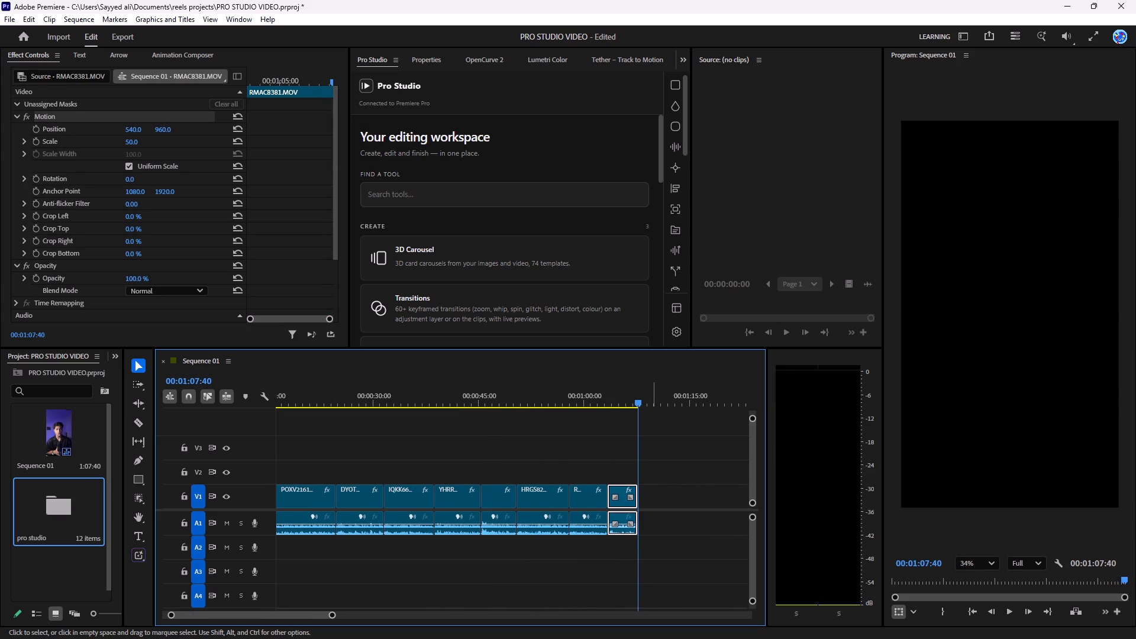
Play the opening of Sequence 01 from the start with the whole edit in view.
key("space")
left_click(611, 440)
scroll(542, 553, "down", 4, "alt")
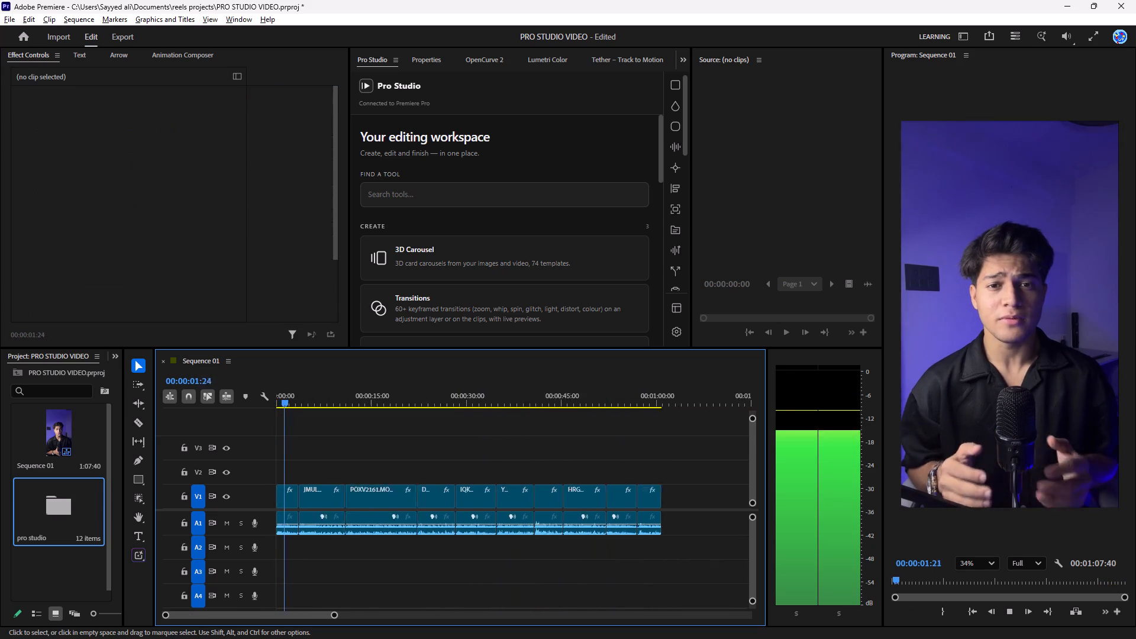
scroll(542, 553, "down", 1, "alt")
key("space")
Mark the Out point at the end of the last clip and return the playhead to the sequence start.
left_click_drag(568, 395, 575, 398)
key("Up")
key("o")
left_click_drag(470, 395, 339, 417)
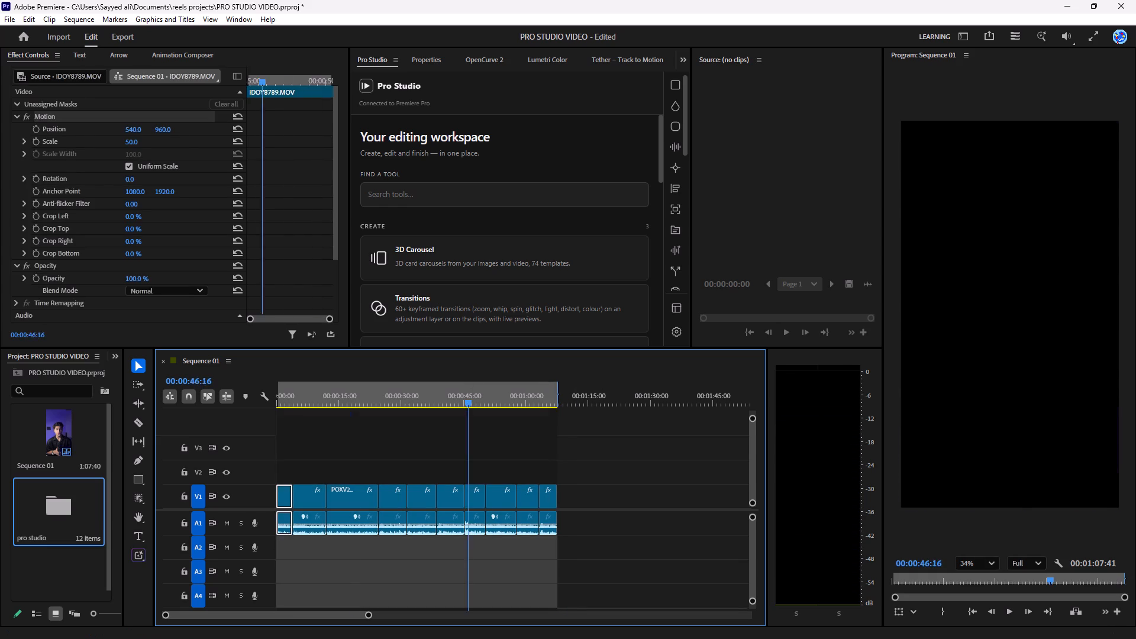
left_click_drag(339, 417, 22, 443)
Save the project and open the Export workspace for Sequence 01.
key("ctrl+s")
left_click(296, 457)
left_click(108, 43)
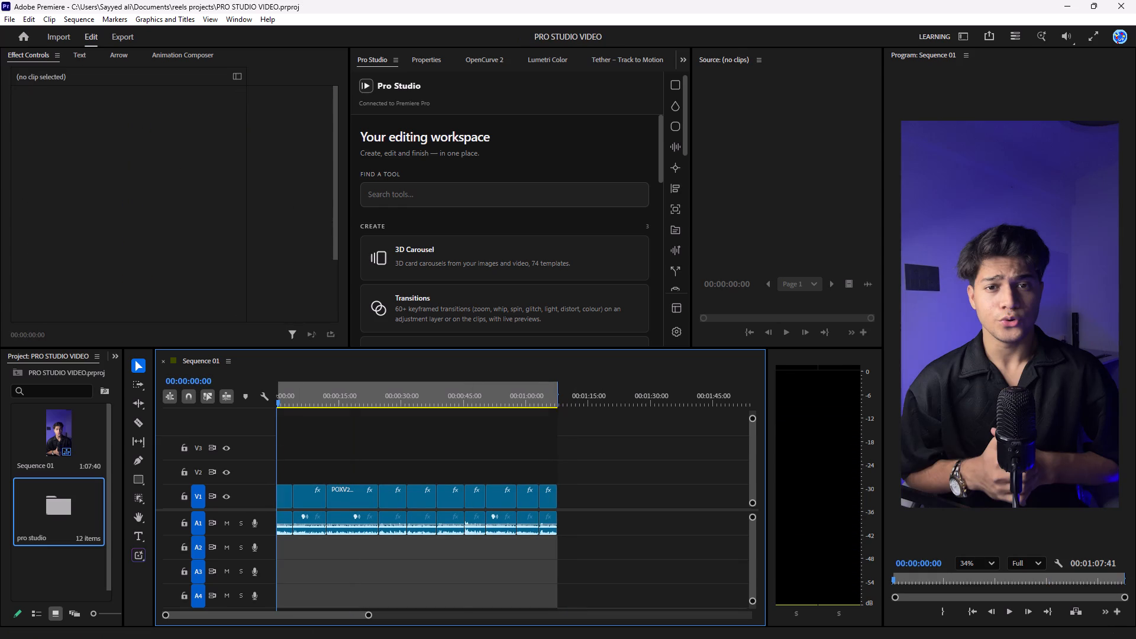
left_click(123, 41)
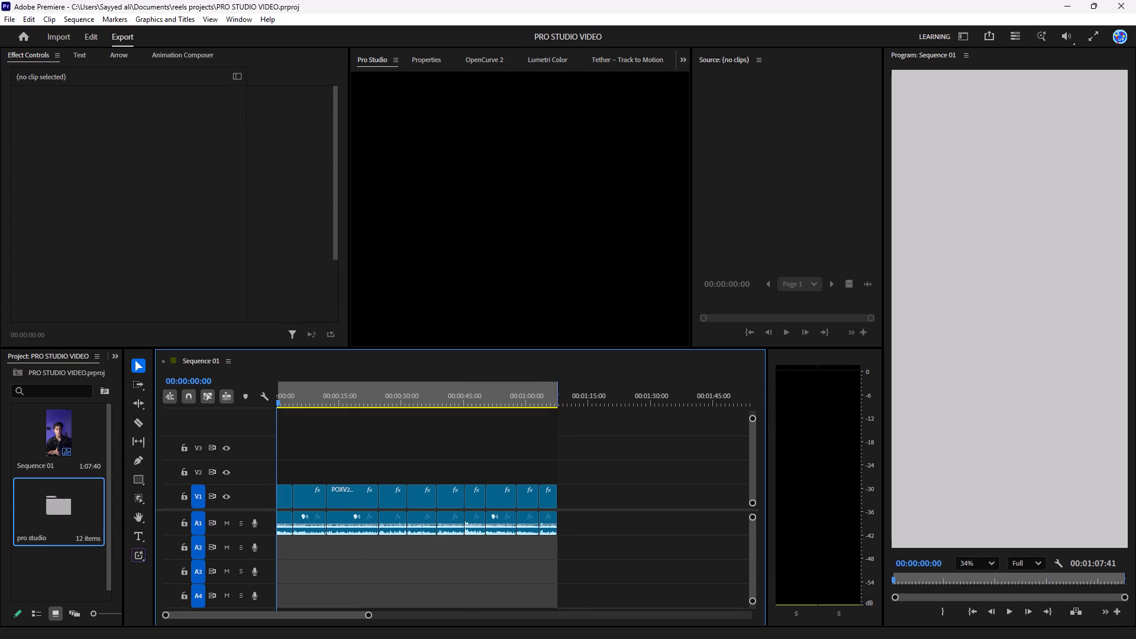
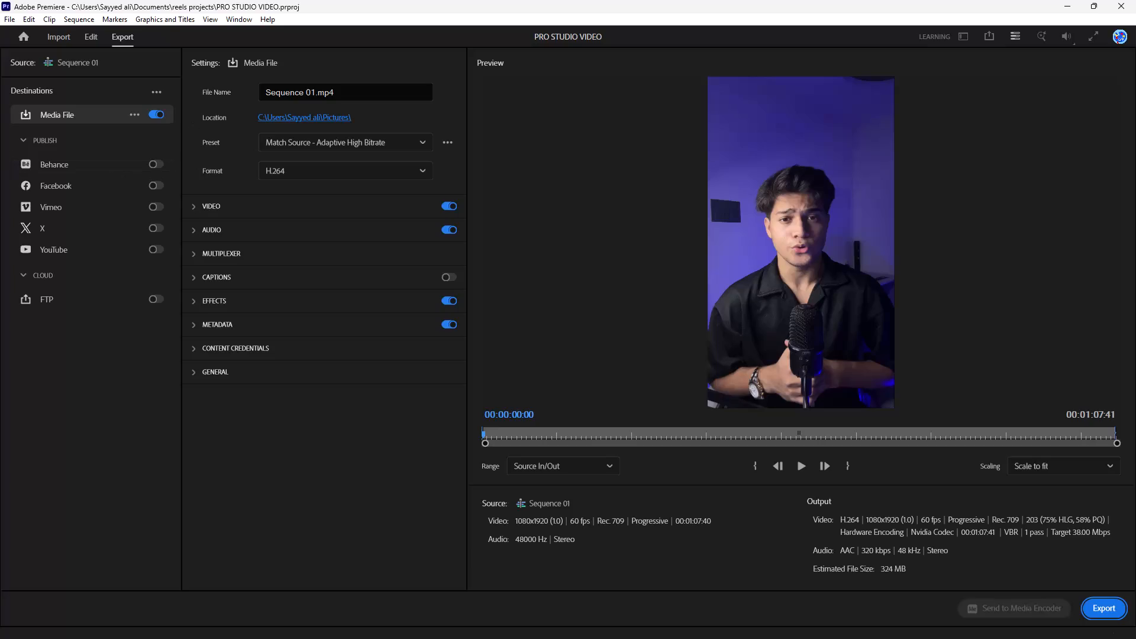
Set the export format to MP3 and export the marked range of Sequence 01 as an audio file.
left_click(295, 172)
scroll(298, 400, "down", 14)
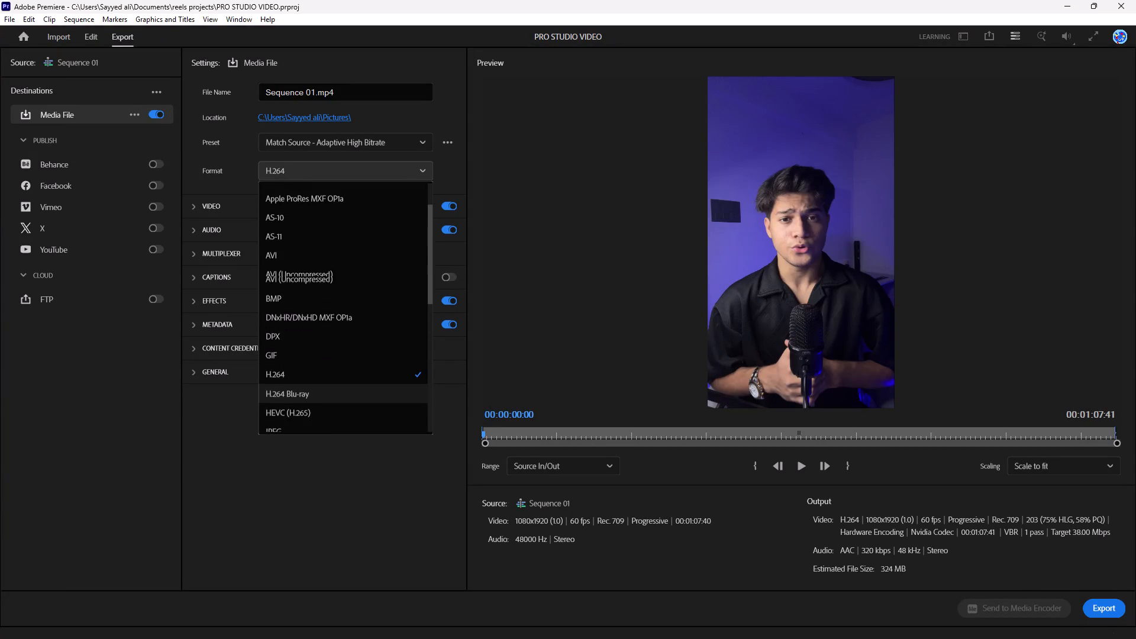
scroll(307, 392, "down", 15)
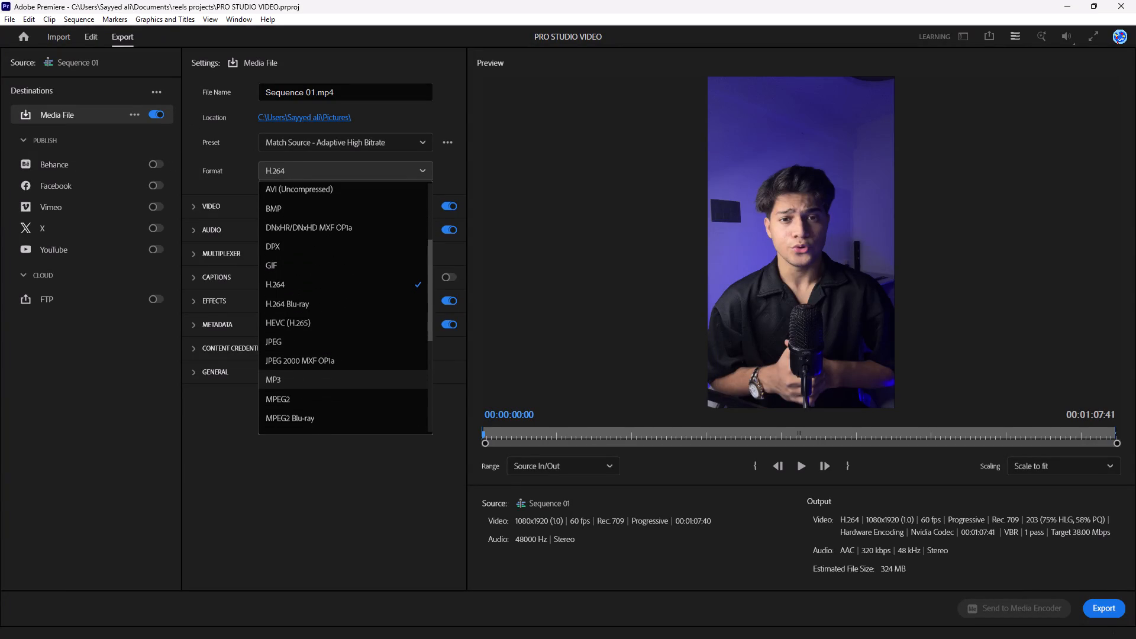
left_click(296, 364)
left_click(293, 167)
scroll(311, 399, "down", 1)
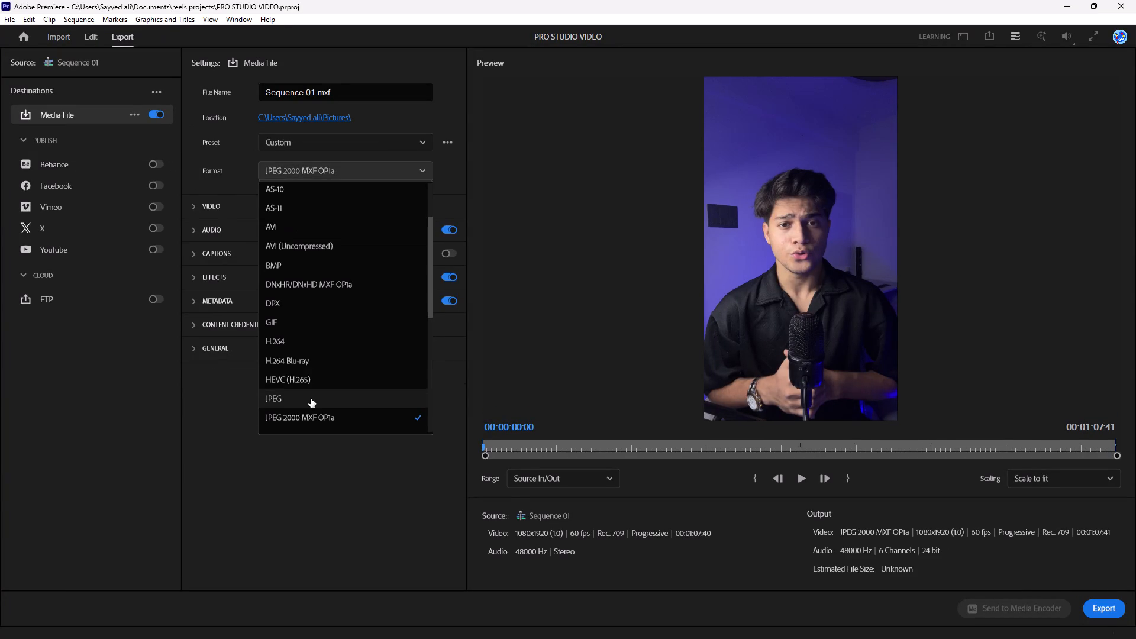
scroll(310, 399, "down", 13)
left_click(298, 374)
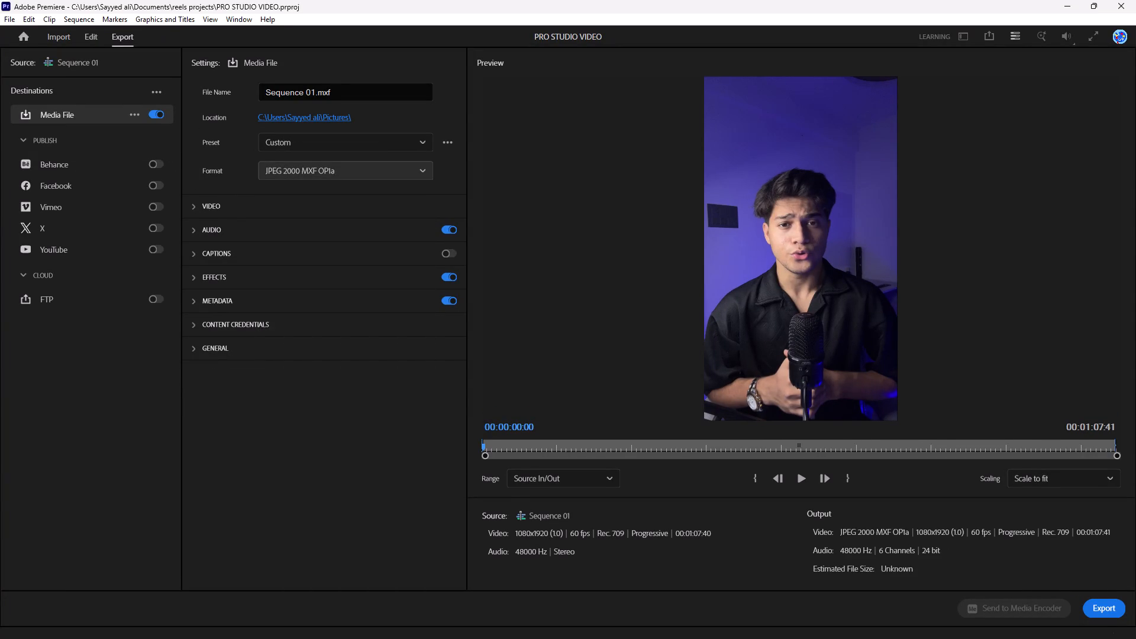
left_click(1093, 612)
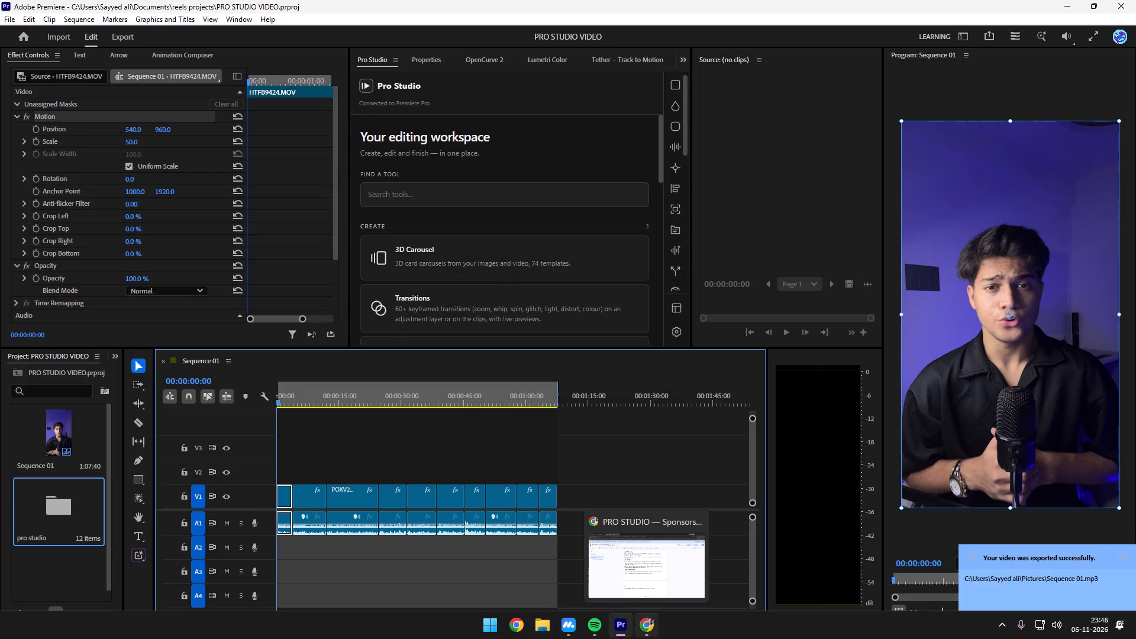
Switch to Chrome and open the Enhance Speech tool on the Adobe Podcast site.
left_click(647, 627)
left_click(118, 0)
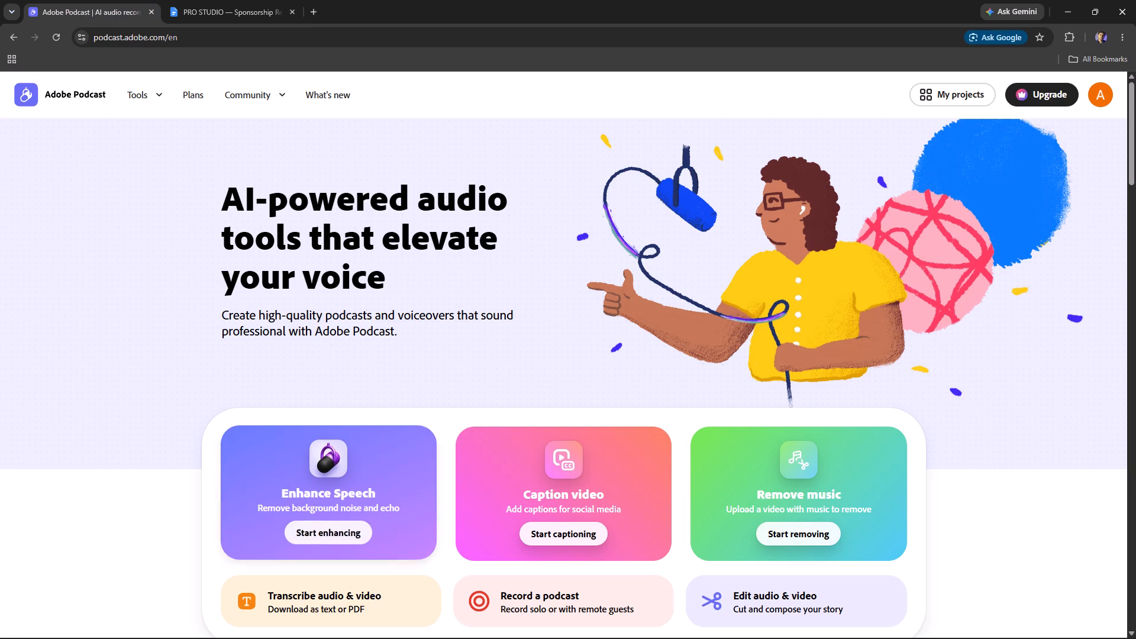
left_click(343, 532)
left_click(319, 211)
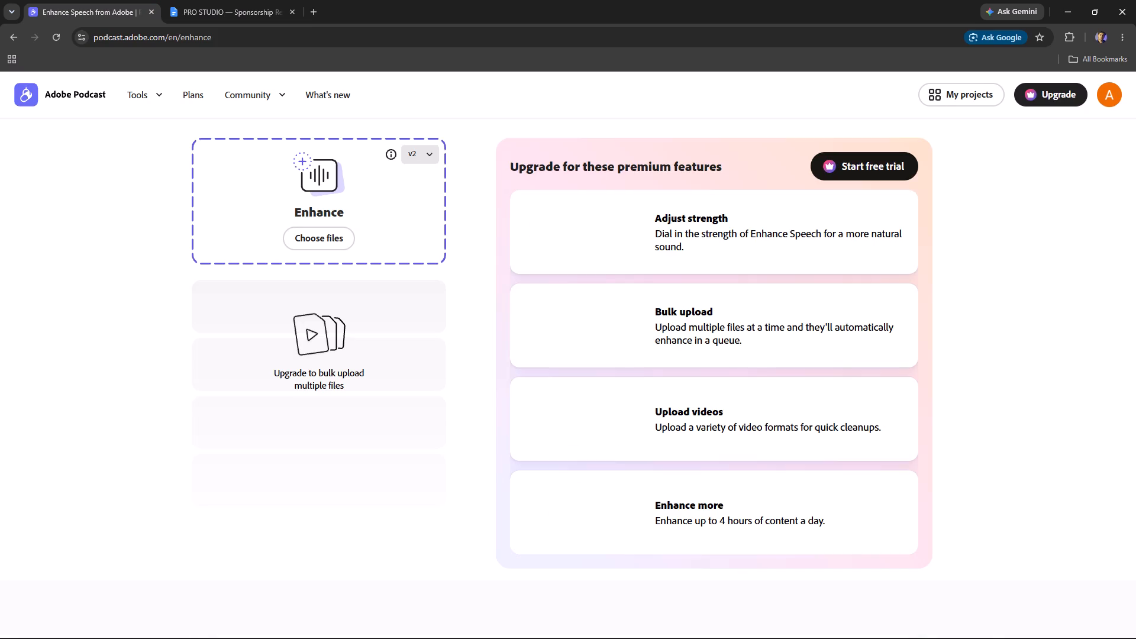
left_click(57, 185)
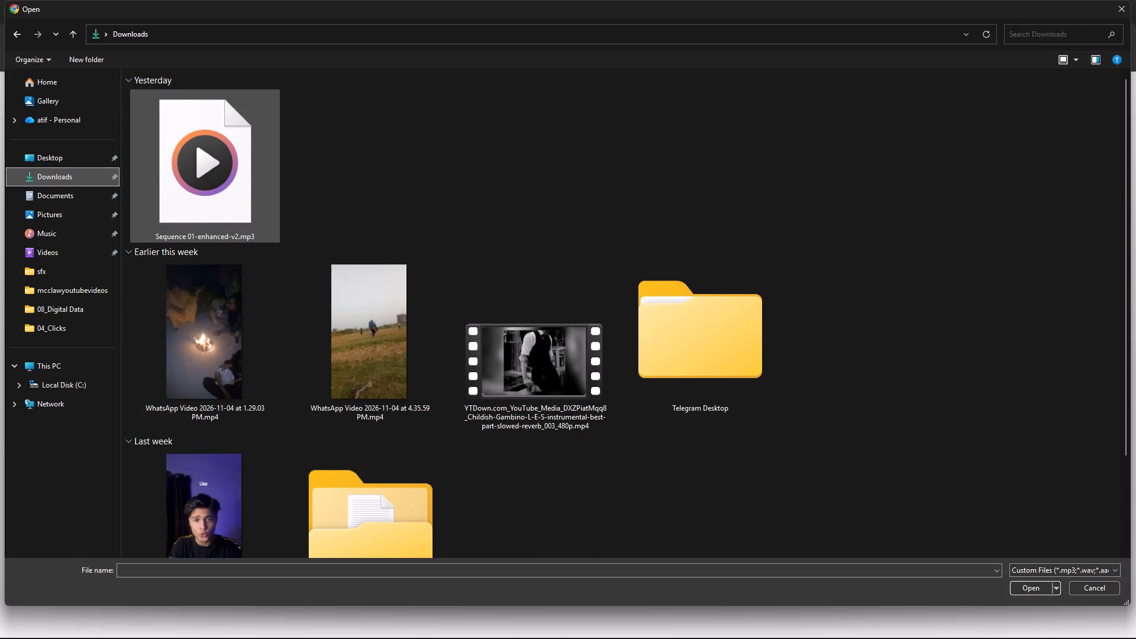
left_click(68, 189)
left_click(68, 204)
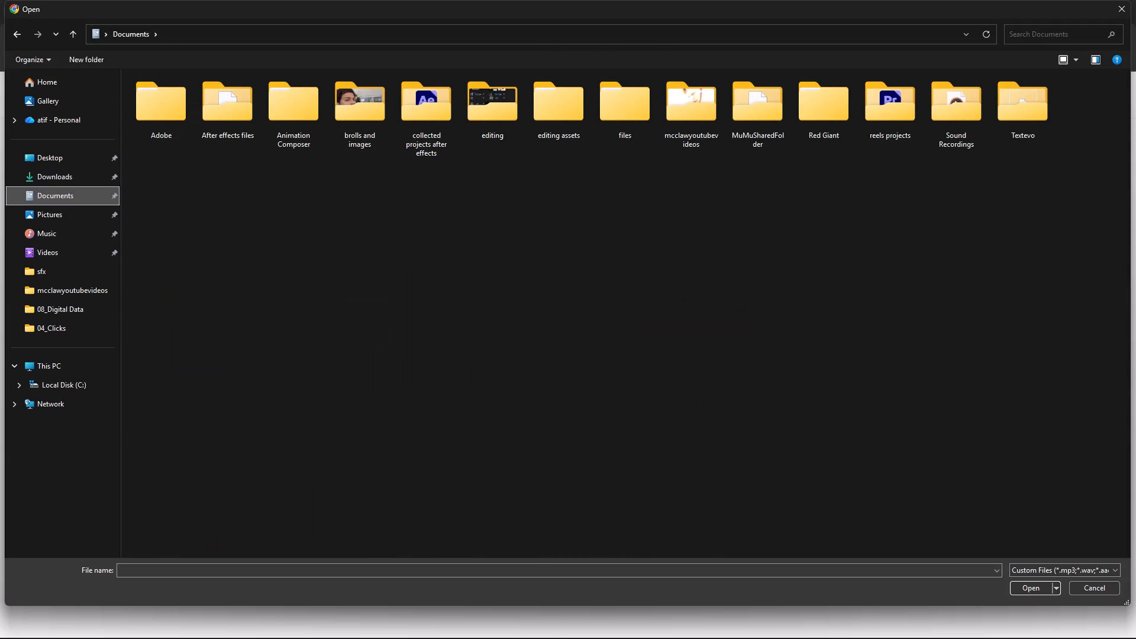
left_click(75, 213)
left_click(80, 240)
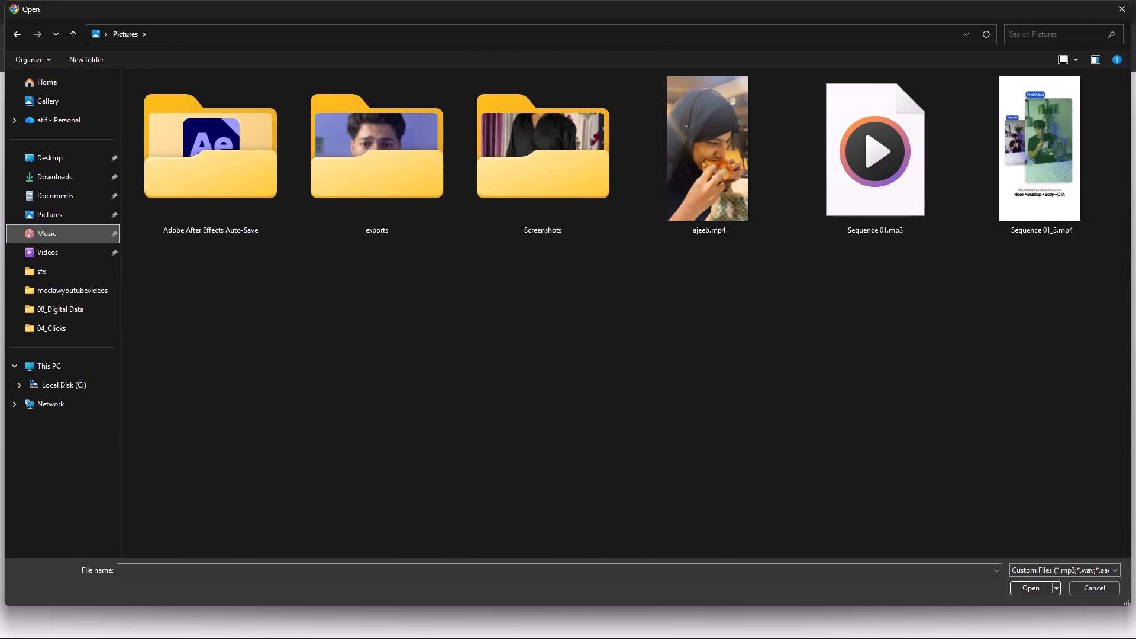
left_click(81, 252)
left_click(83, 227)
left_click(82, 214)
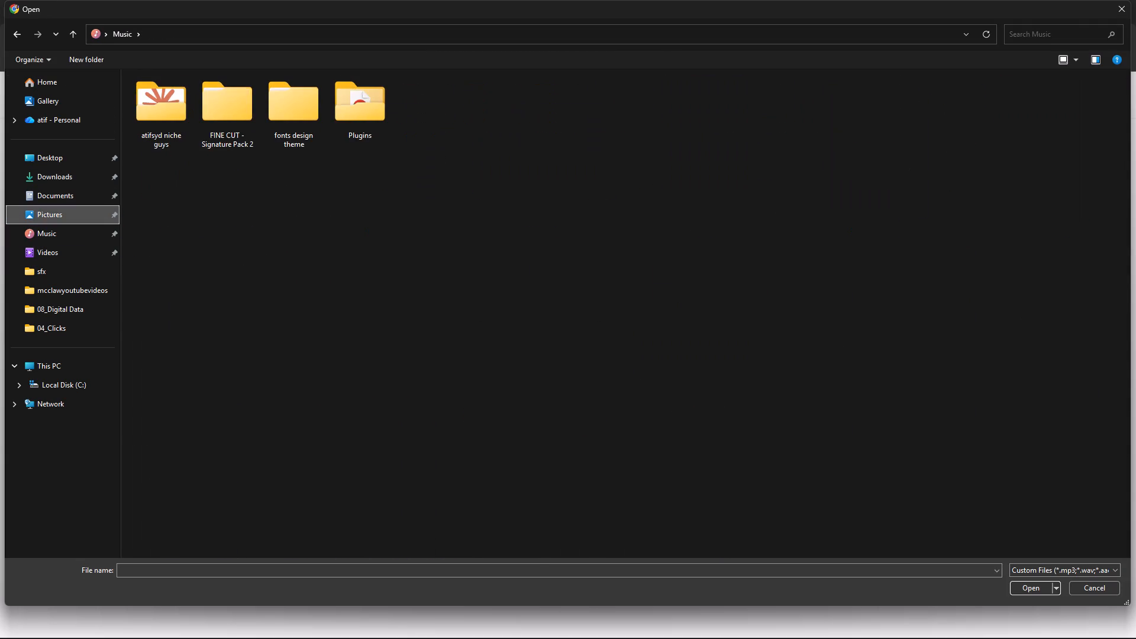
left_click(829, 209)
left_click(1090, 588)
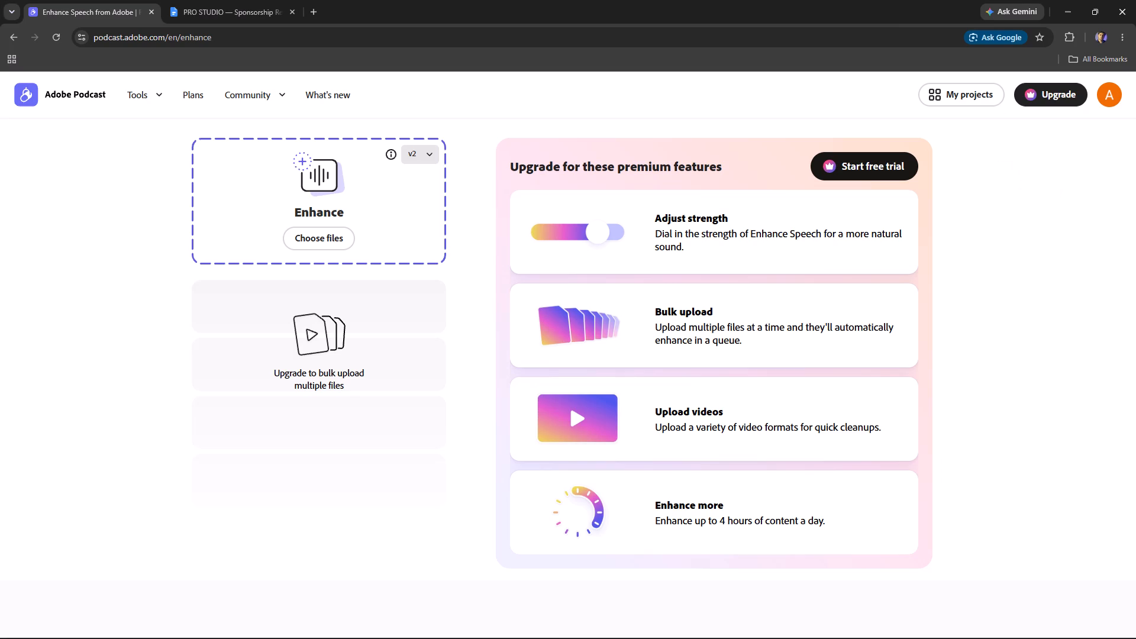
Switch to Premiere and check the export file name and save location for Sequence 01.
left_click(628, 618)
left_click(115, 35)
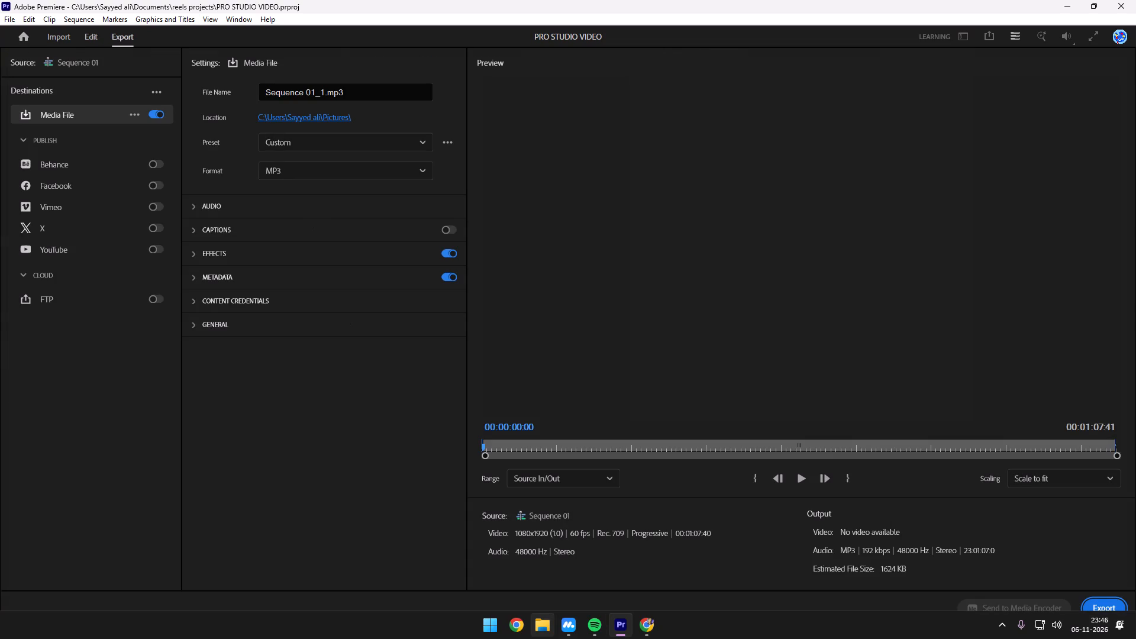
left_click(661, 621)
Return to Chrome and upload Sequence 01.mp3 from the Pictures folder to Enhance Speech v2.
left_click(648, 619)
left_click(324, 238)
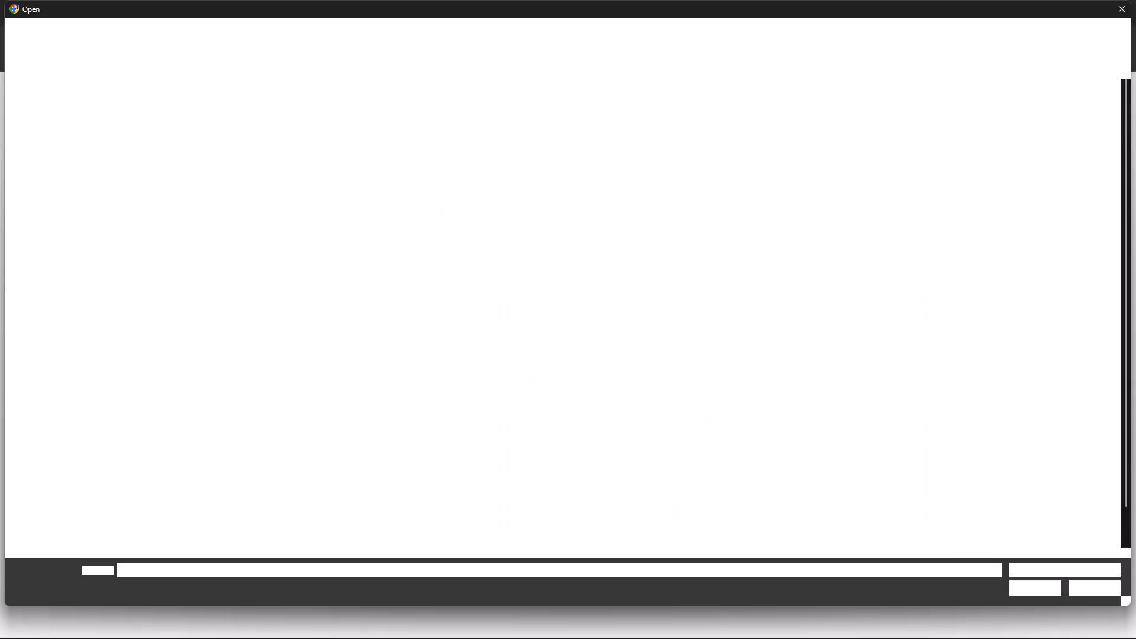
left_click(79, 221)
left_click(872, 196)
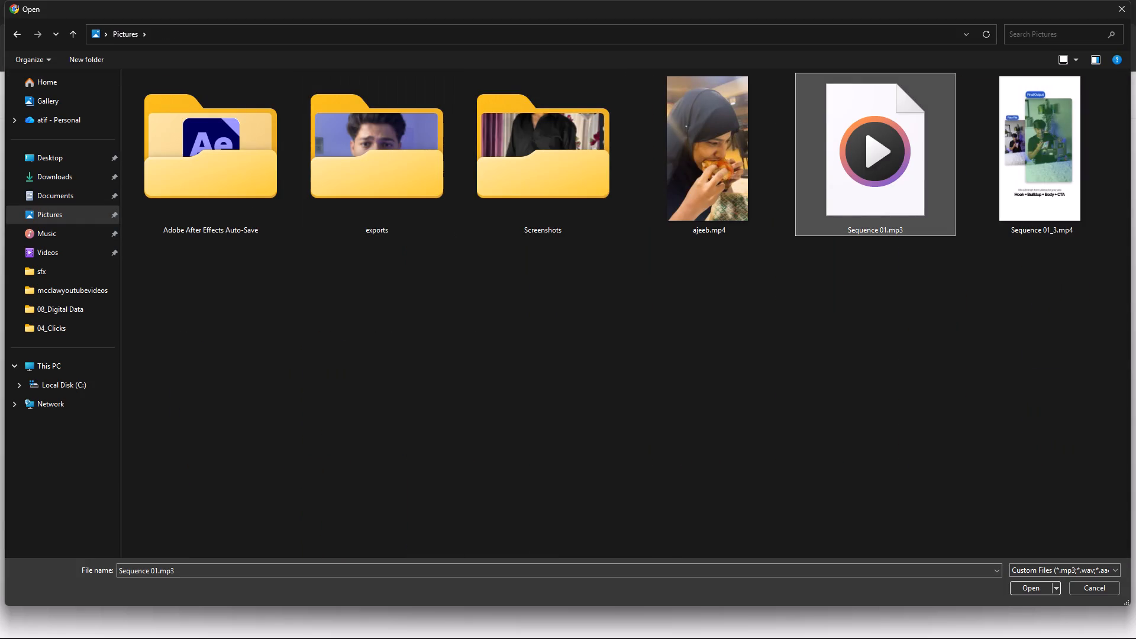
left_click(1020, 587)
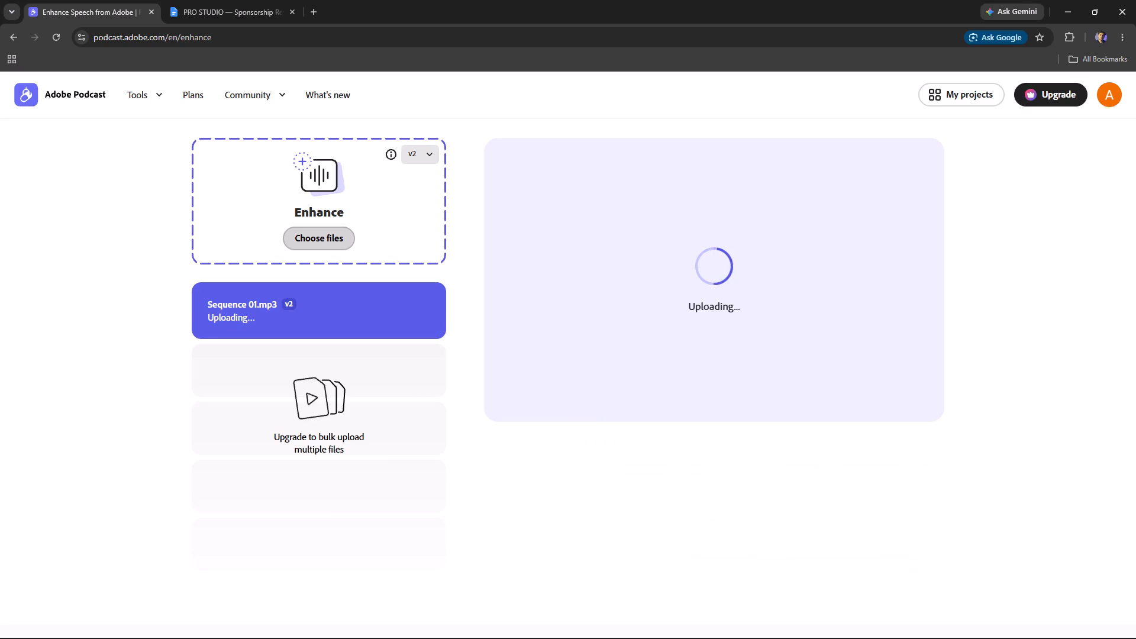
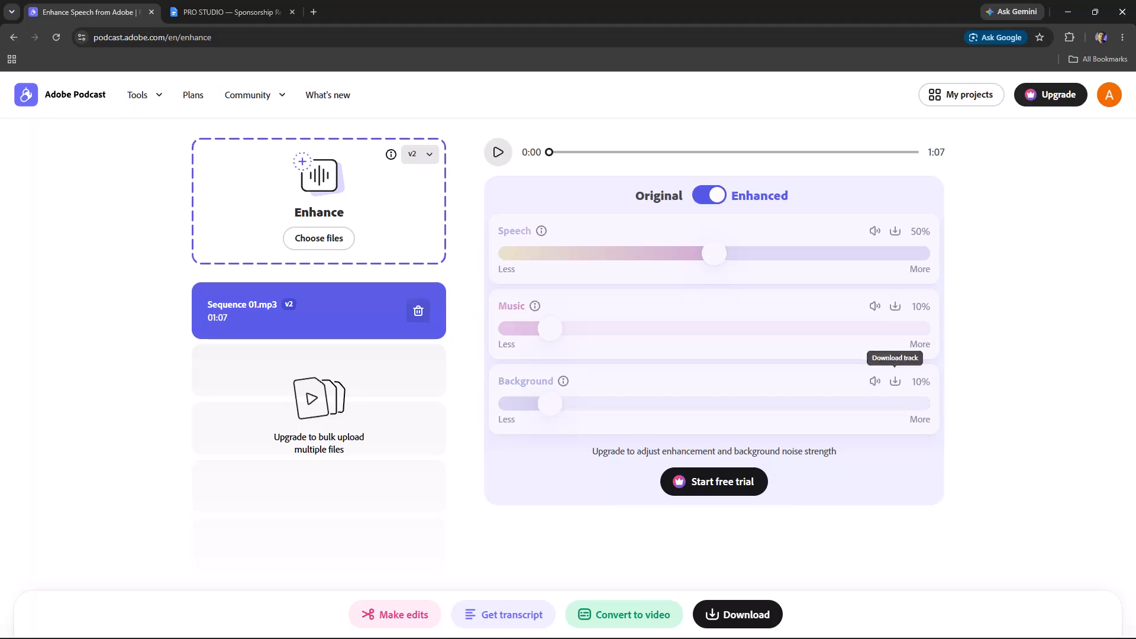
Preview the enhanced version of Sequence 01.mp3 and download it.
left_click(501, 144)
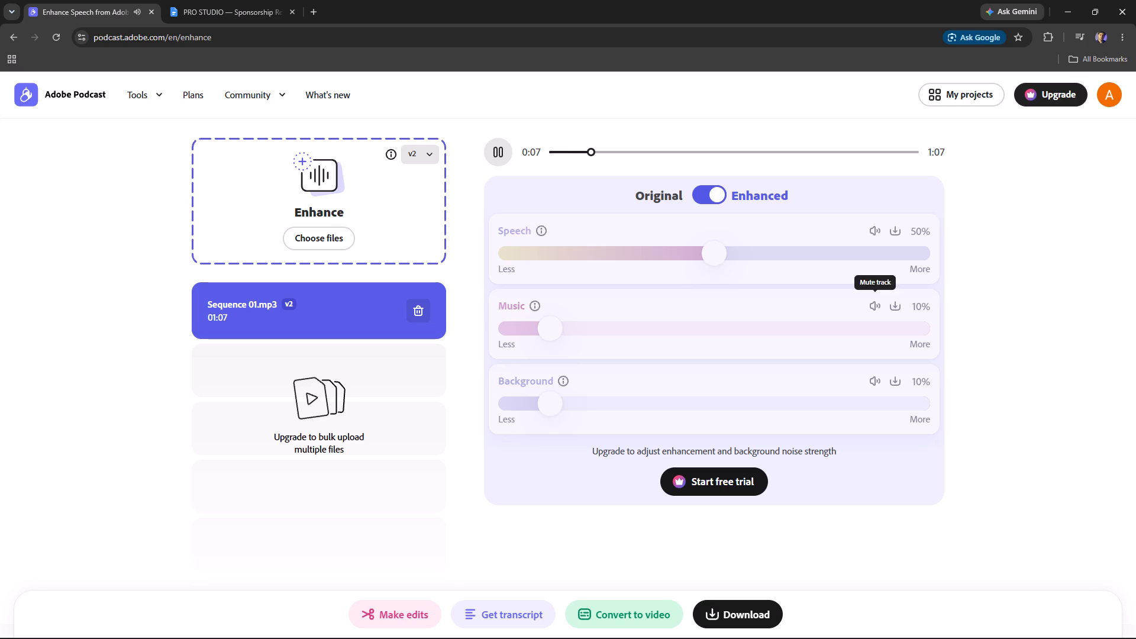
left_click(750, 619)
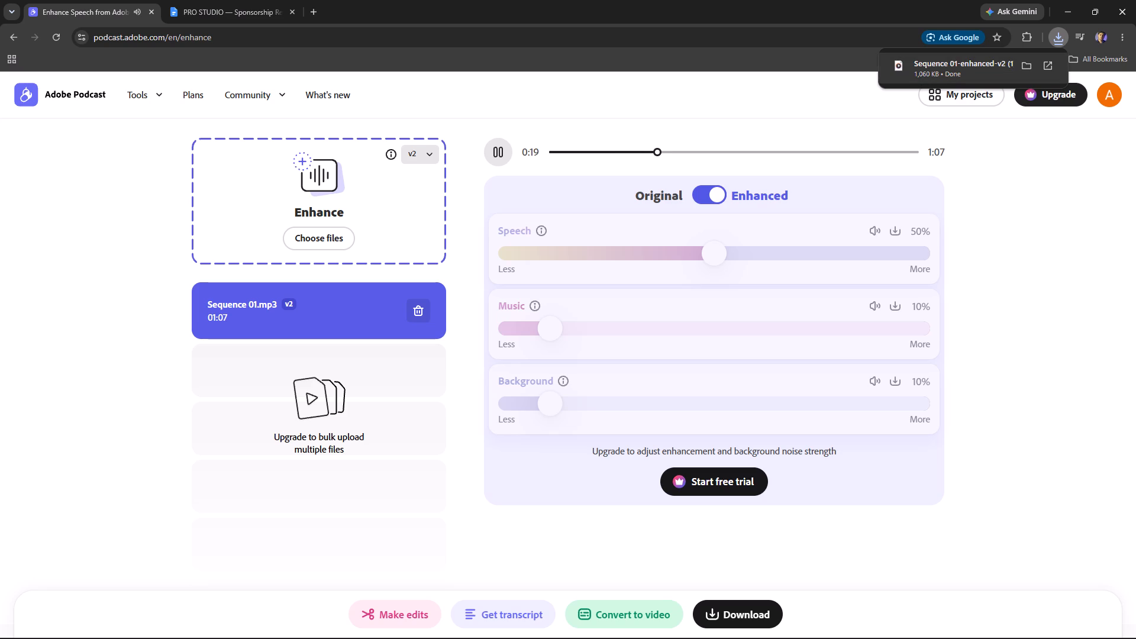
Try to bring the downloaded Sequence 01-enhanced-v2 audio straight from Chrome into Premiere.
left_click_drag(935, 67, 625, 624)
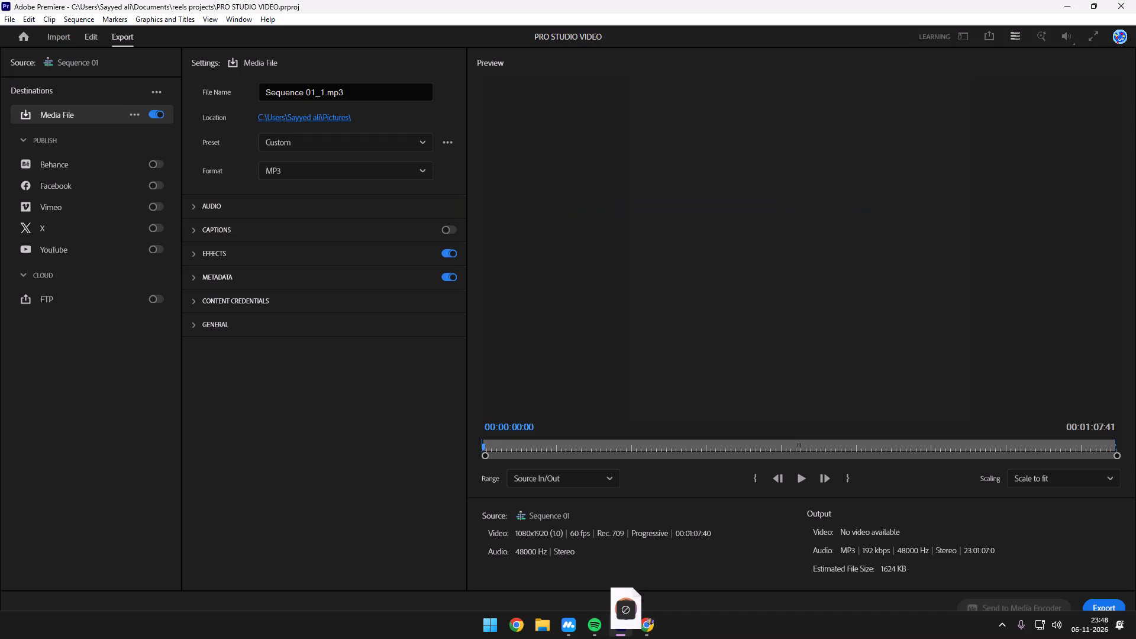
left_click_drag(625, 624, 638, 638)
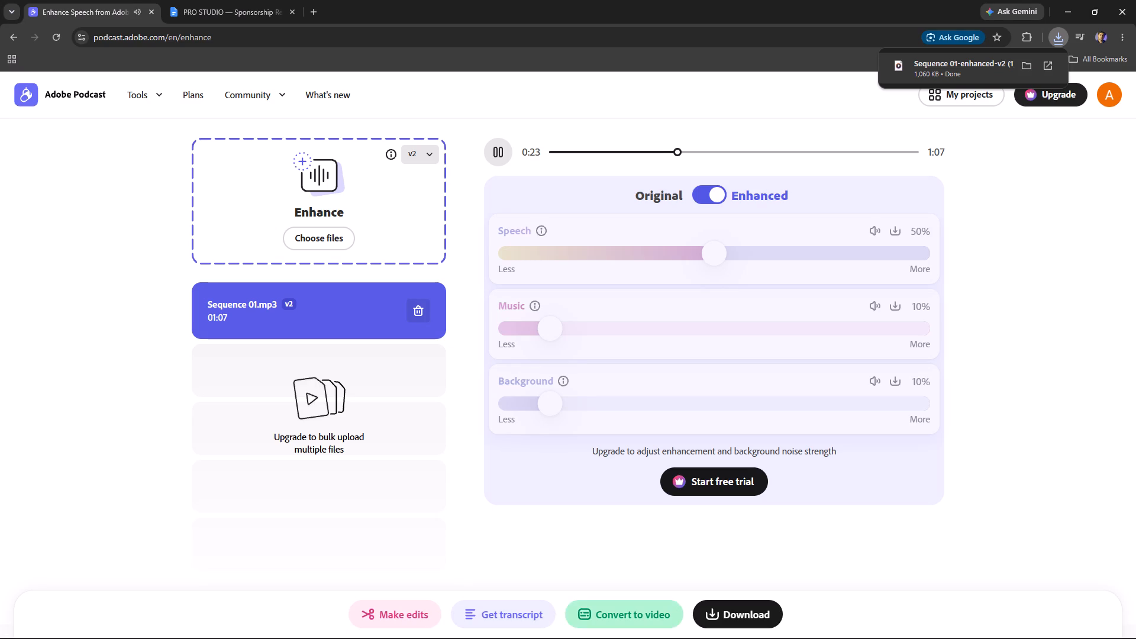
Switch to Premiere and return from the export page to the editing workspace with Sequence 01.
left_click(622, 629)
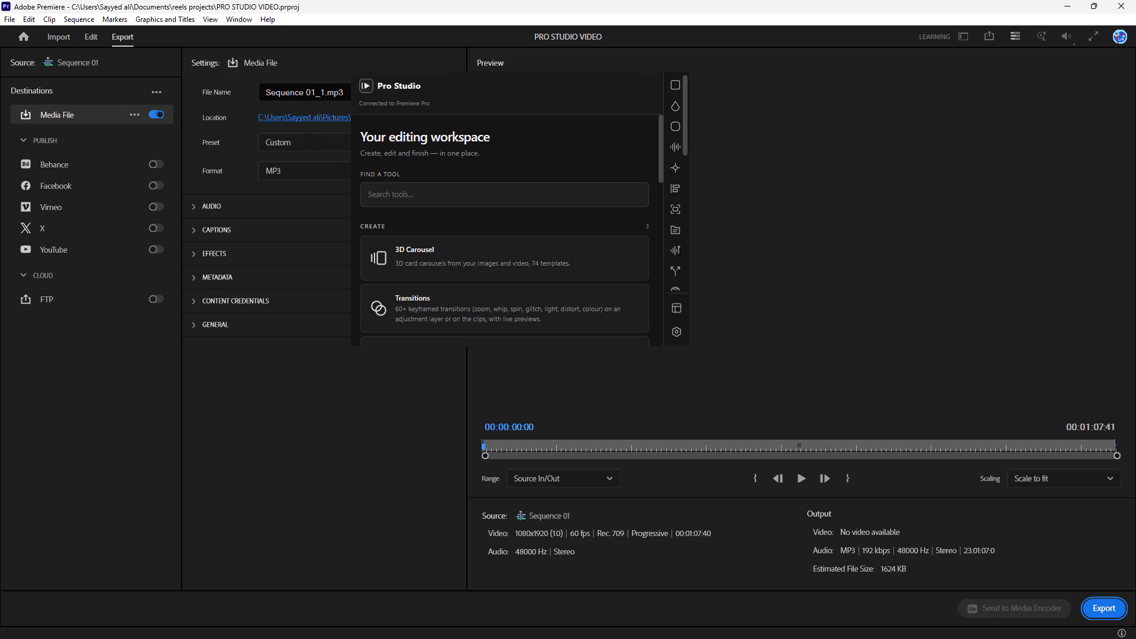
left_click(89, 33)
left_click(466, 411)
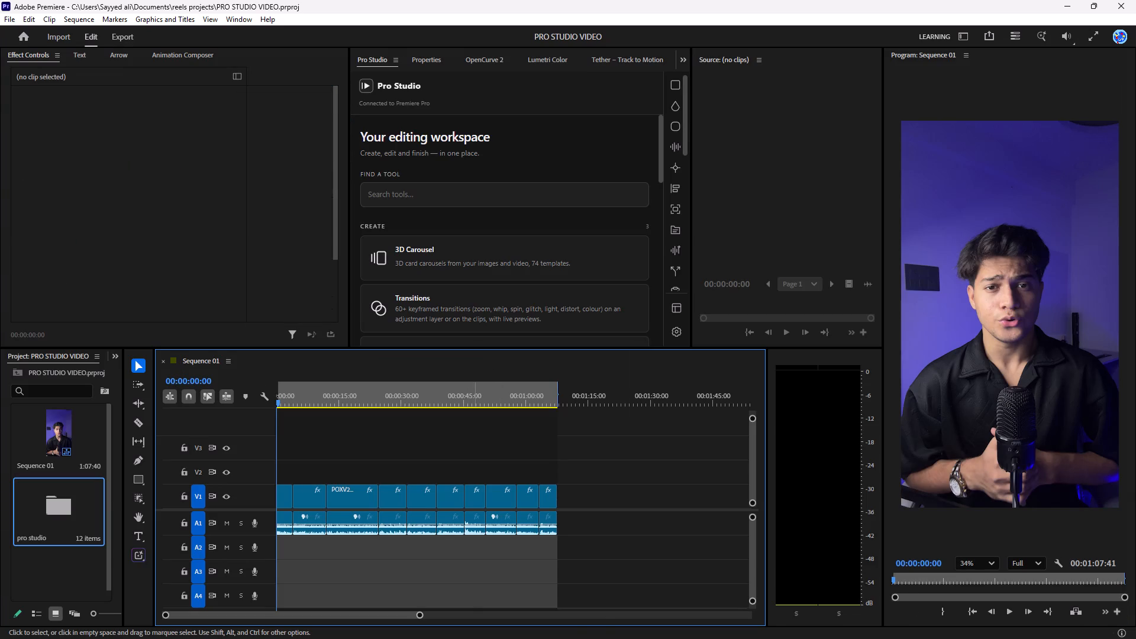
Go back to Chrome and bring the downloaded Sequence 01-enhanced-v2 audio onto track A2 at the start of Sequence 01 in Premiere.
left_click(653, 631)
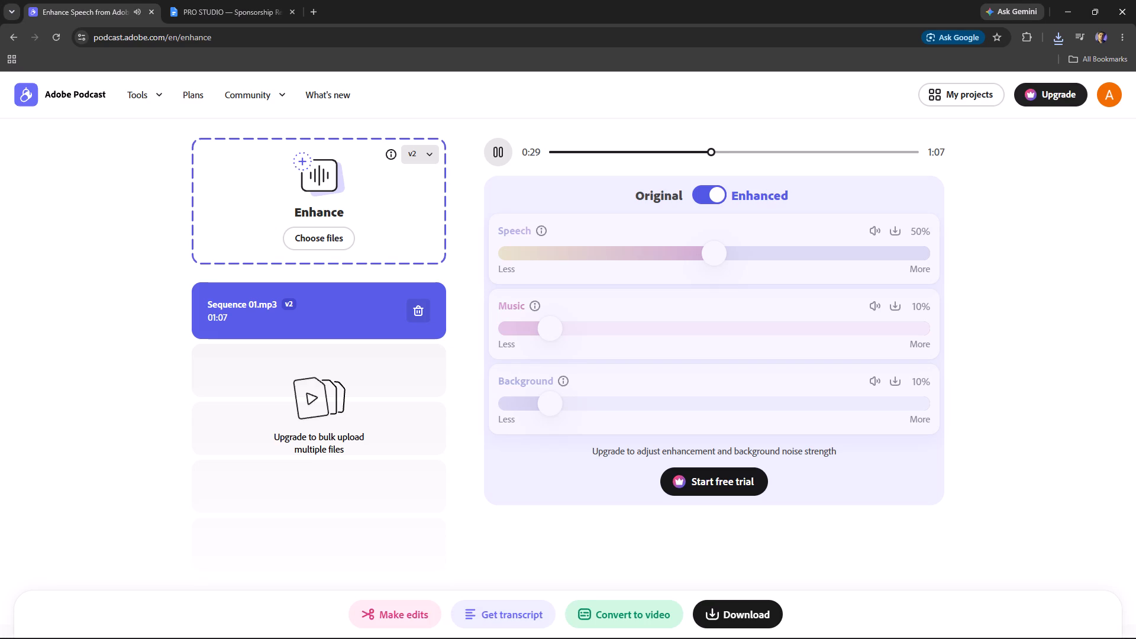
left_click(1056, 37)
left_click_drag(940, 92, 654, 620)
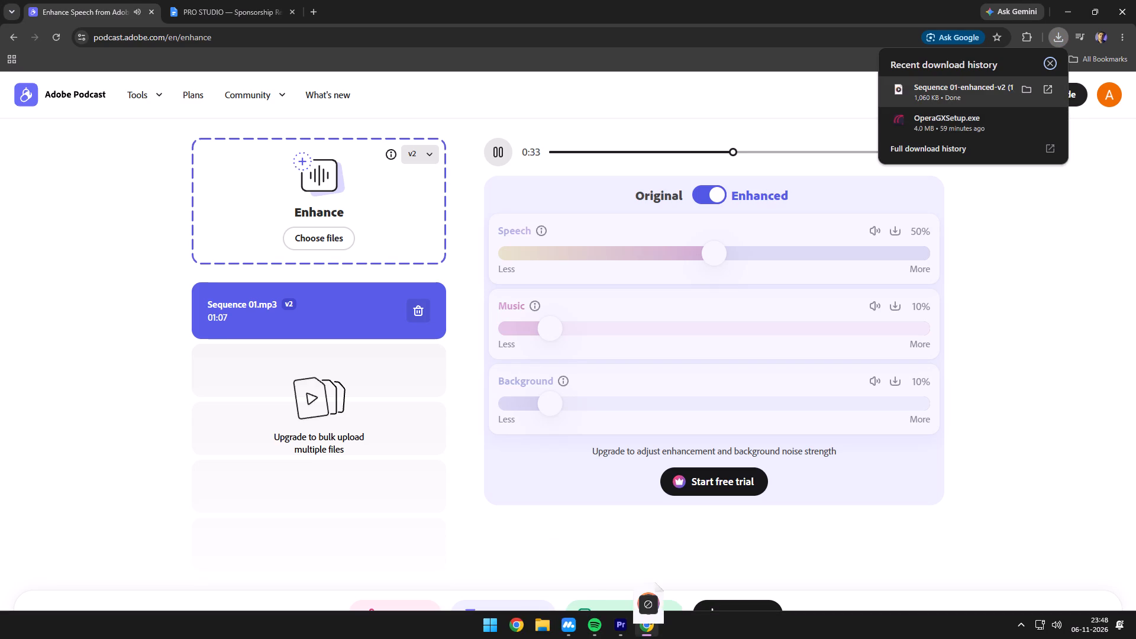
left_click_drag(654, 620, 262, 544)
Examine the end and start of the timeline to compare the enhanced audio's alignment with the original clips.
scroll(541, 545, "up", 20, "alt")
scroll(541, 545, "up", 17, "alt")
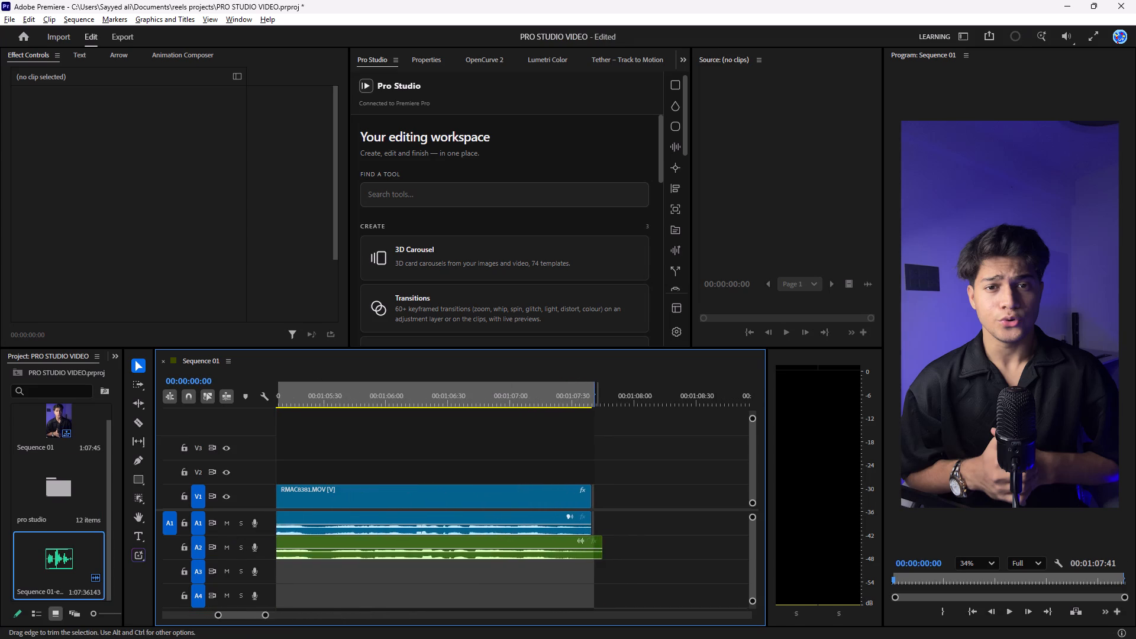
scroll(598, 528, "up", 10, "alt")
scroll(602, 462, "down", 20, "alt")
scroll(602, 462, "down", 2, "alt")
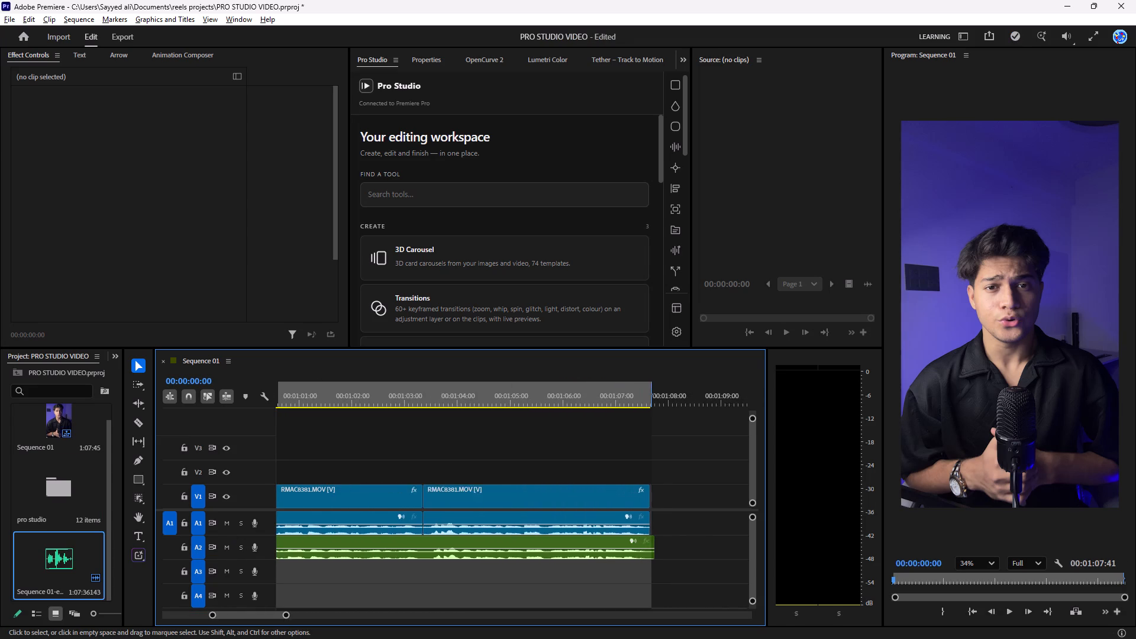
scroll(671, 453, "down", 18, "alt")
scroll(672, 448, "down", 8, "alt")
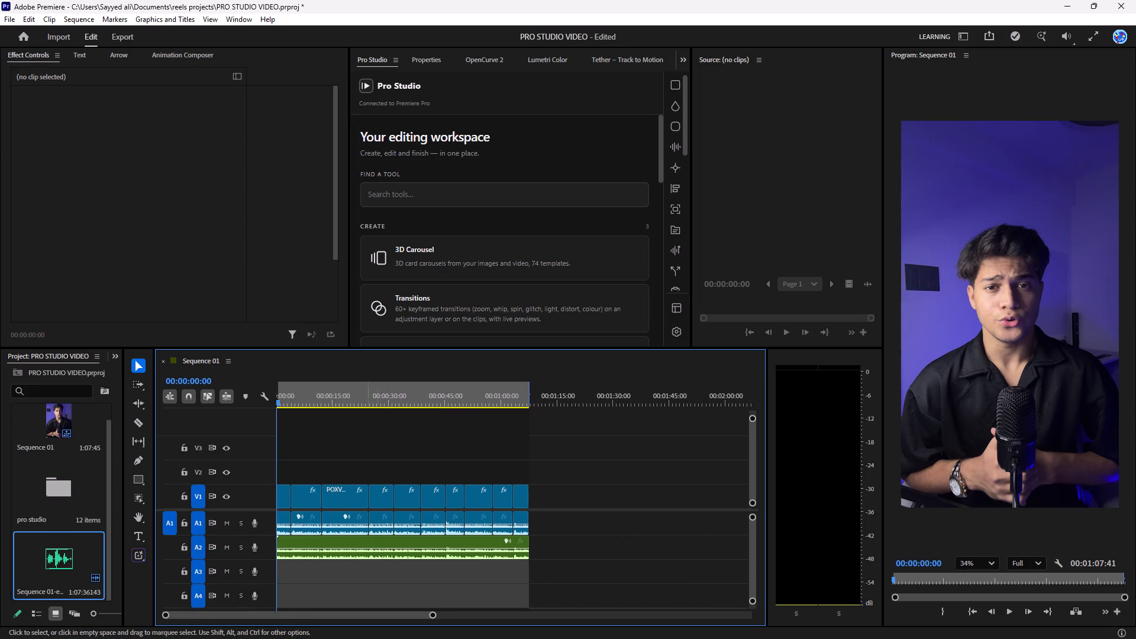
left_click_drag(435, 617, 414, 617)
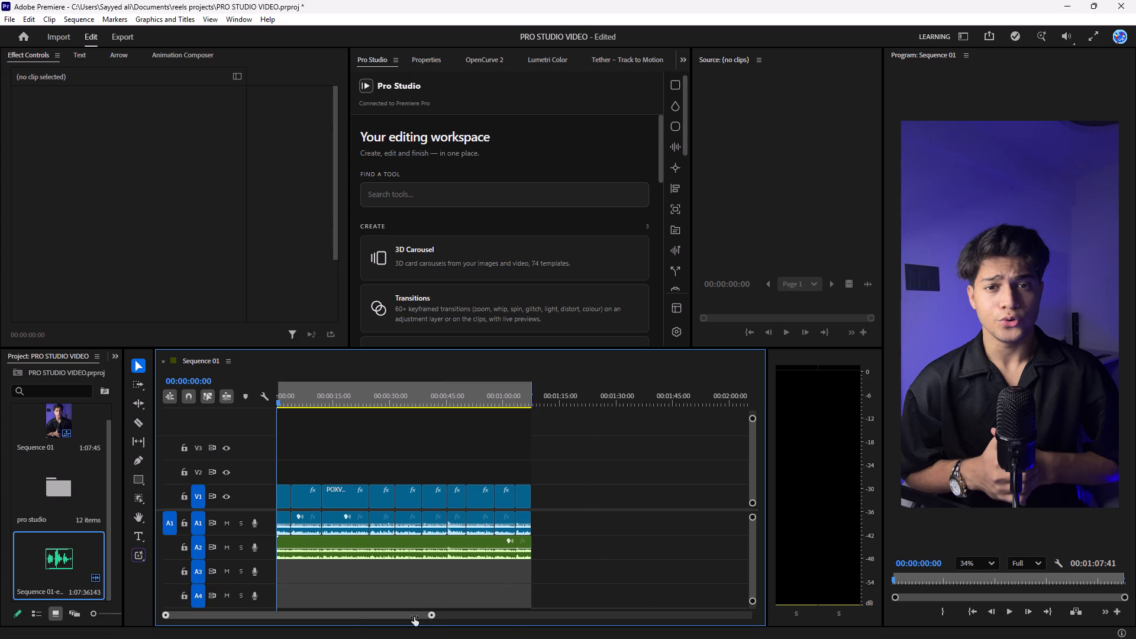
left_click_drag(414, 617, 202, 606)
left_click(386, 583)
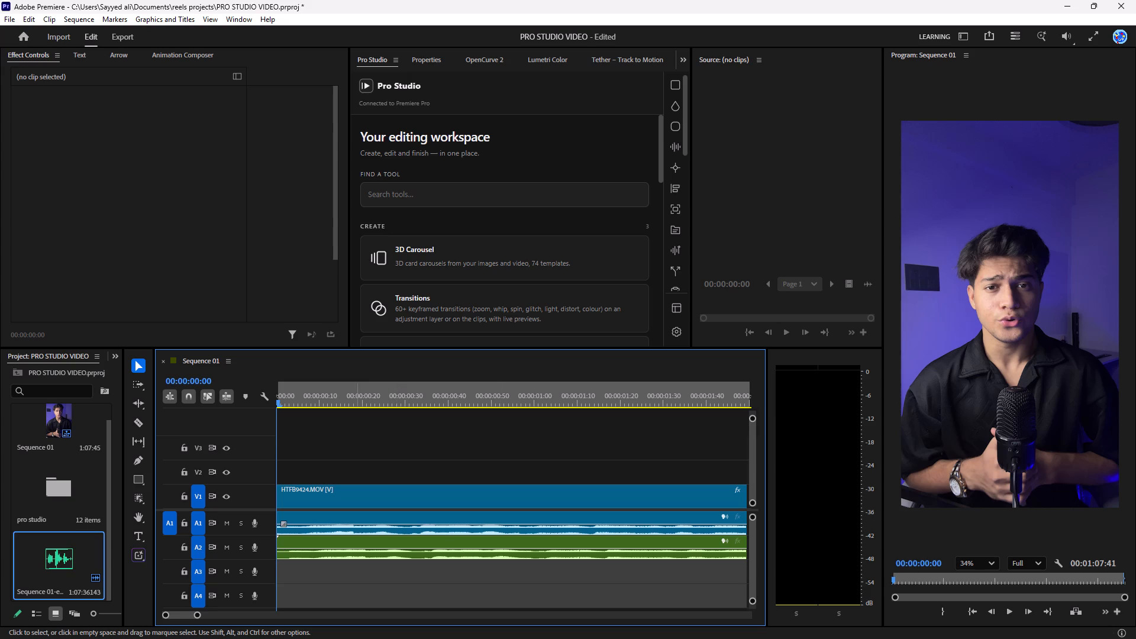
left_click(280, 397)
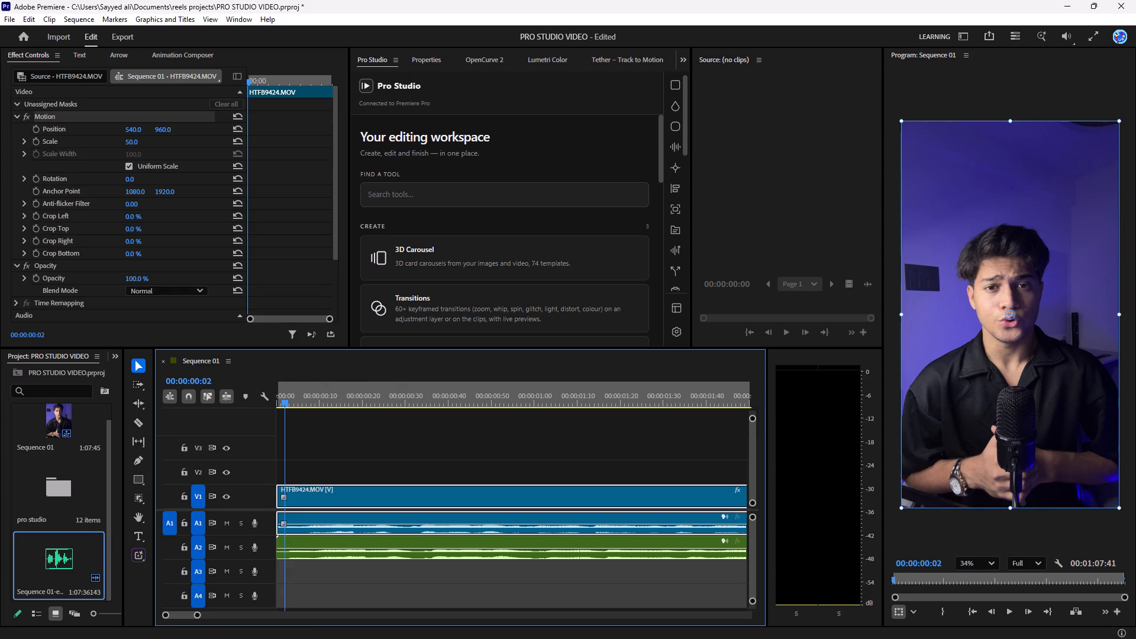
scroll(423, 593, "down", 20)
scroll(423, 593, "down", 4)
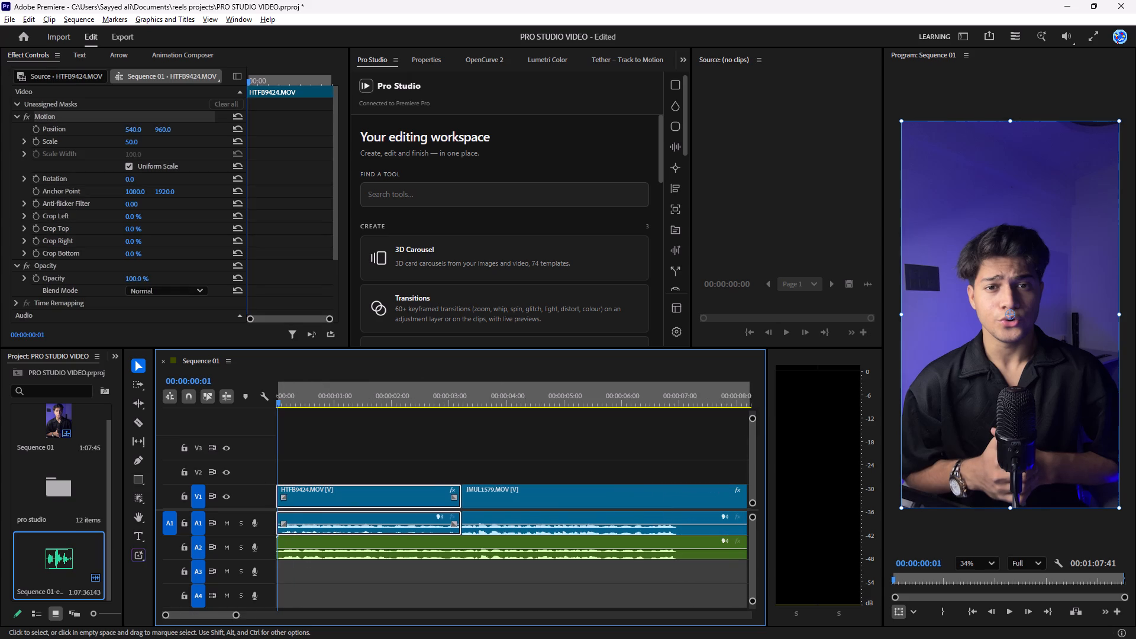
Shift the enhanced audio on A2 slightly earlier to line its waveform up with the original audio on A1.
left_click(308, 553)
type("fx")
scroll(292, 544, "up", 8)
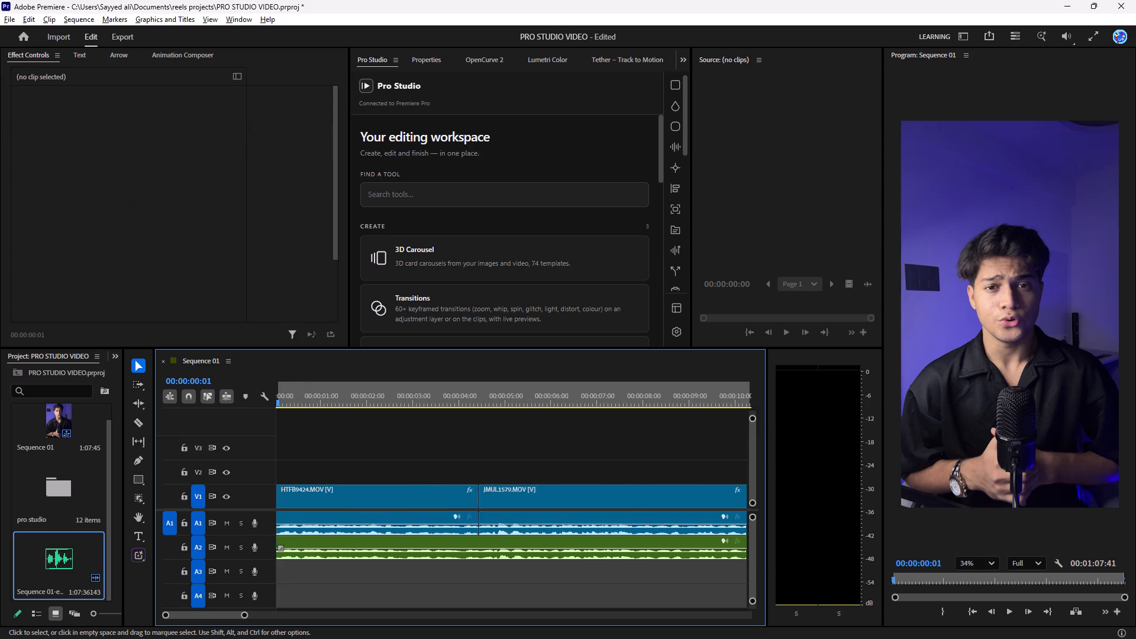
scroll(292, 540, "up", 8)
scroll(309, 527, "down", 3, "alt")
scroll(643, 544, "up", 12, "alt")
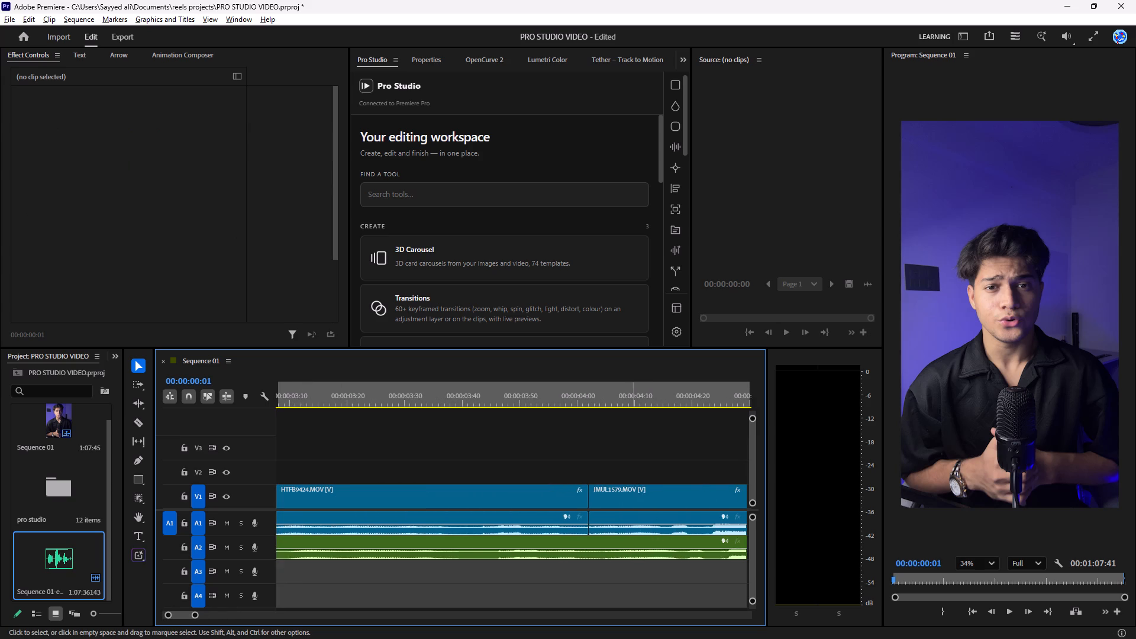
scroll(623, 544, "up", 3, "alt")
left_click_drag(561, 538, 553, 540)
scroll(661, 564, "down", 5, "alt")
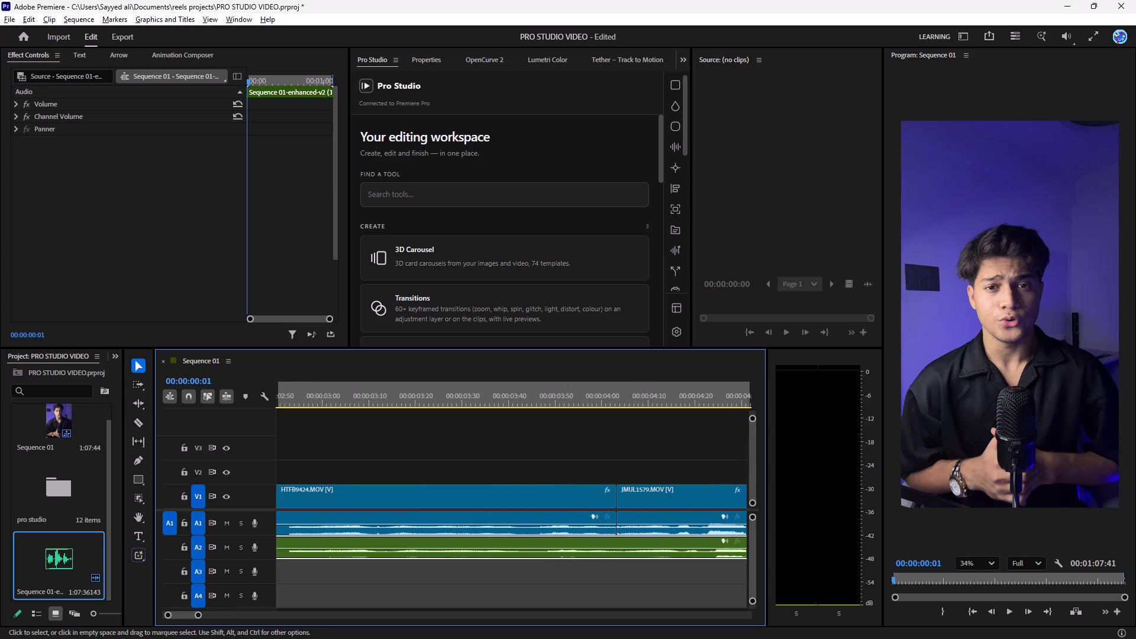
scroll(683, 566, "down", 19, "alt")
Mute the original audio on track A1 and play Sequence 01 from the start to hear the enhanced voice alone.
key("space")
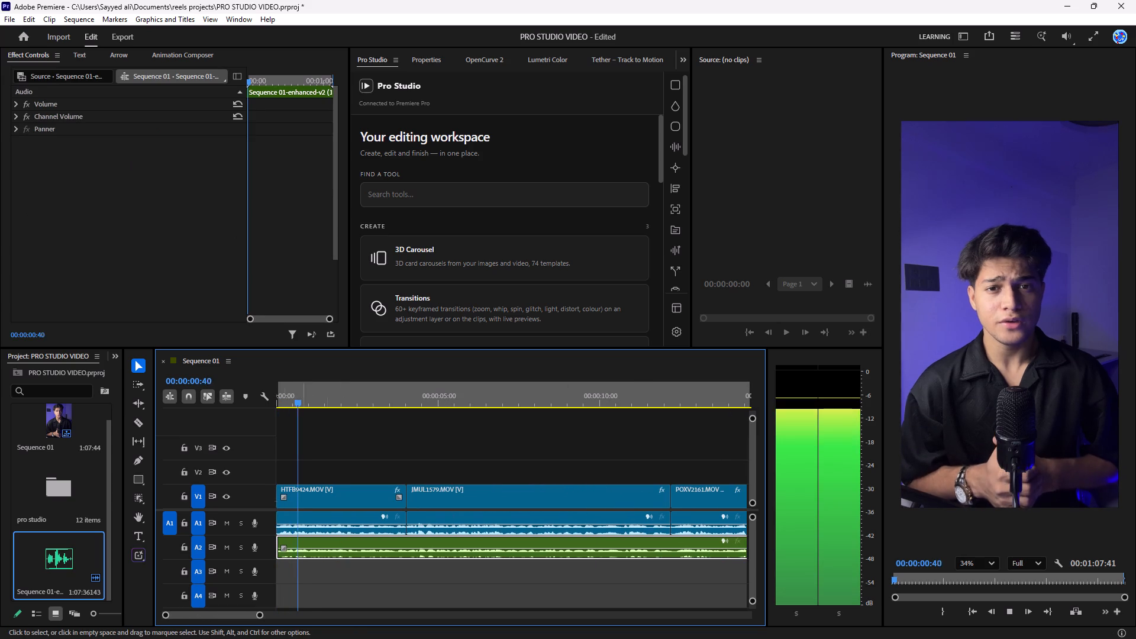
key("space")
left_click(231, 519)
left_click_drag(297, 406, 223, 422)
key("space")
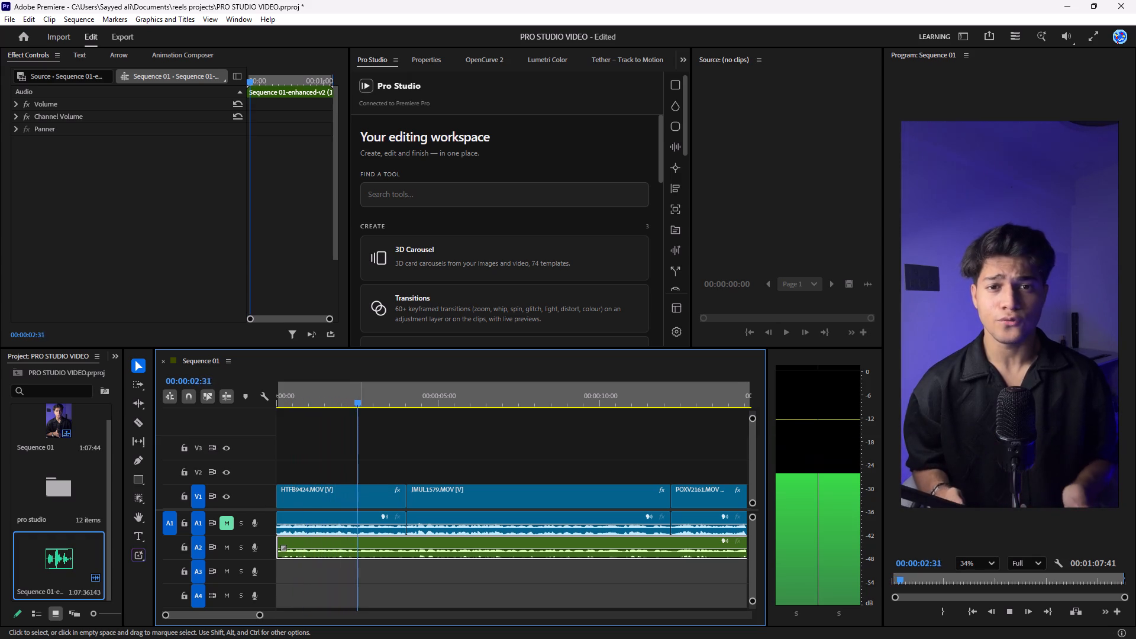
key("space")
Save the PRO STUDIO VIDEO project.
key("ctrl+s")
Open the recent project "5 sound effects for your next video" alongside the current one.
left_click(24, 38)
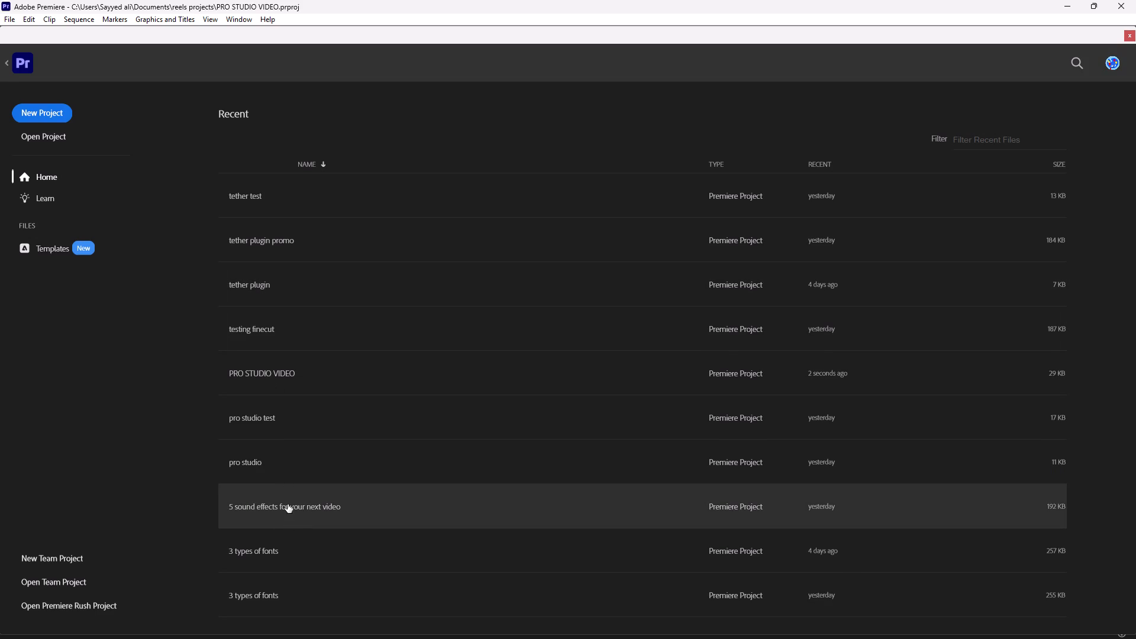
left_click(289, 515)
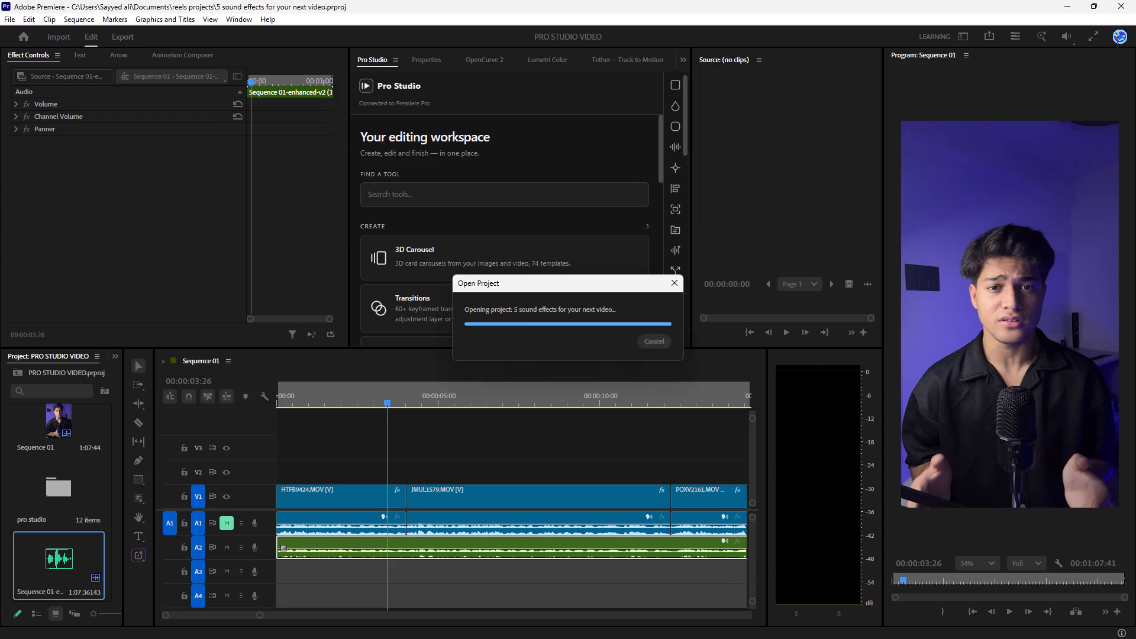
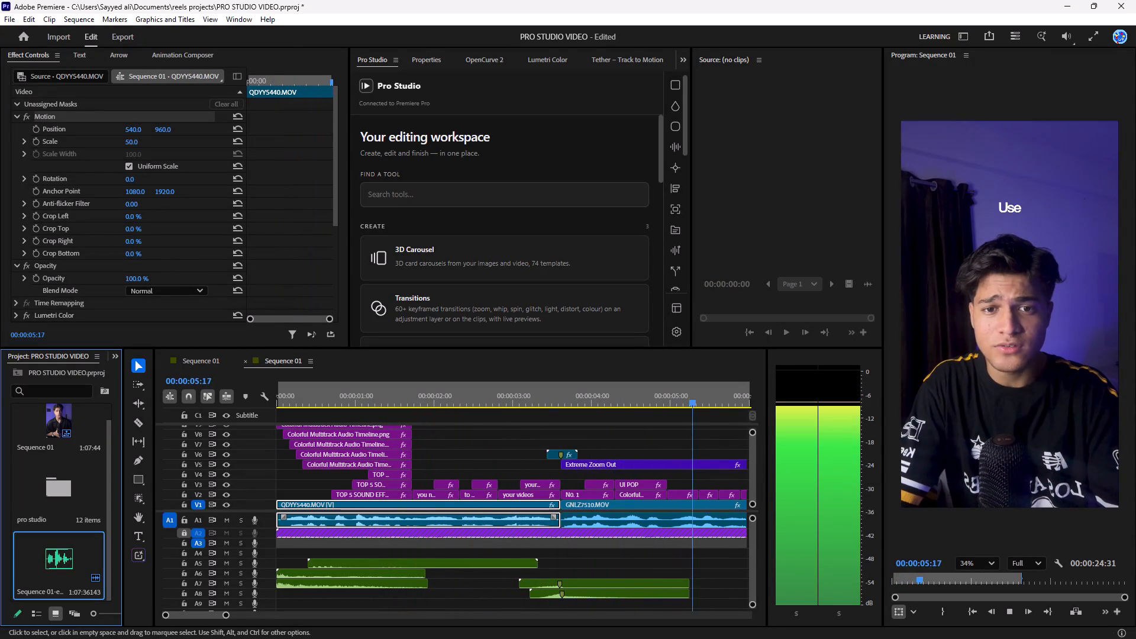
Copy the Bass, Hard Limiter, Amplify, Vocal Enhancer and Parametric Equalizer effects from the QDYYS440.MOV clip in the earlier reel project.
key("space")
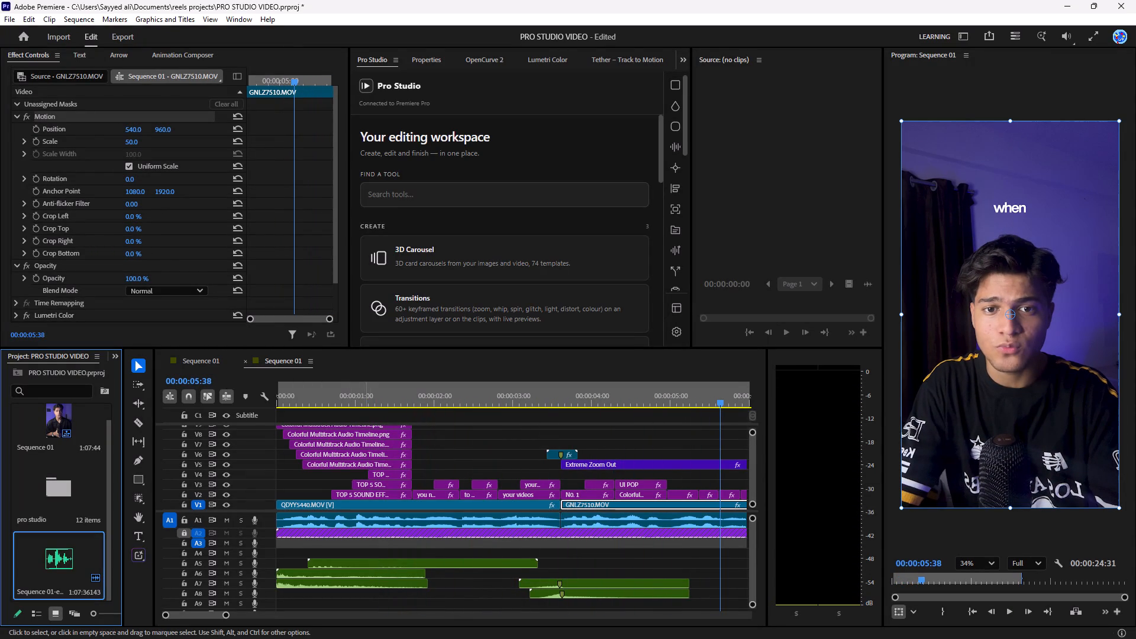
left_click(369, 516)
scroll(87, 257, "down", 12)
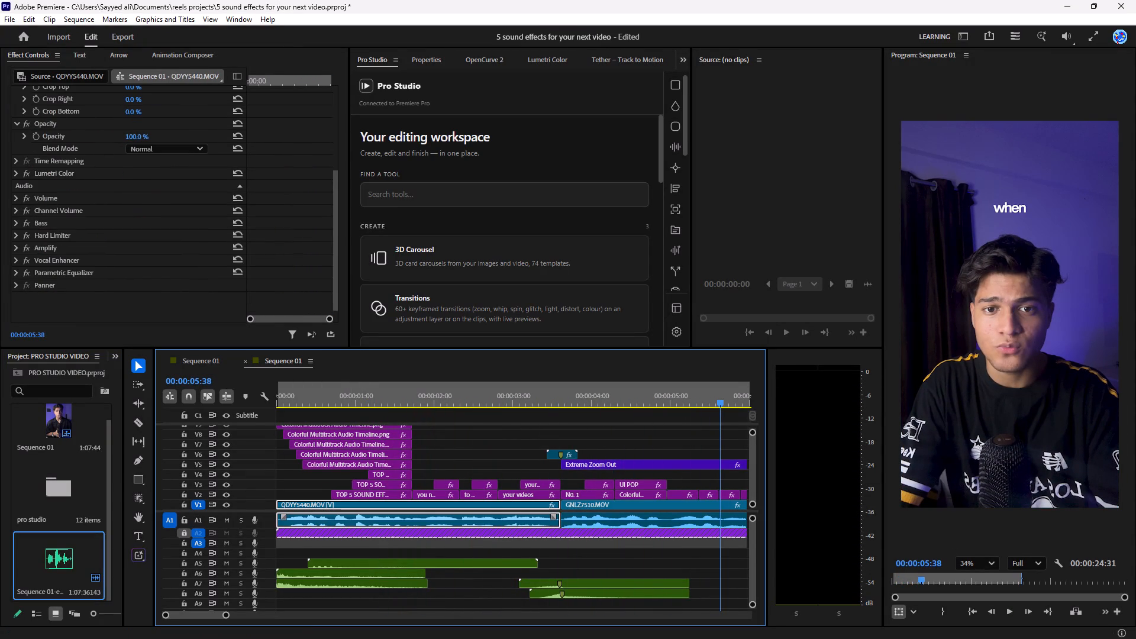
left_click(57, 222)
left_click(58, 234, "ctrl")
left_click(57, 253, "ctrl")
left_click(53, 227, "ctrl")
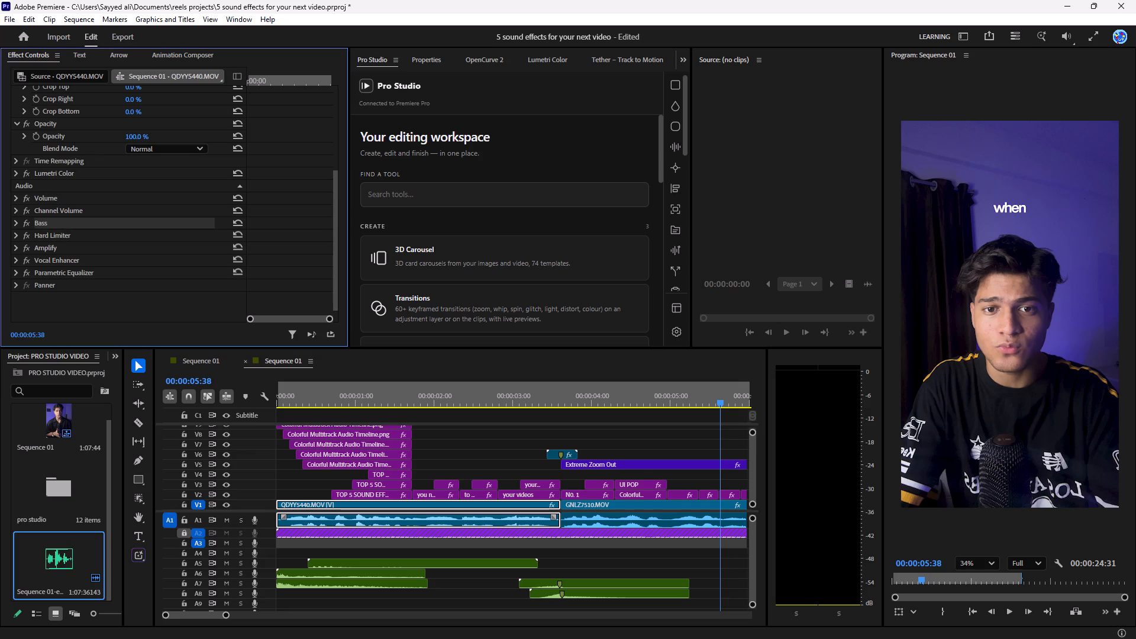
left_click(53, 234, "ctrl")
left_click(55, 249, "ctrl")
left_click(55, 260, "ctrl")
left_click(57, 276, "ctrl")
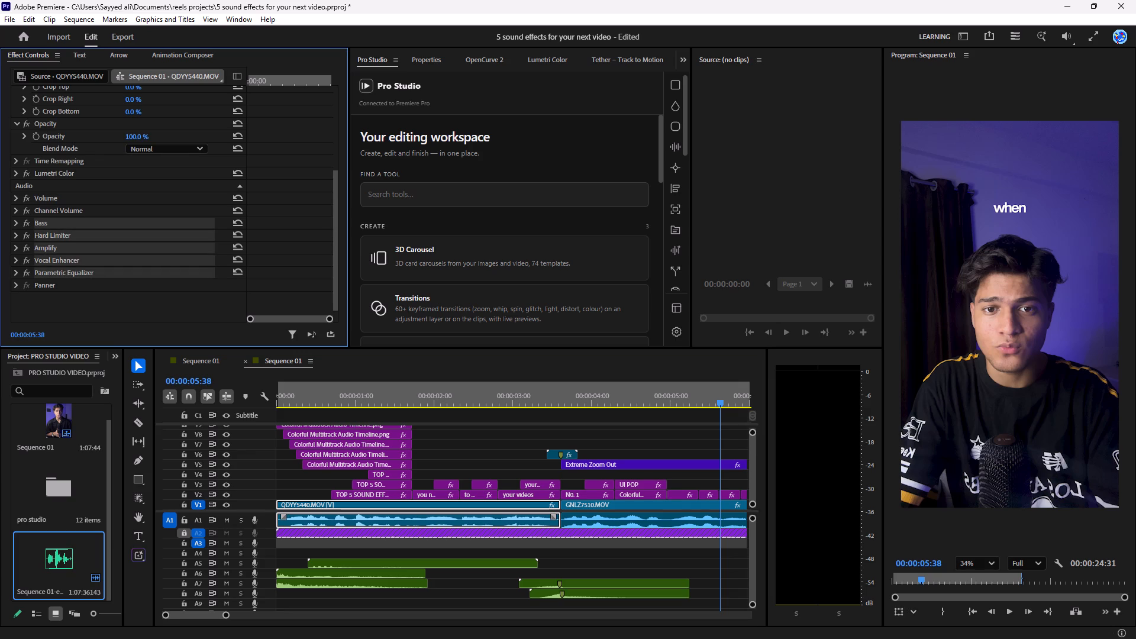
right_click(57, 276)
left_click(94, 326)
Paste the copied audio effects onto the enhanced voice on A2 in the PRO STUDIO sequence and play it back.
left_click(219, 359)
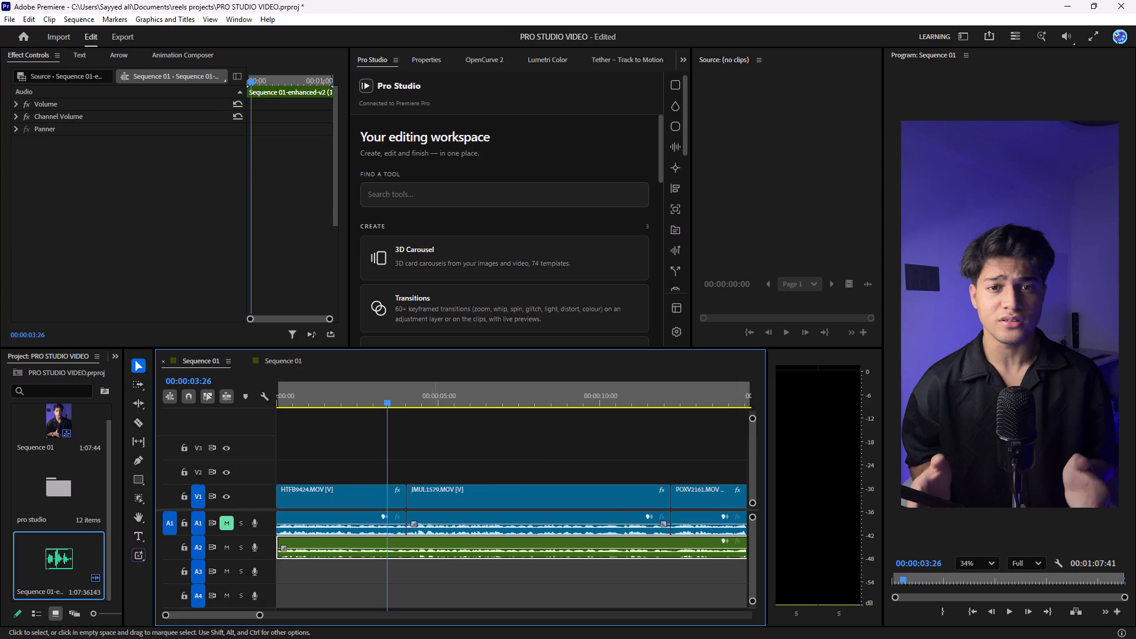
left_click(440, 549)
key("ctrl+v")
key("space")
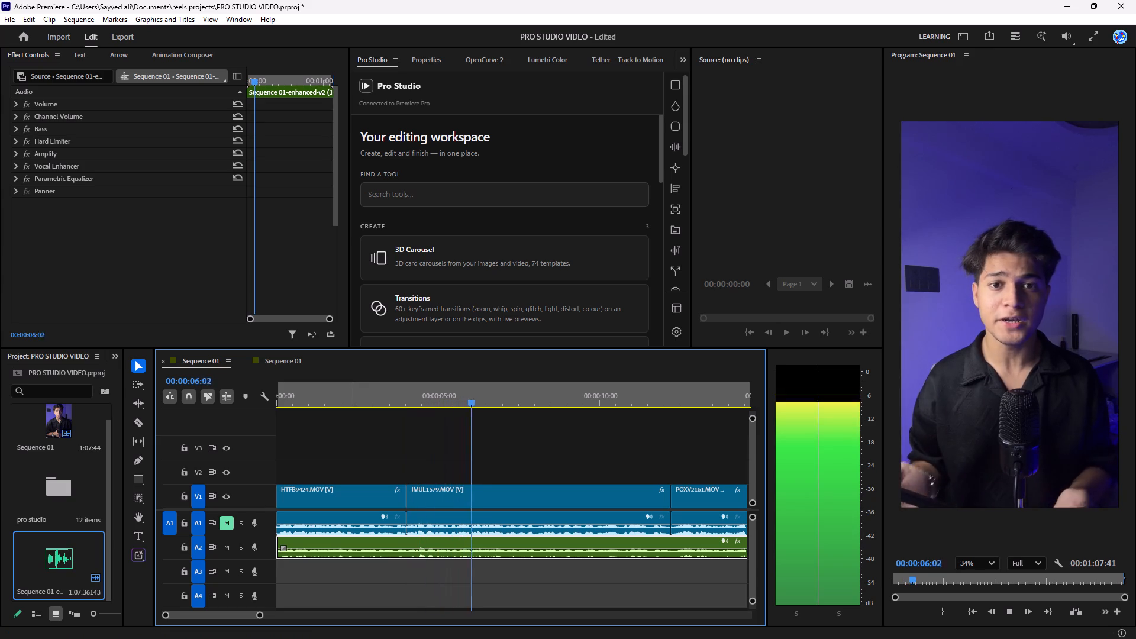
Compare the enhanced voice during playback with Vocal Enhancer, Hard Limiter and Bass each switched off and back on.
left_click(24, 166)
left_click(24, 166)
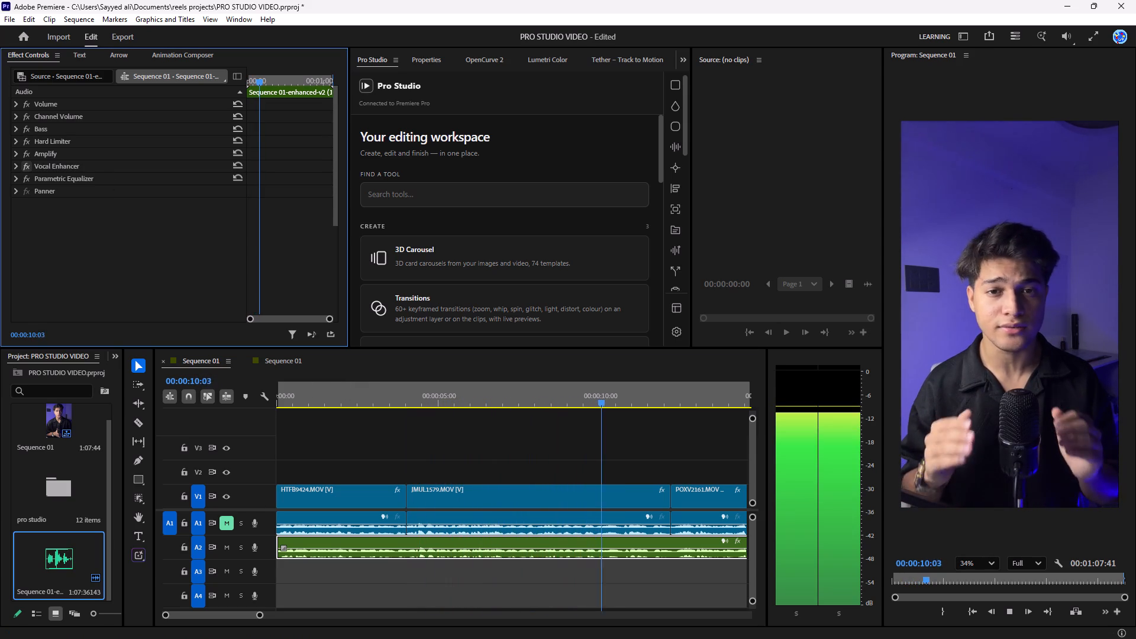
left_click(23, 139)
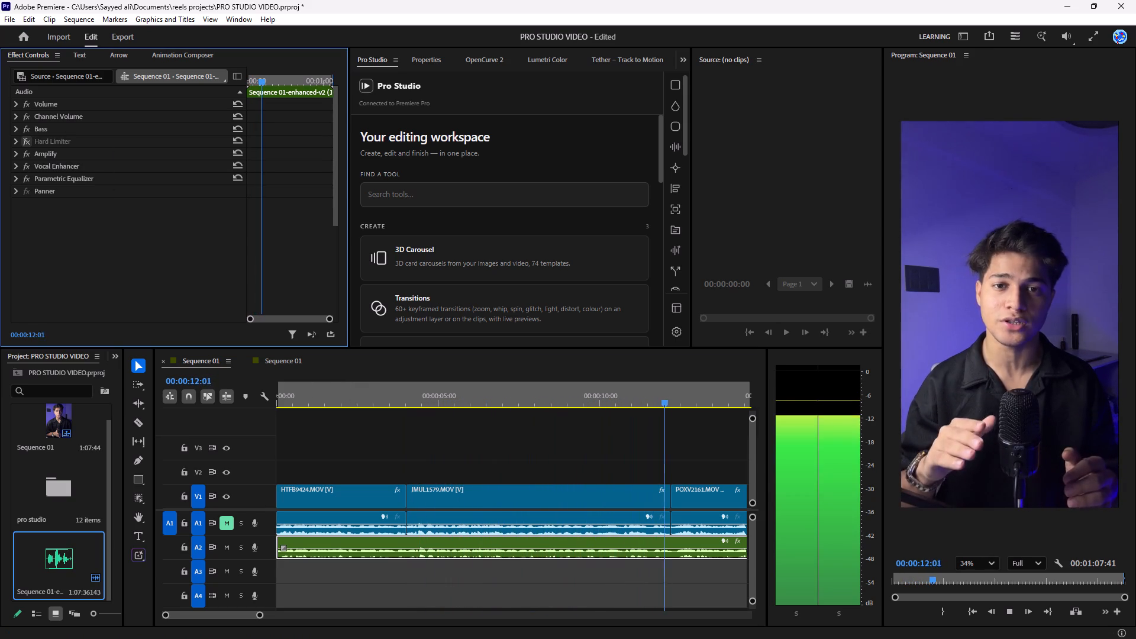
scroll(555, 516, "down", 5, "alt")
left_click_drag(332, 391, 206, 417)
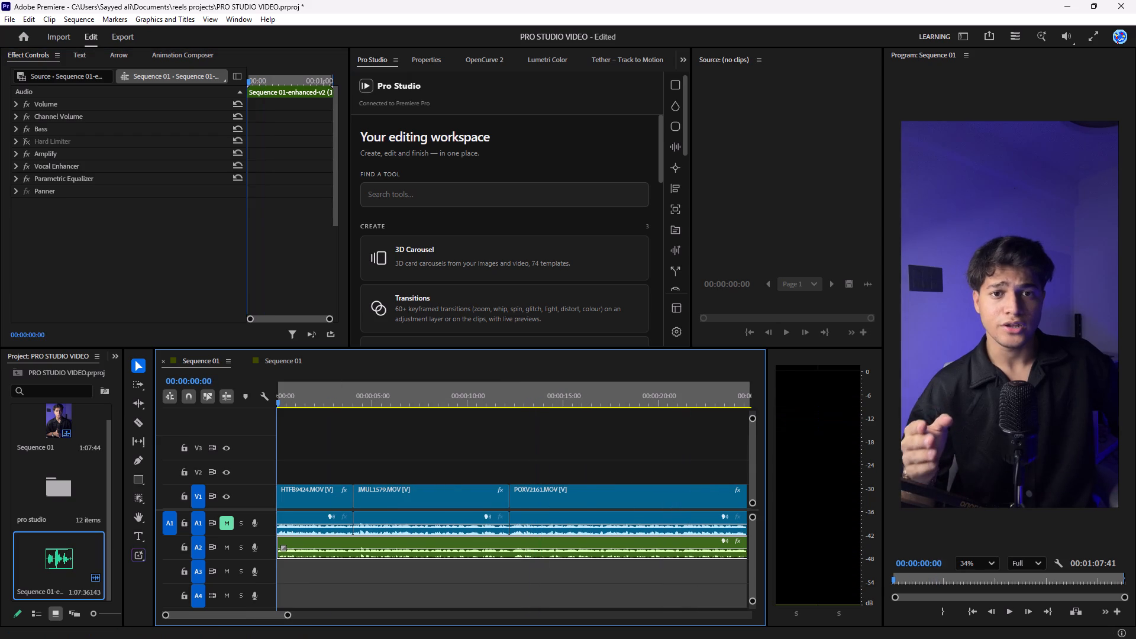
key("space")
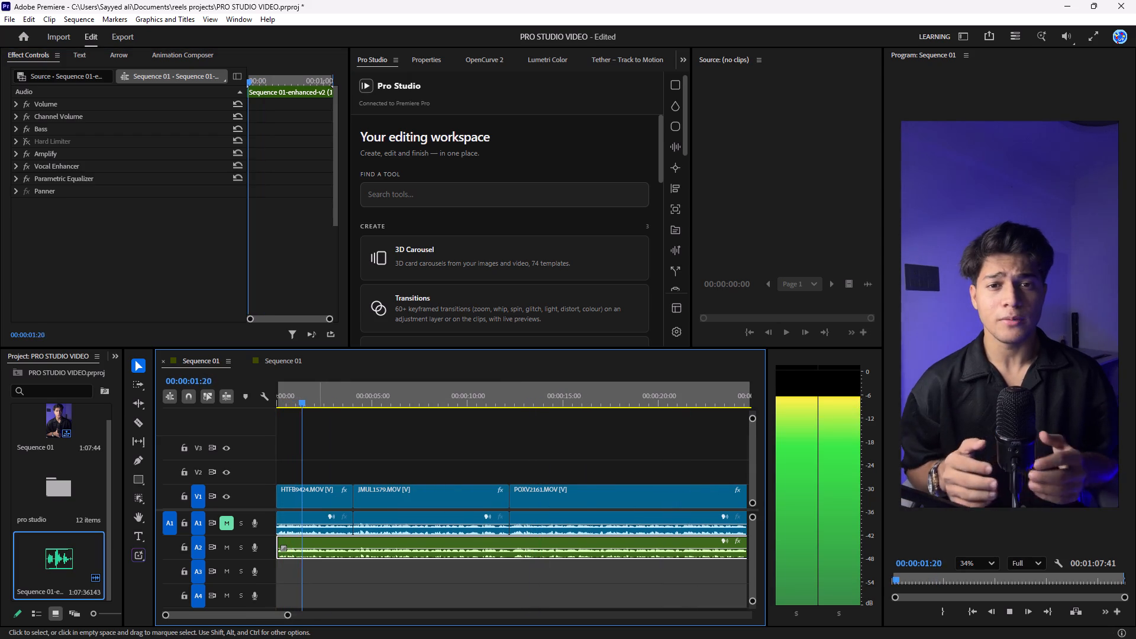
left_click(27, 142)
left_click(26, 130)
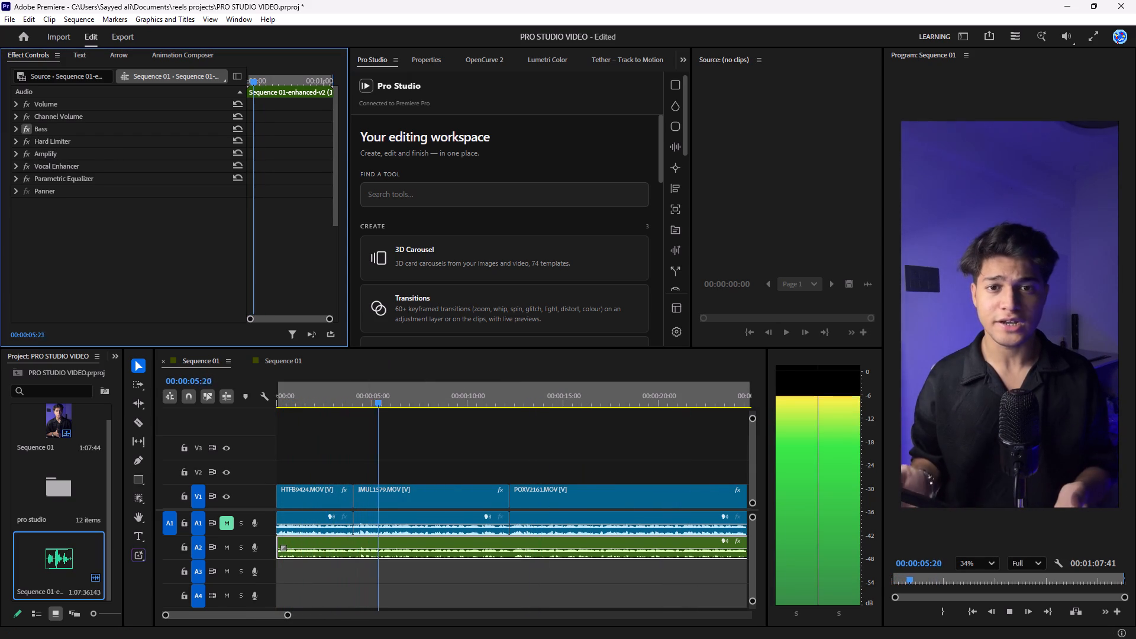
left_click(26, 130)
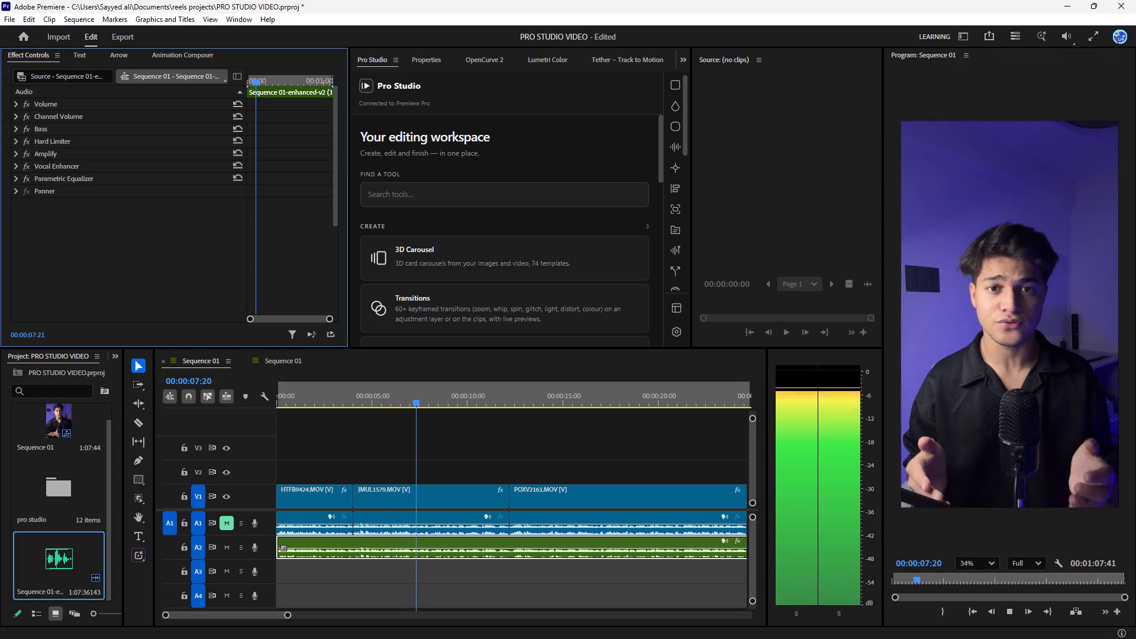
Set the Amplify effect on the enhanced voice to the +6dB Boost preset and listen to the result.
left_click(14, 150)
left_click(145, 181)
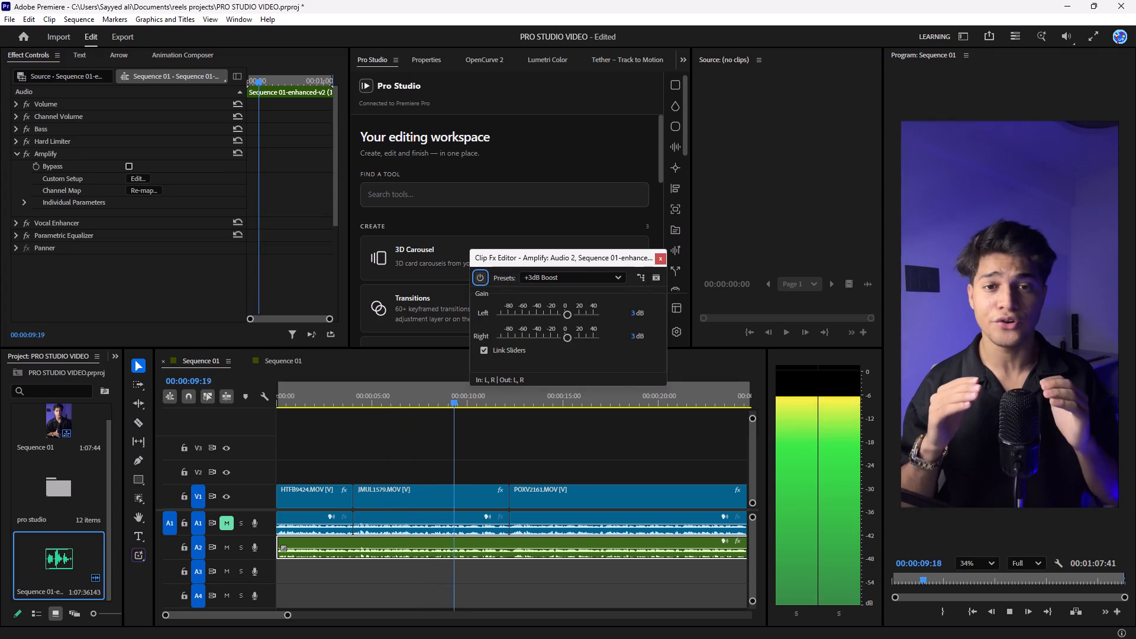
left_click(575, 276)
left_click(563, 359)
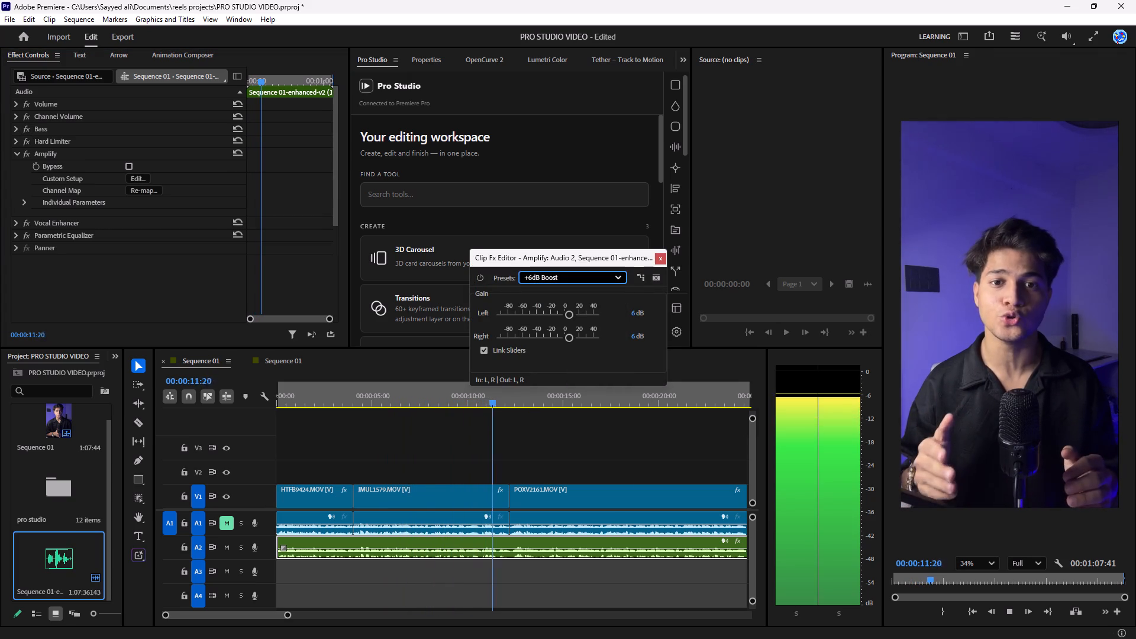
left_click(659, 259)
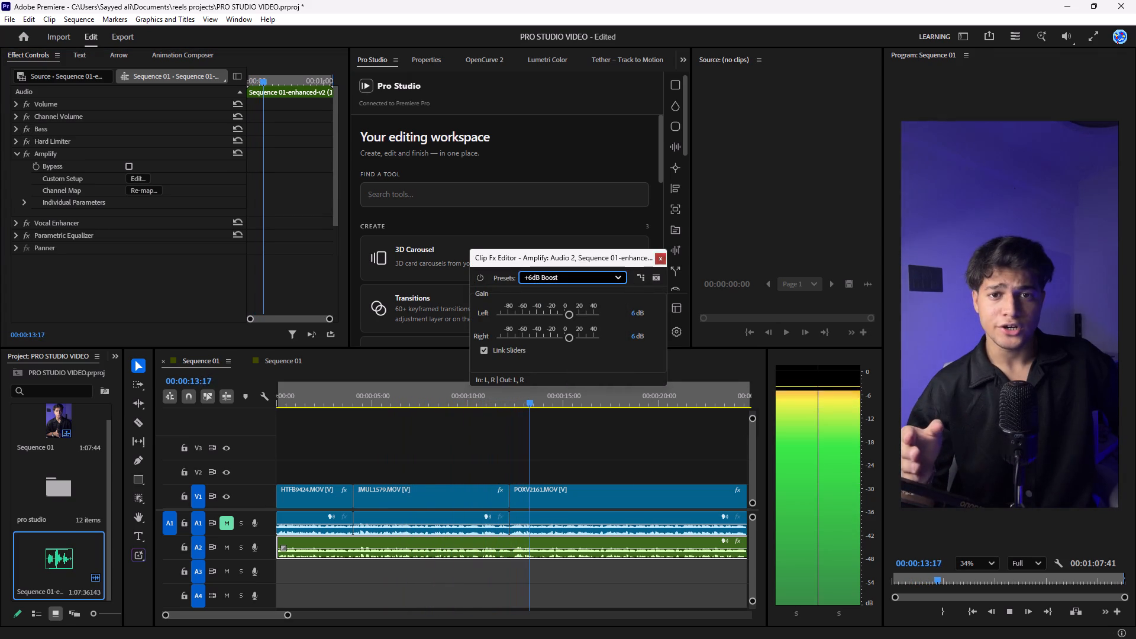
left_click_drag(317, 396, 188, 424)
key("space")
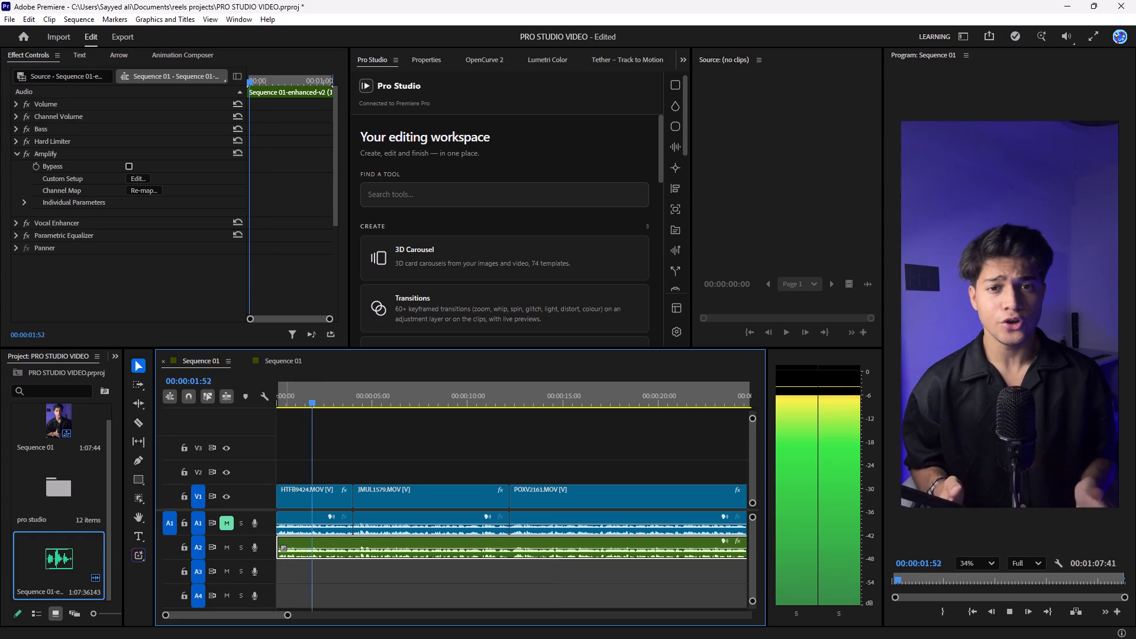
left_click(392, 406)
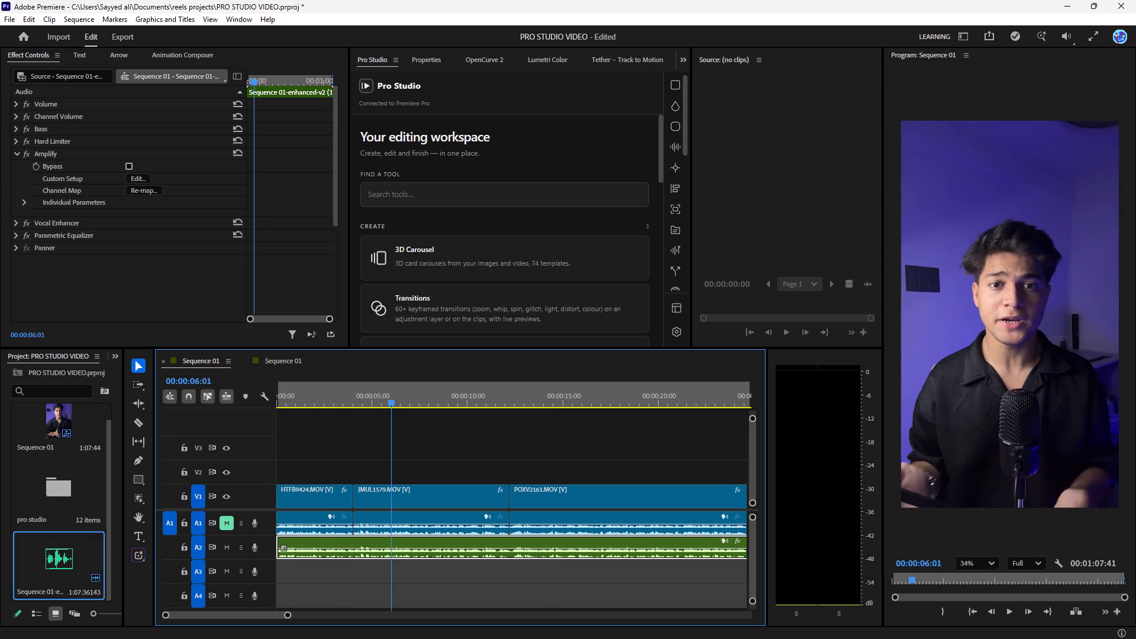
key("space")
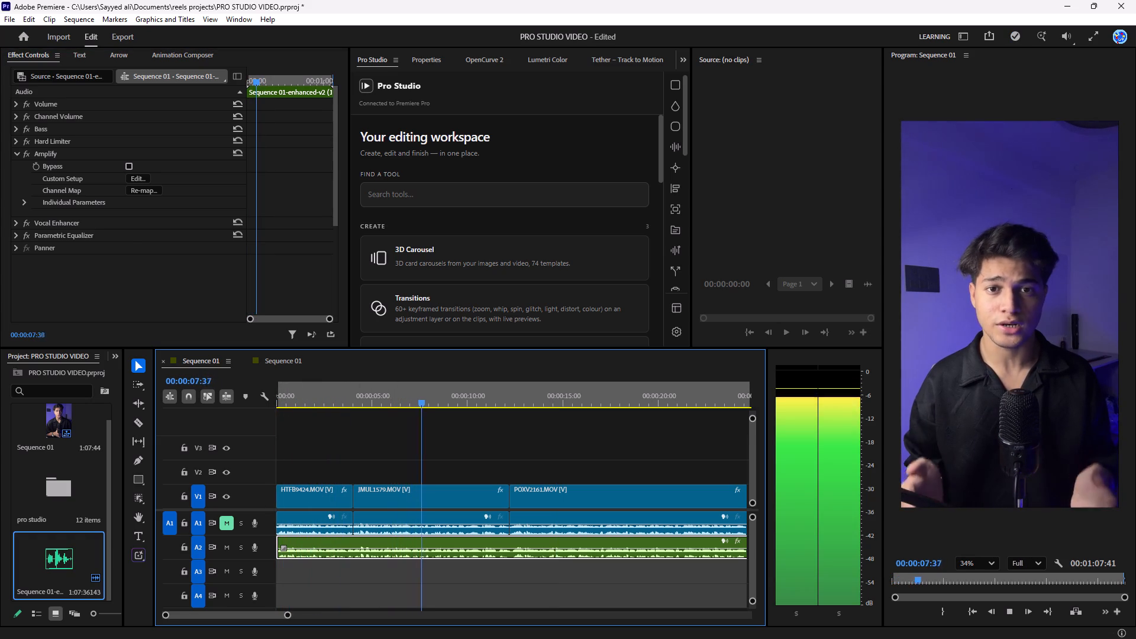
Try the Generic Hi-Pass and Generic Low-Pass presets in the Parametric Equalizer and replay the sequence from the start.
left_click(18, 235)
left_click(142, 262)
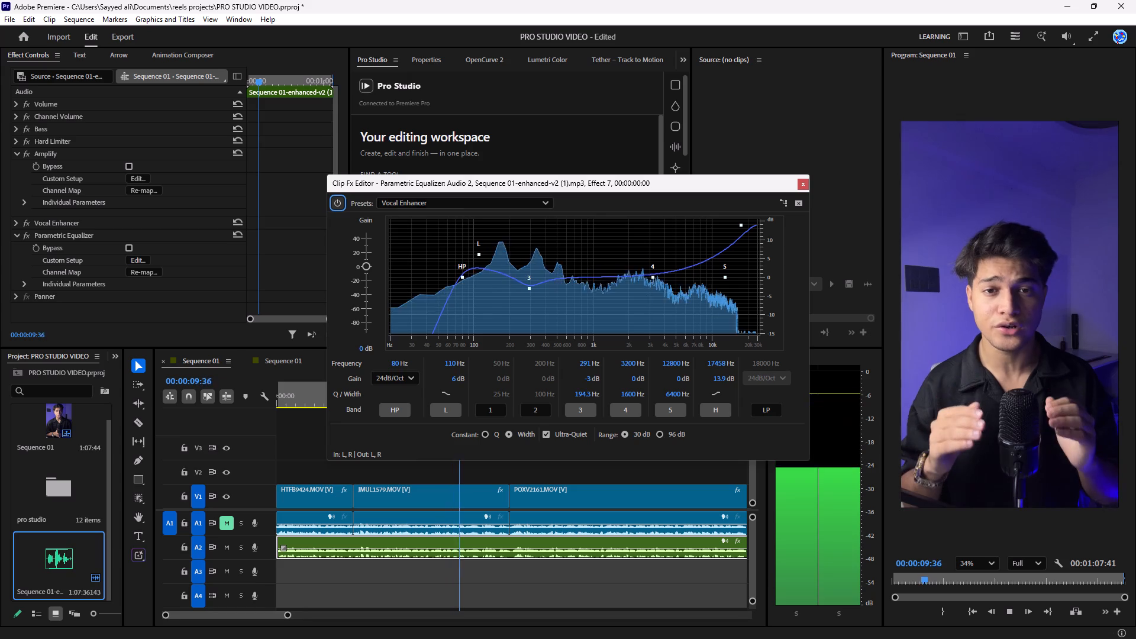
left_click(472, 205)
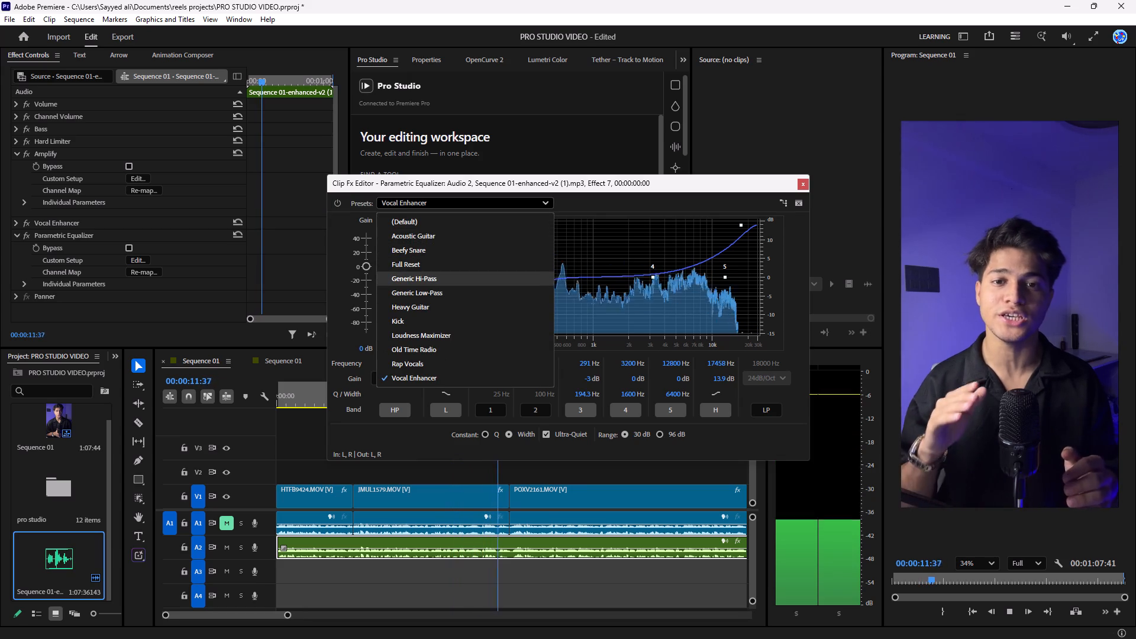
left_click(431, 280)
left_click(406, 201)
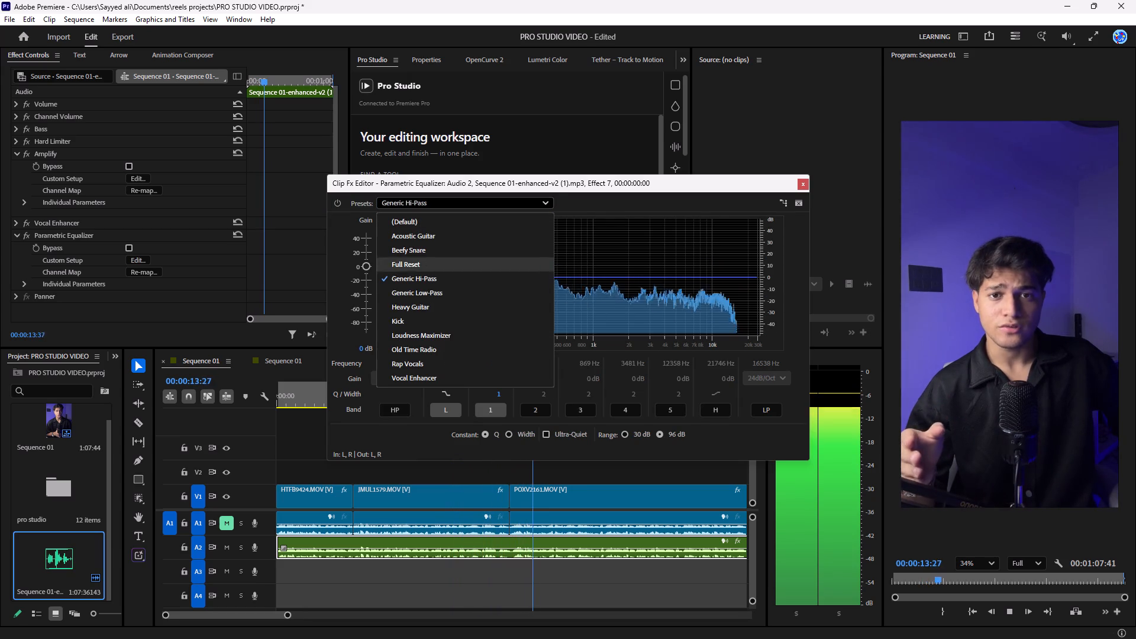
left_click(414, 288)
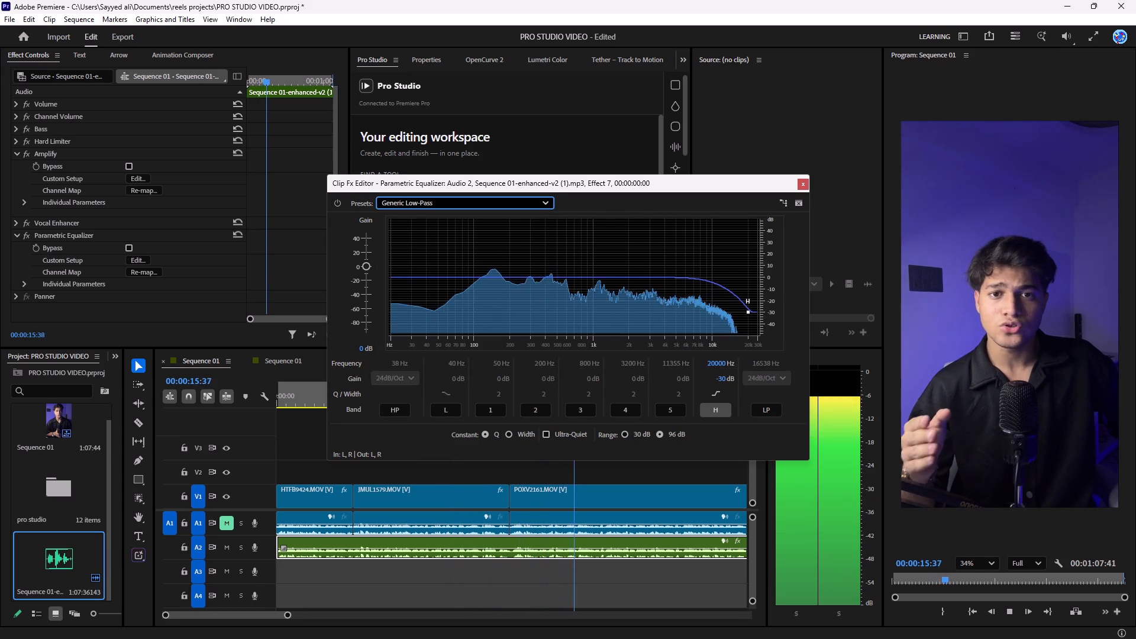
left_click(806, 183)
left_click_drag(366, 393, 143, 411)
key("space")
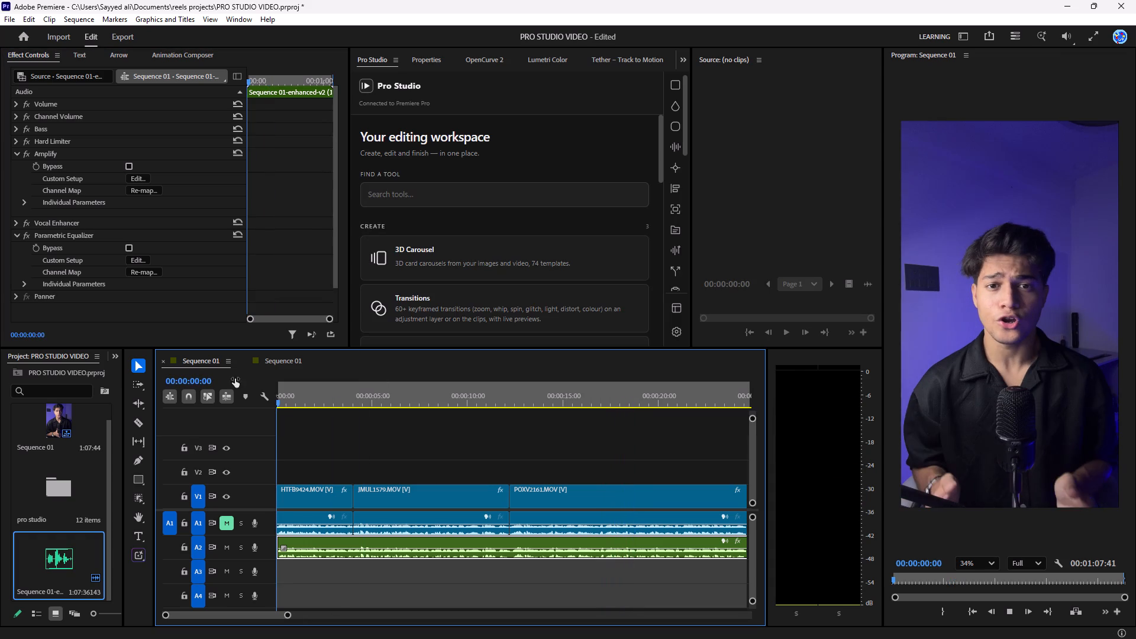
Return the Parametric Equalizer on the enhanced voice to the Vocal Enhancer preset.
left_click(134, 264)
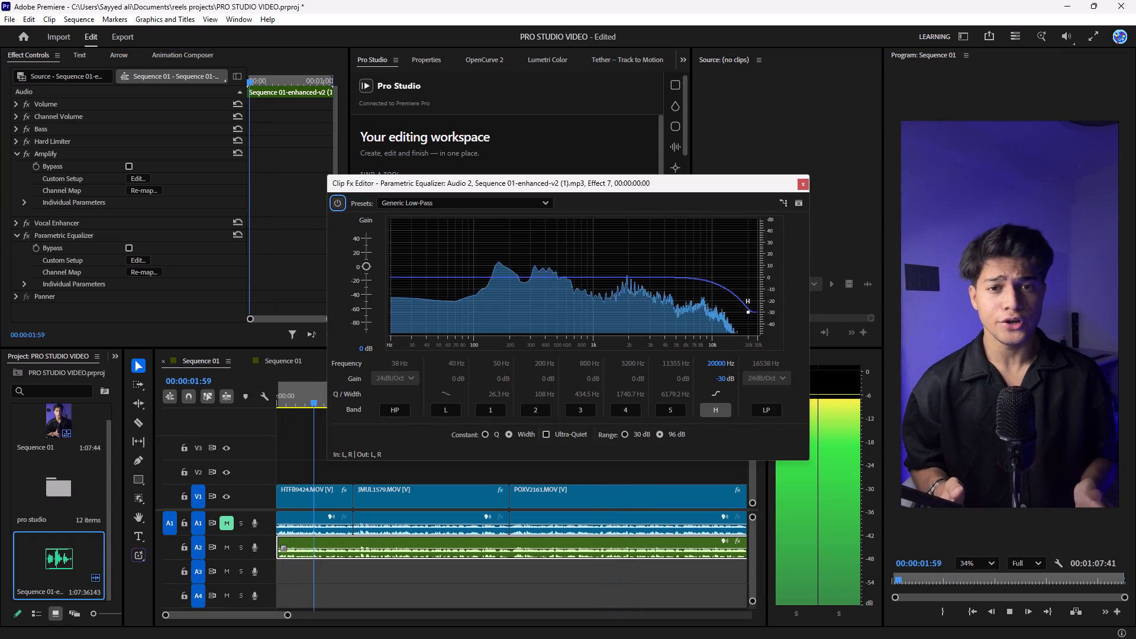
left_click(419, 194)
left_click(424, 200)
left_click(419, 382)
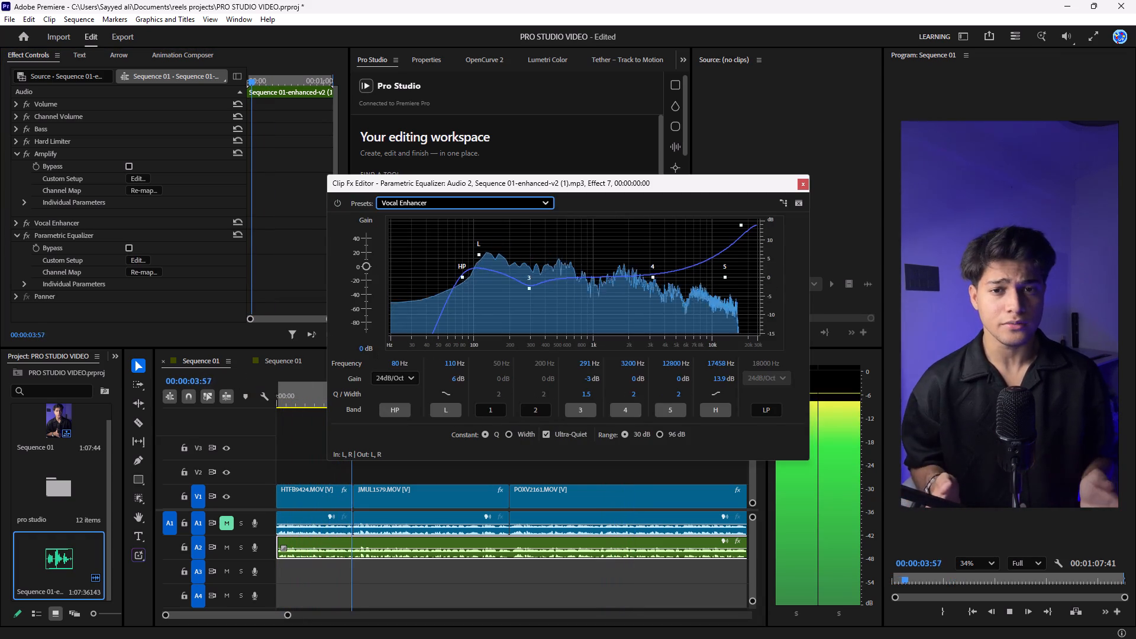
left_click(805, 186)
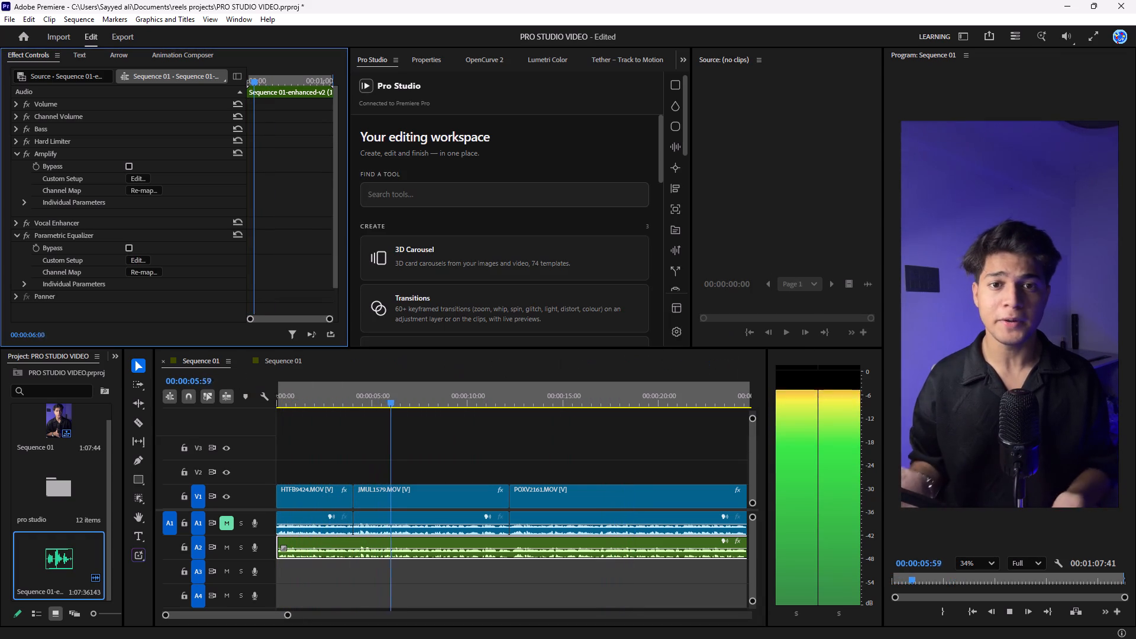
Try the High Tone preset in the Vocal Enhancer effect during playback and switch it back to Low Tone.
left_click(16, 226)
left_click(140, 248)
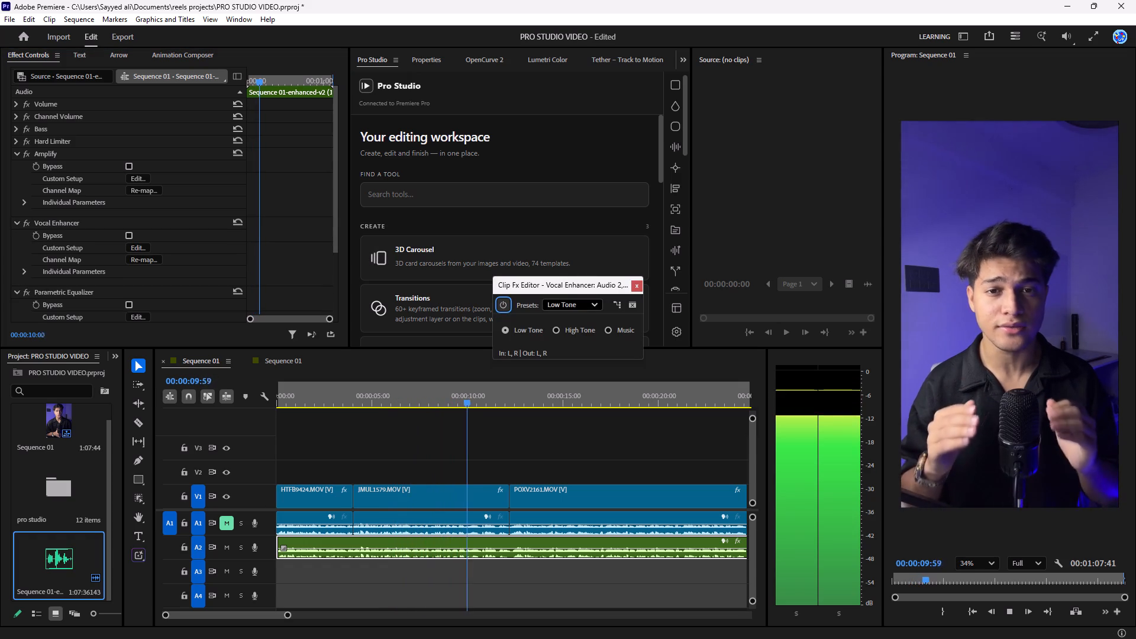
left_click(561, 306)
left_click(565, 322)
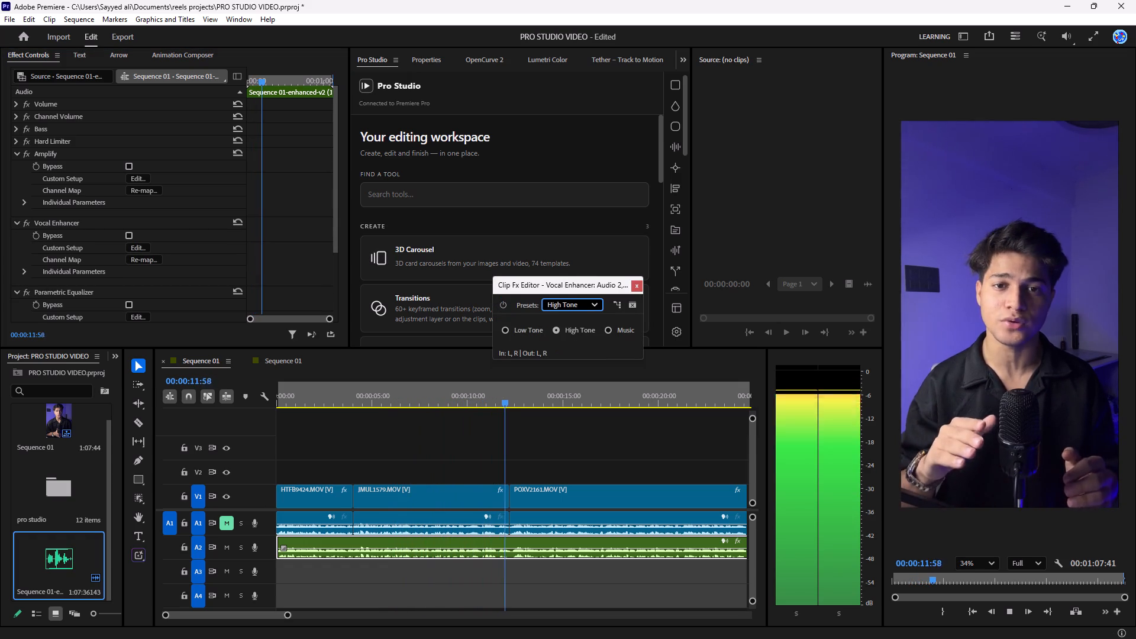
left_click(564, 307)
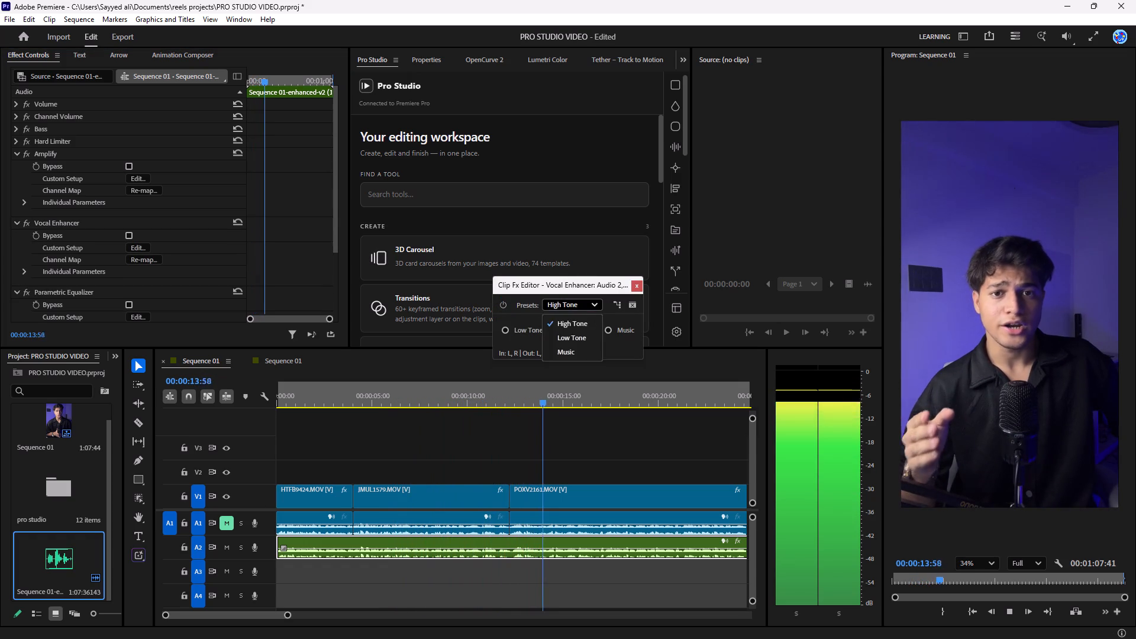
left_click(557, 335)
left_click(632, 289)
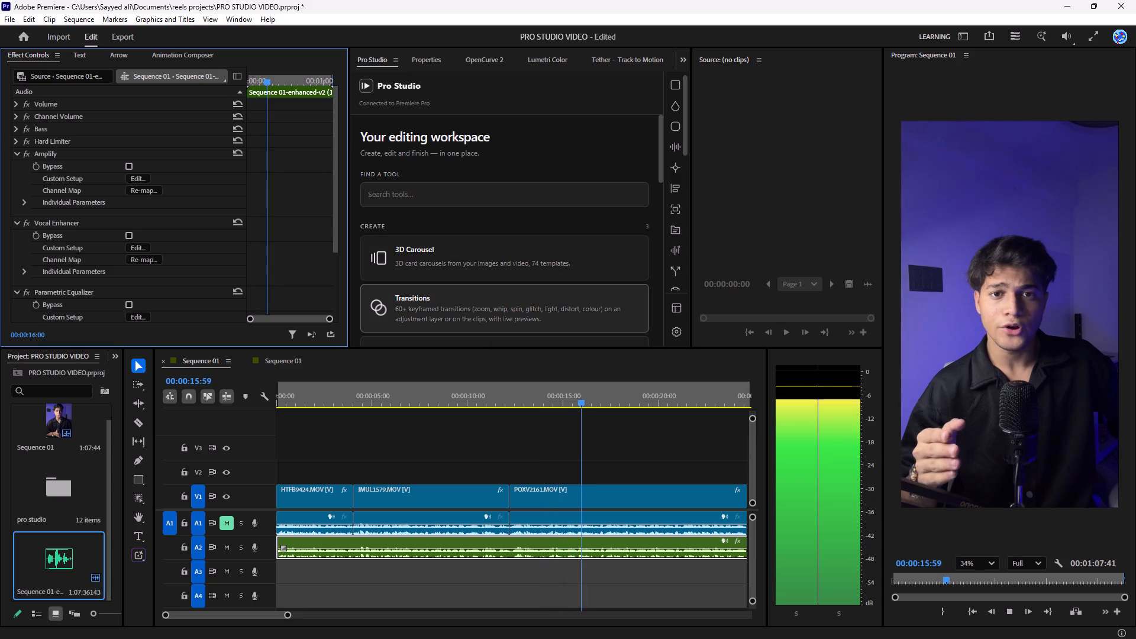
Paste the copied voice effects onto all the talking-head clips on V1 with their original audio on A1.
left_click(487, 589)
scroll(630, 581, "down", 5, "alt")
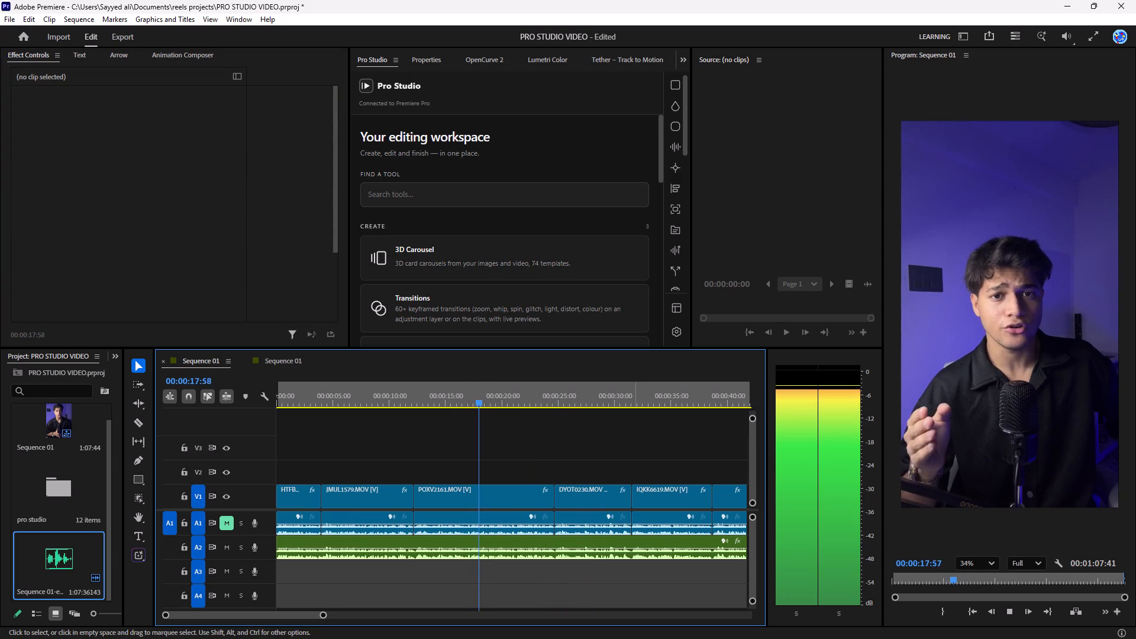
left_click_drag(509, 347, 514, 282)
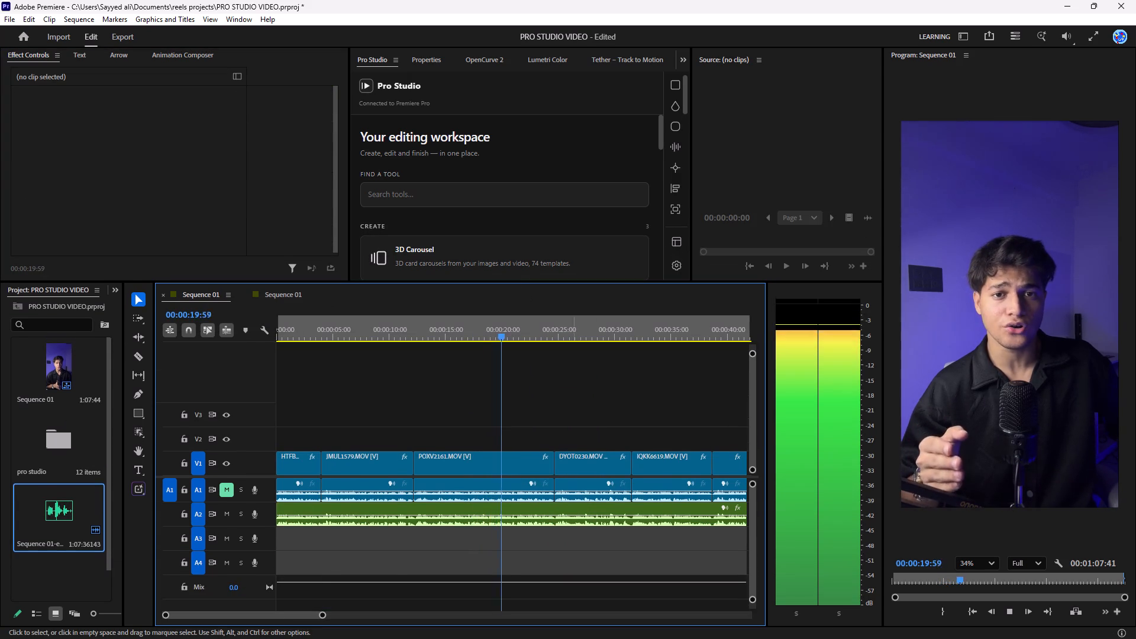
scroll(602, 570, "down", 5, "alt")
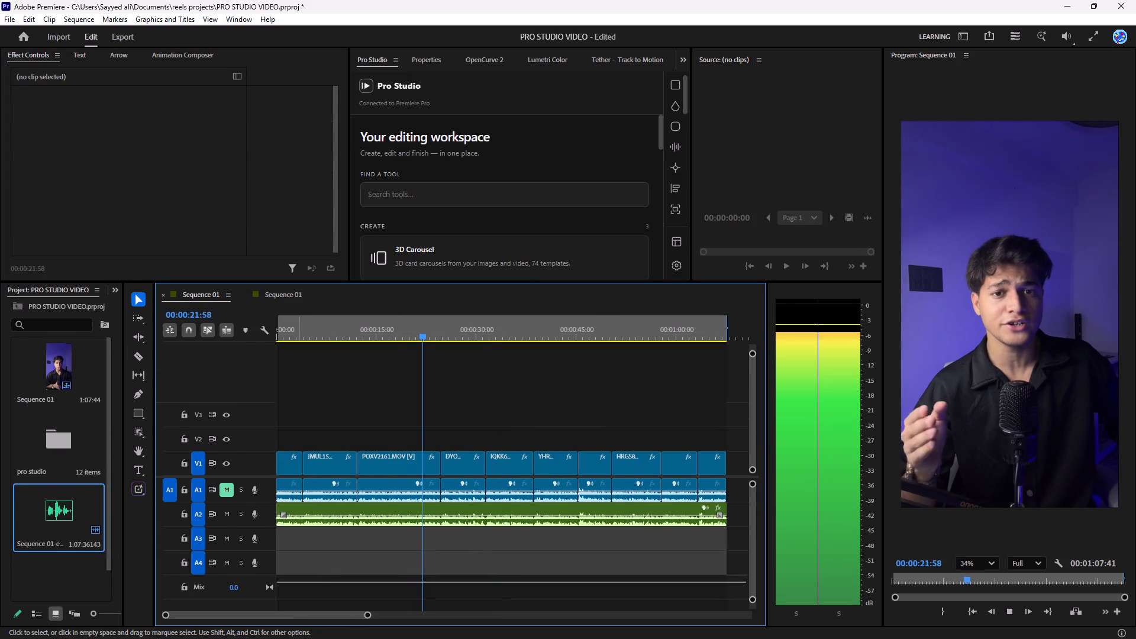
left_click(318, 504)
left_click_drag(738, 486, 691, 492)
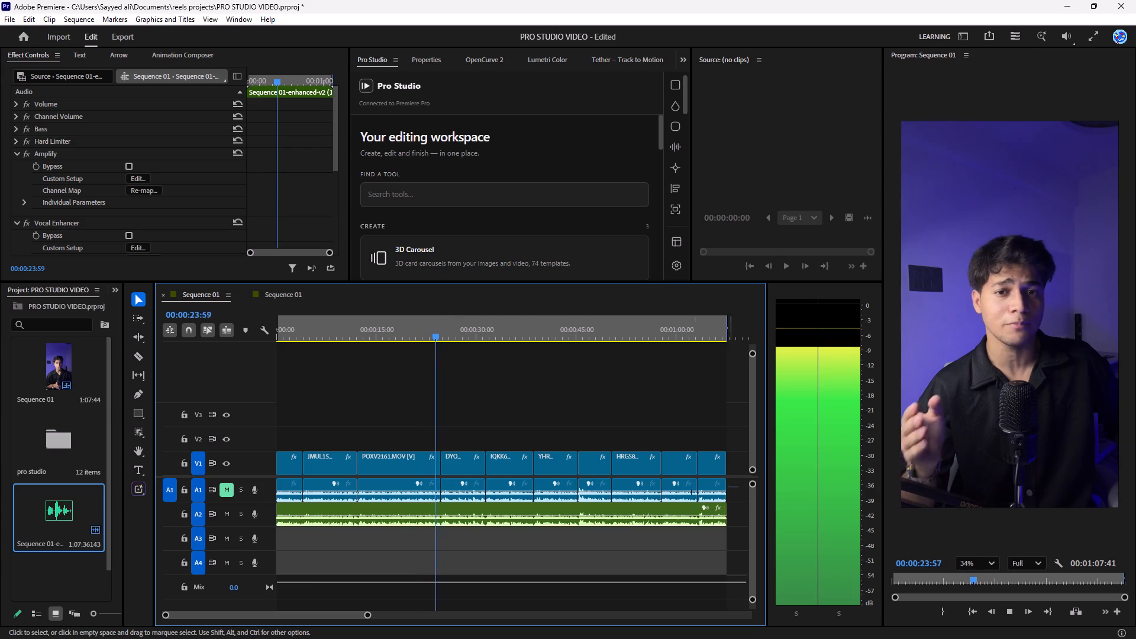
left_click_drag(691, 492, 247, 493)
key("ctrl+v")
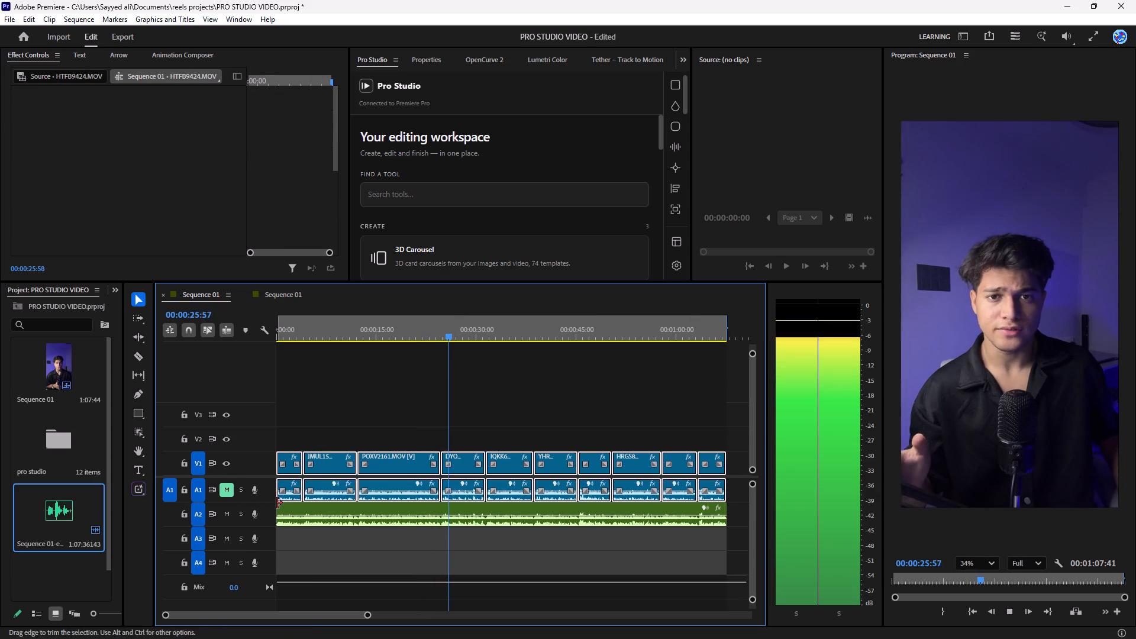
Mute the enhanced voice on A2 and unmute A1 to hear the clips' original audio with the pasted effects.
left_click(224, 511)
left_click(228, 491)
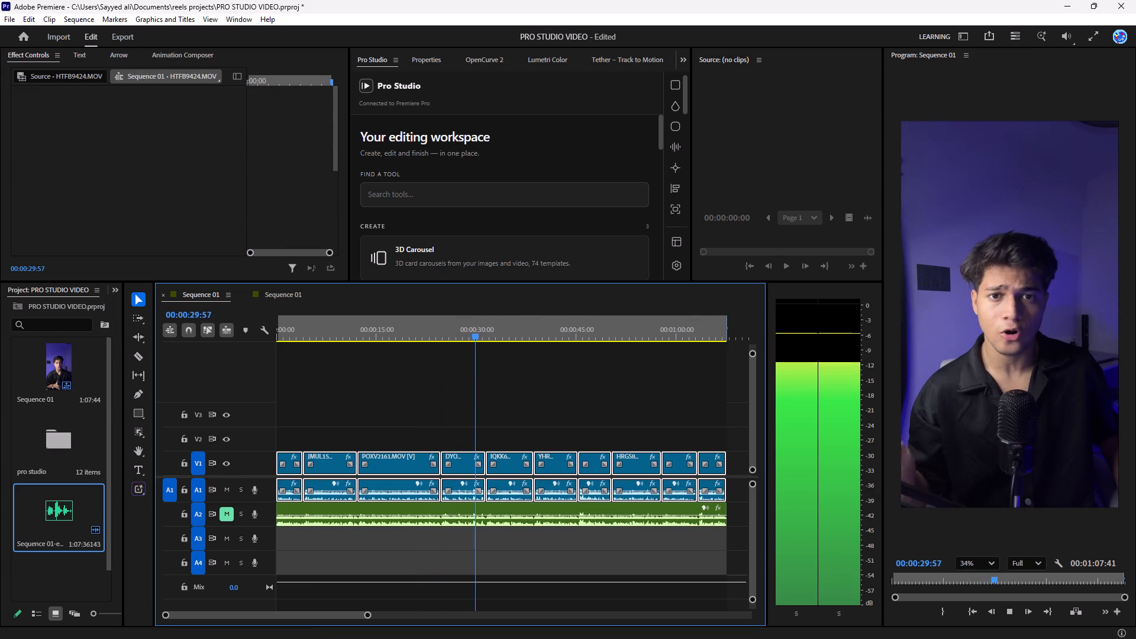
Search the effects library for "noise r".
left_click_drag(122, 334, 260, 339)
left_click(176, 289)
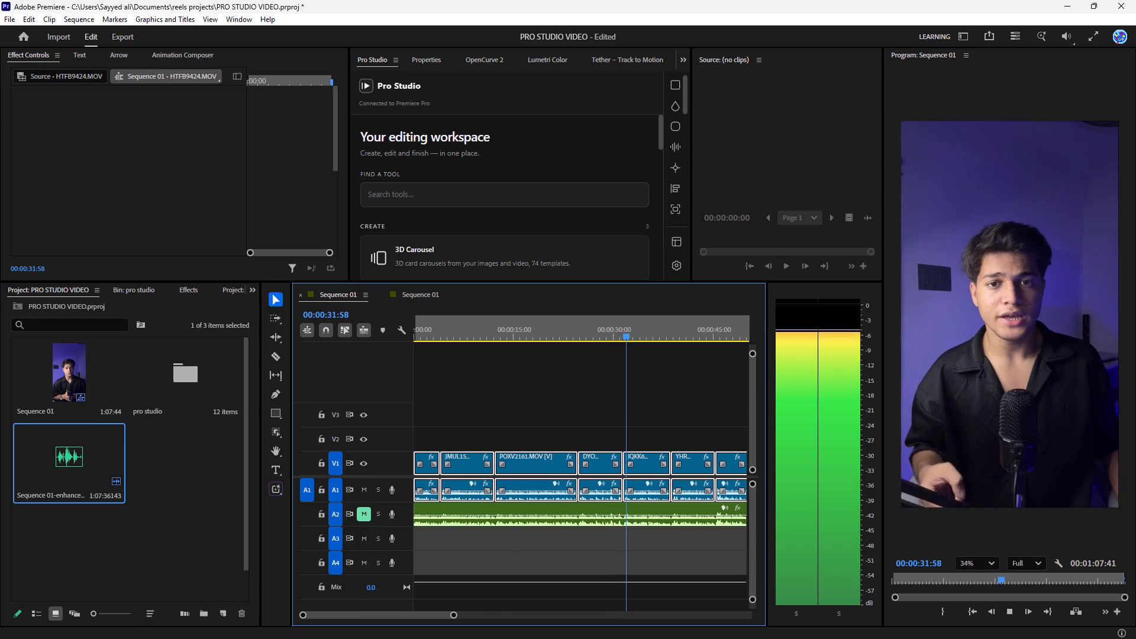
left_click(90, 308)
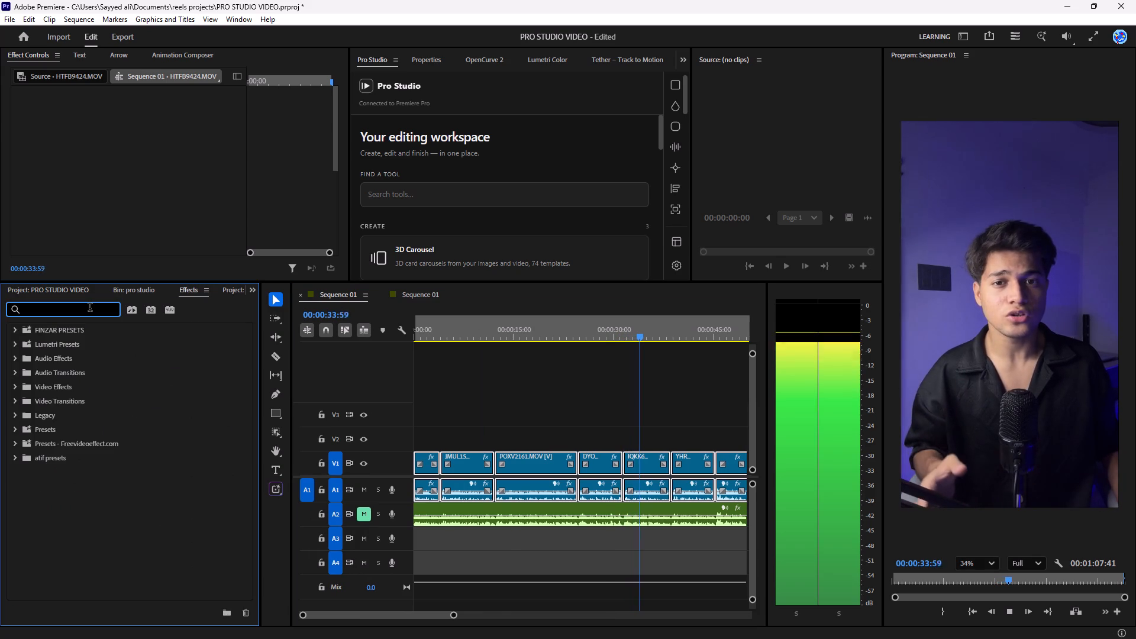
type("noise r")
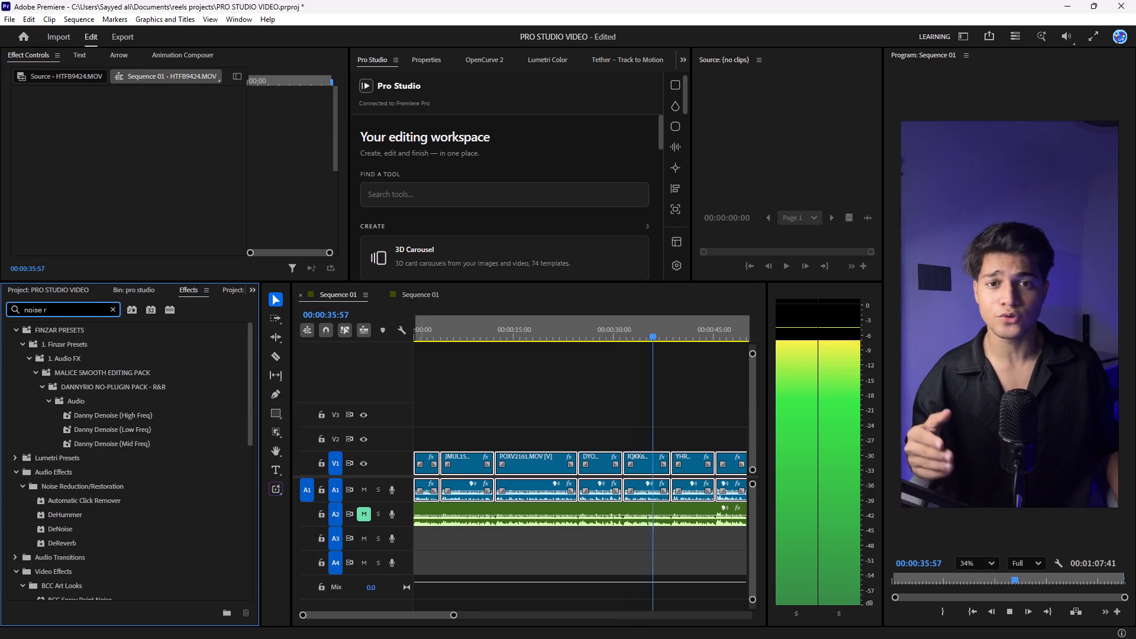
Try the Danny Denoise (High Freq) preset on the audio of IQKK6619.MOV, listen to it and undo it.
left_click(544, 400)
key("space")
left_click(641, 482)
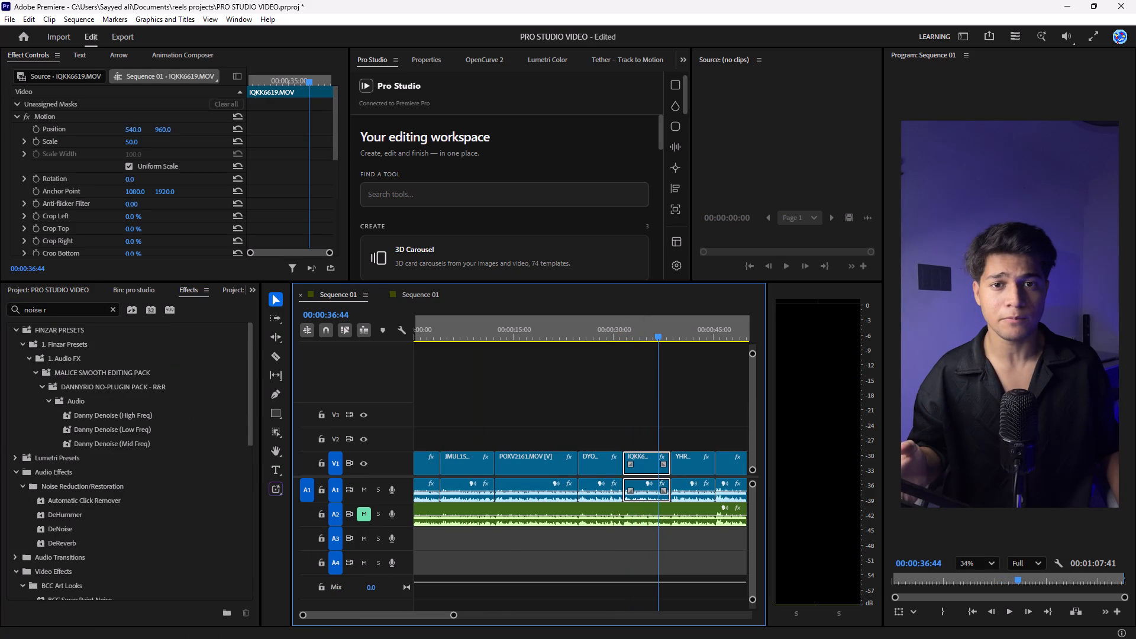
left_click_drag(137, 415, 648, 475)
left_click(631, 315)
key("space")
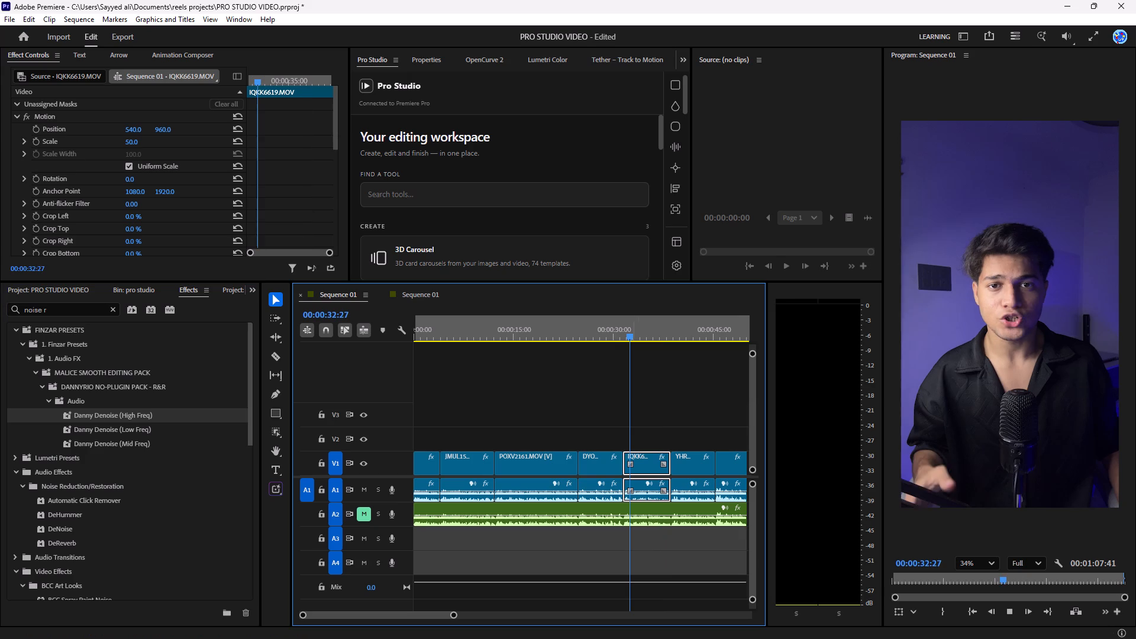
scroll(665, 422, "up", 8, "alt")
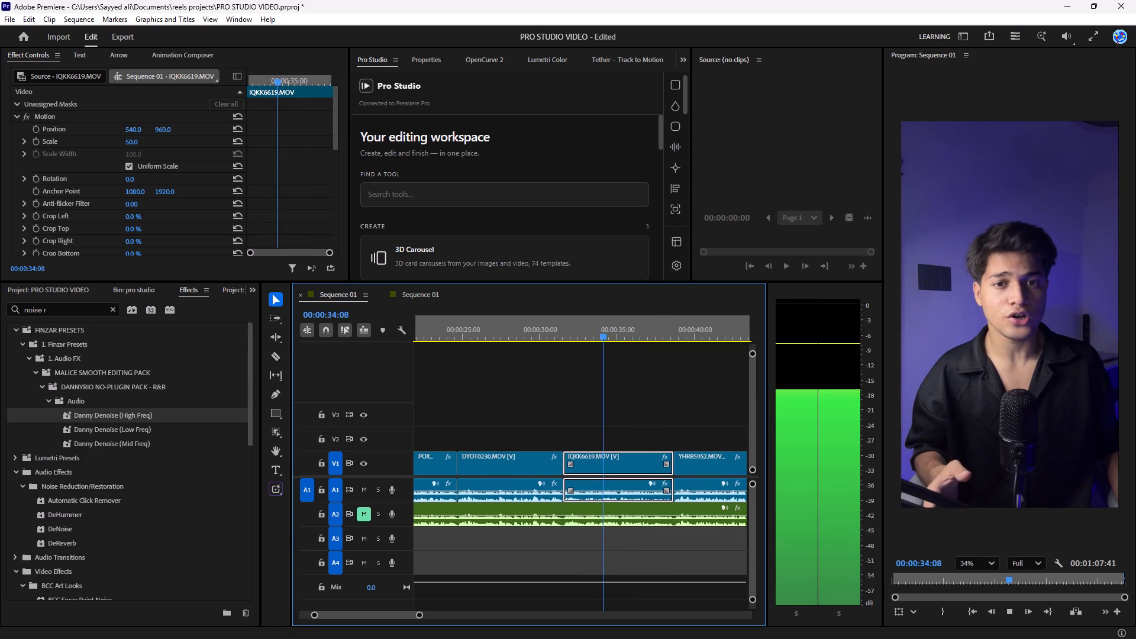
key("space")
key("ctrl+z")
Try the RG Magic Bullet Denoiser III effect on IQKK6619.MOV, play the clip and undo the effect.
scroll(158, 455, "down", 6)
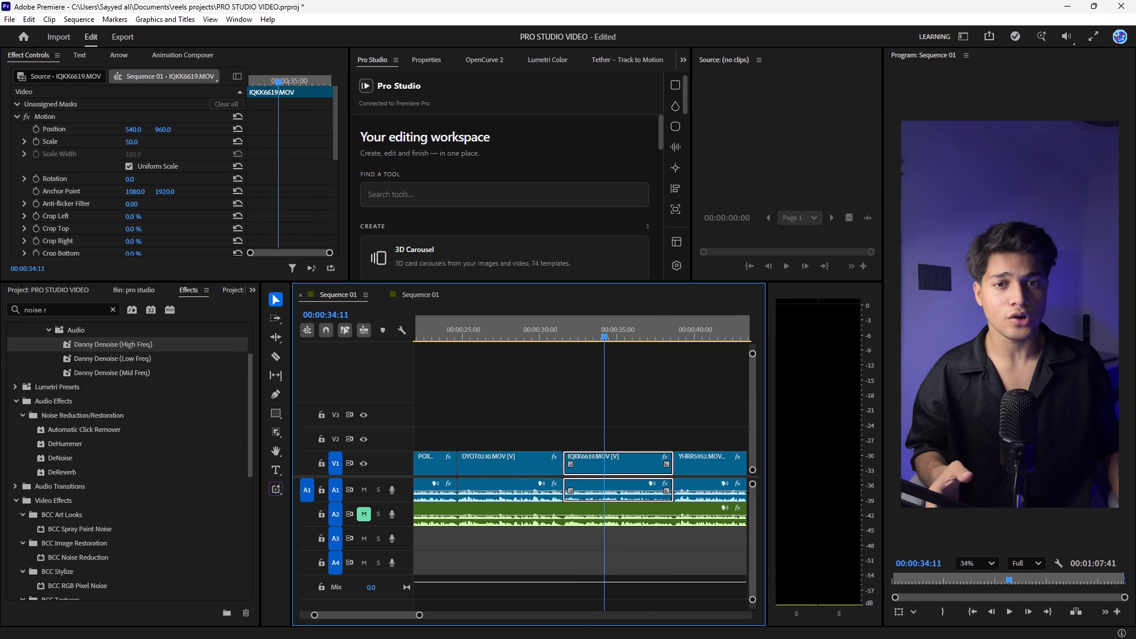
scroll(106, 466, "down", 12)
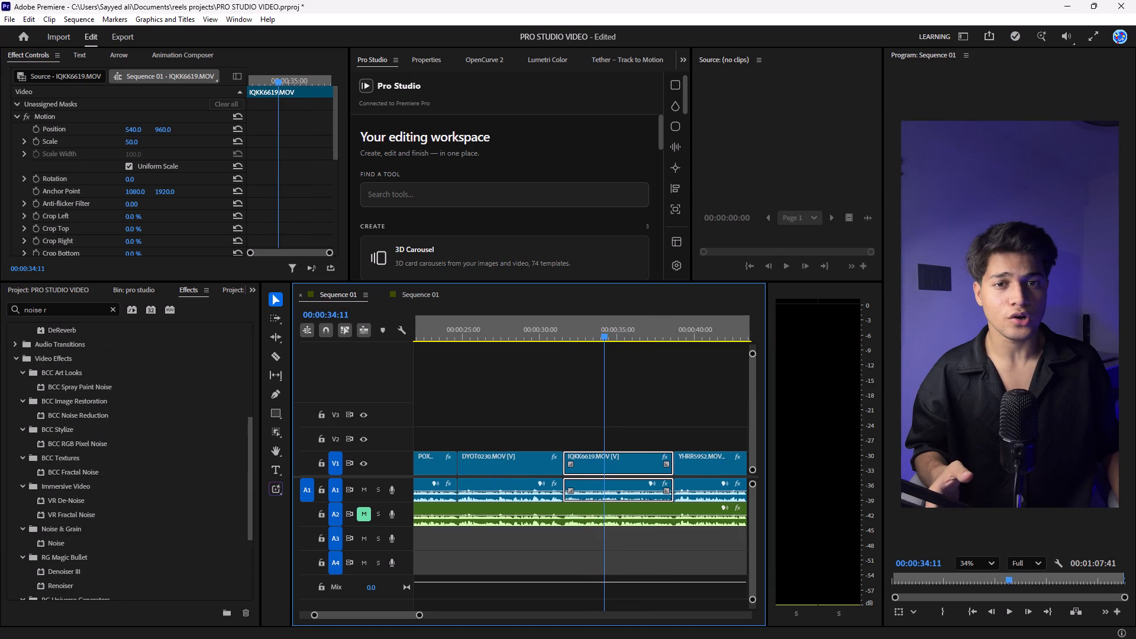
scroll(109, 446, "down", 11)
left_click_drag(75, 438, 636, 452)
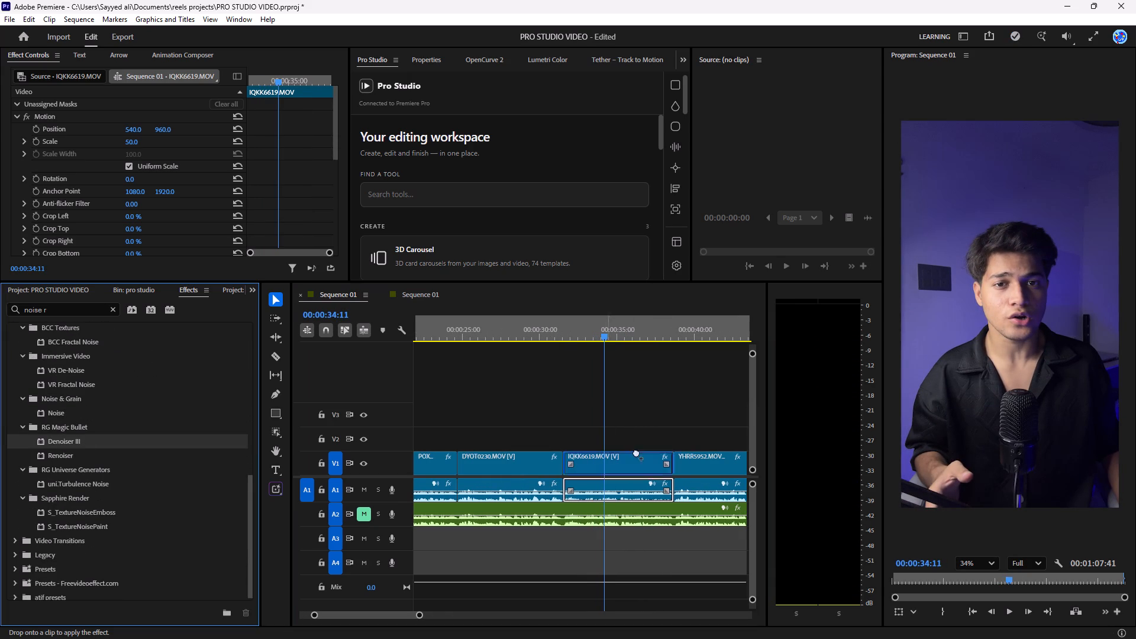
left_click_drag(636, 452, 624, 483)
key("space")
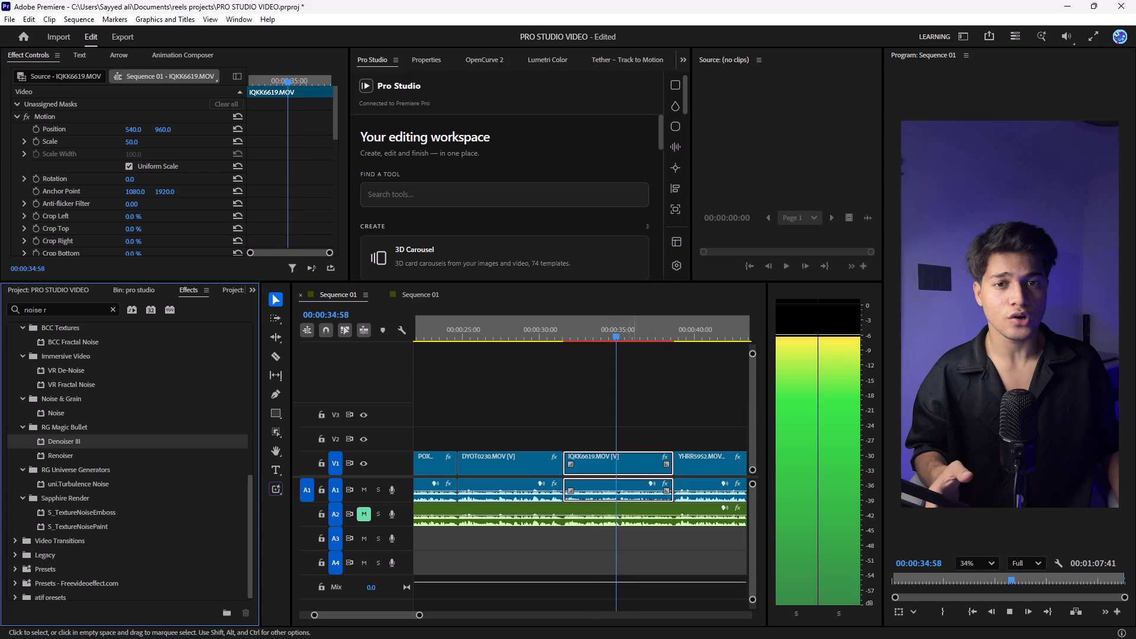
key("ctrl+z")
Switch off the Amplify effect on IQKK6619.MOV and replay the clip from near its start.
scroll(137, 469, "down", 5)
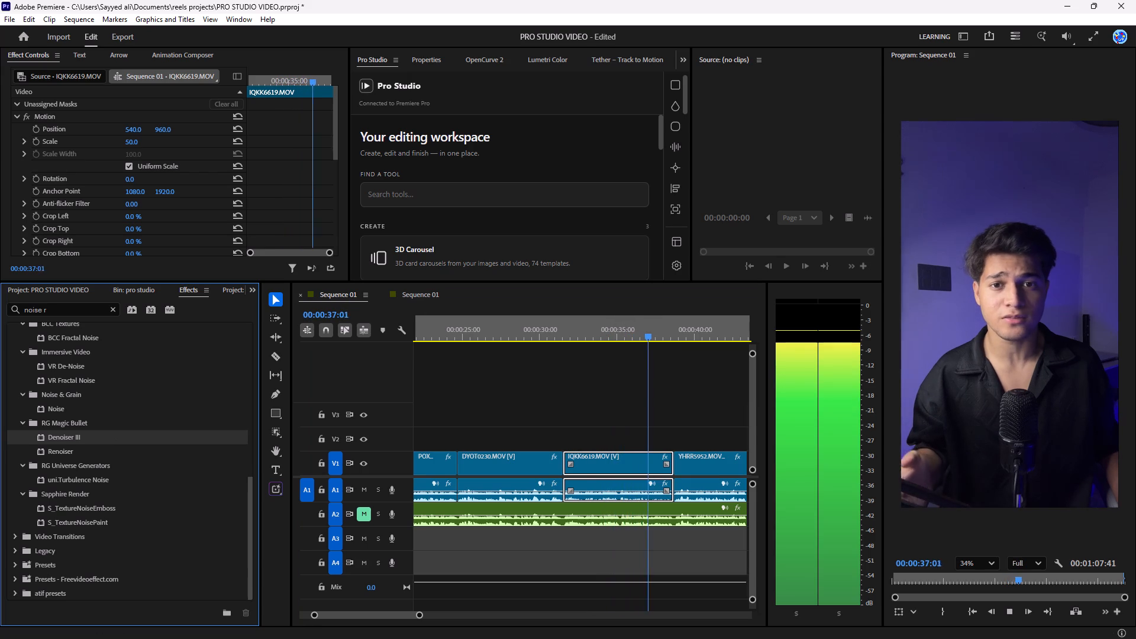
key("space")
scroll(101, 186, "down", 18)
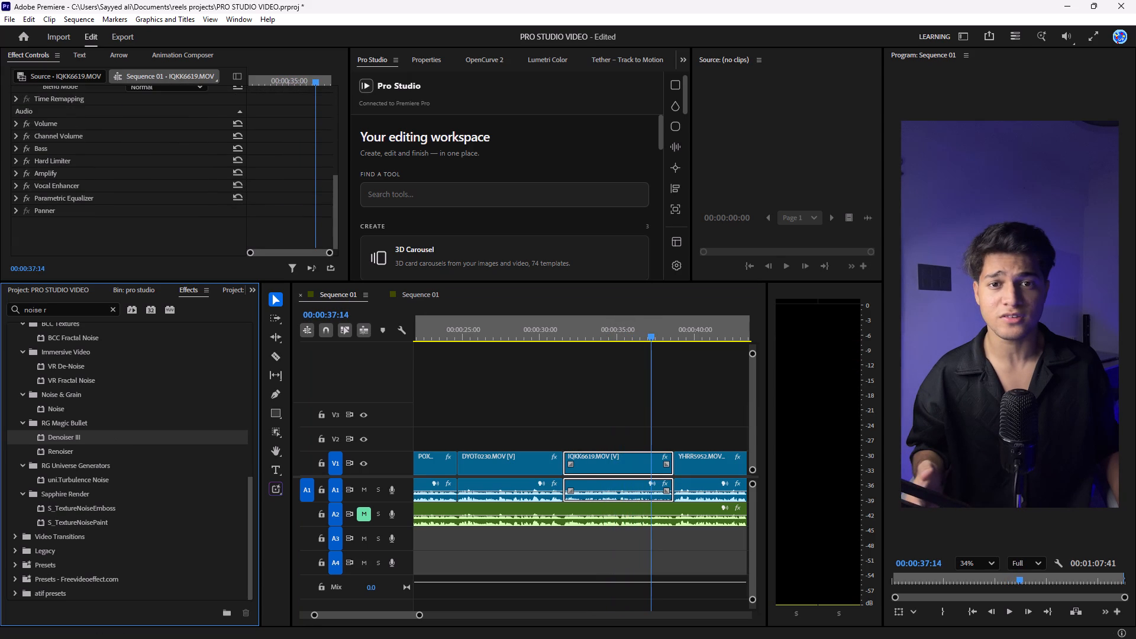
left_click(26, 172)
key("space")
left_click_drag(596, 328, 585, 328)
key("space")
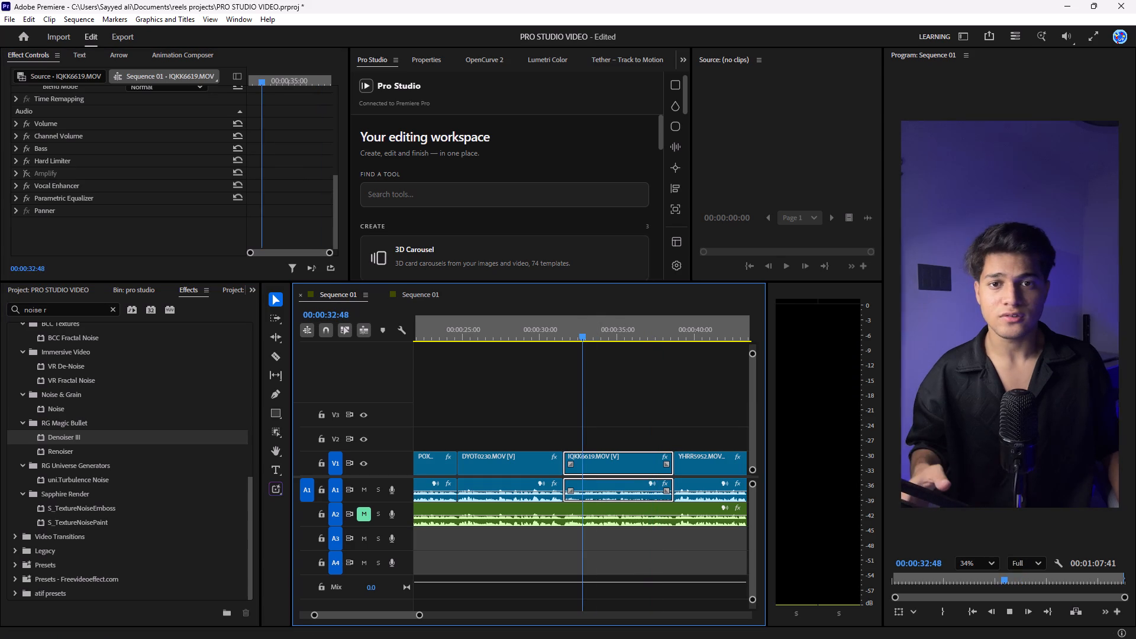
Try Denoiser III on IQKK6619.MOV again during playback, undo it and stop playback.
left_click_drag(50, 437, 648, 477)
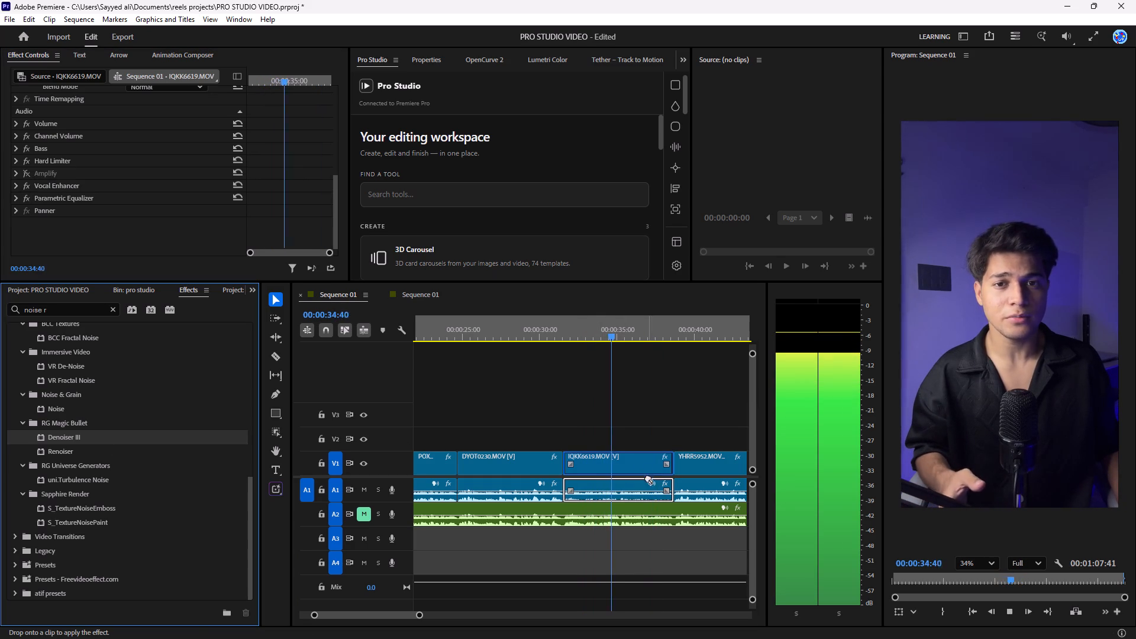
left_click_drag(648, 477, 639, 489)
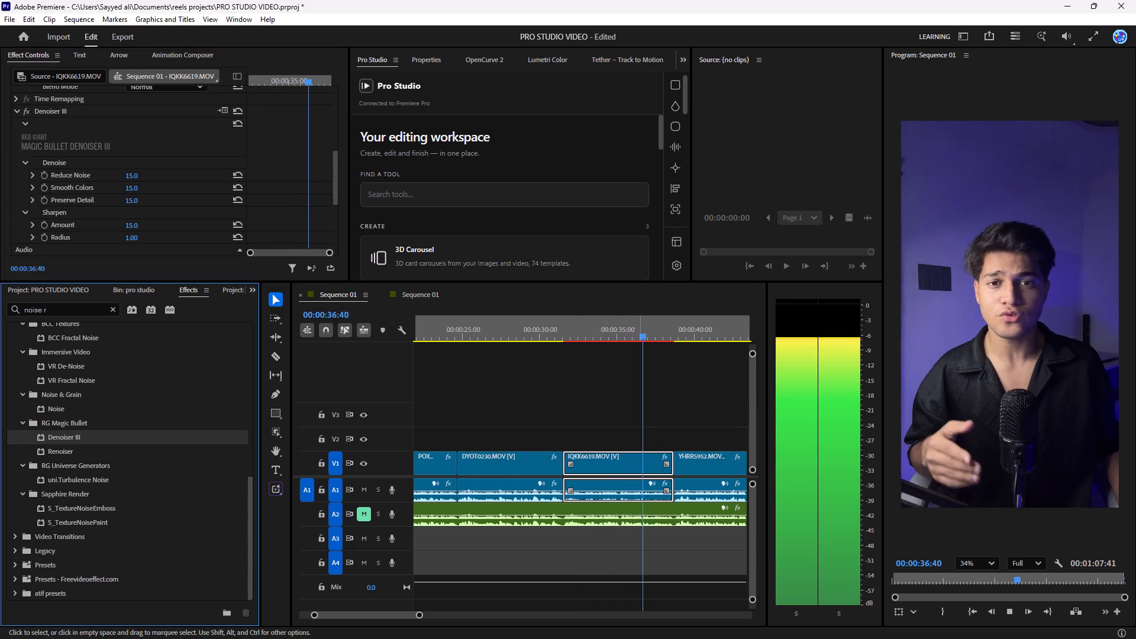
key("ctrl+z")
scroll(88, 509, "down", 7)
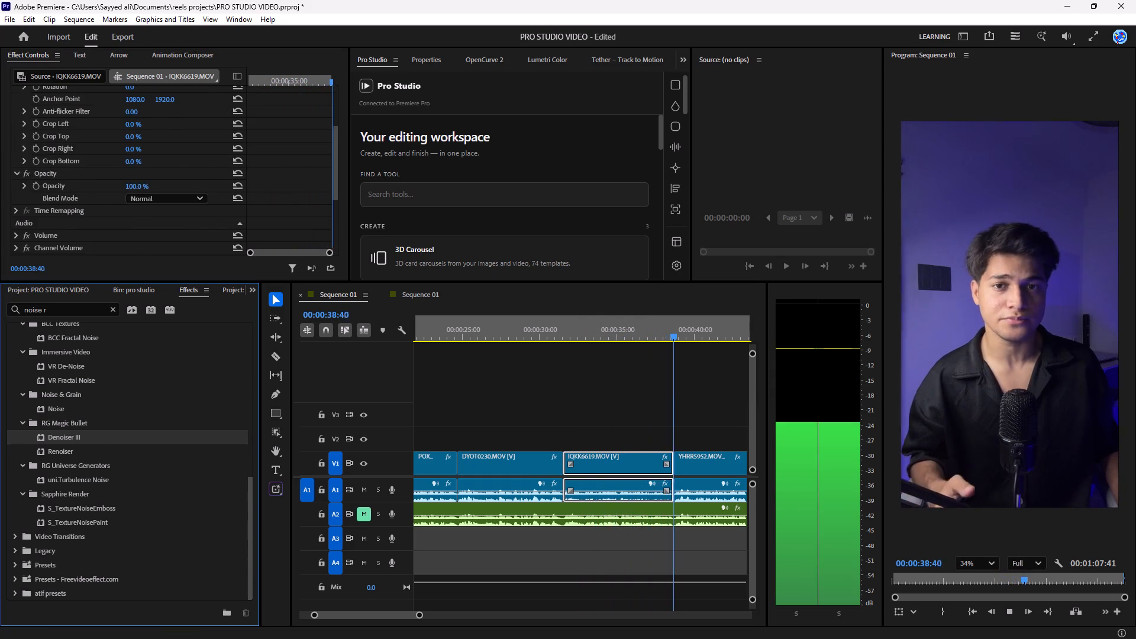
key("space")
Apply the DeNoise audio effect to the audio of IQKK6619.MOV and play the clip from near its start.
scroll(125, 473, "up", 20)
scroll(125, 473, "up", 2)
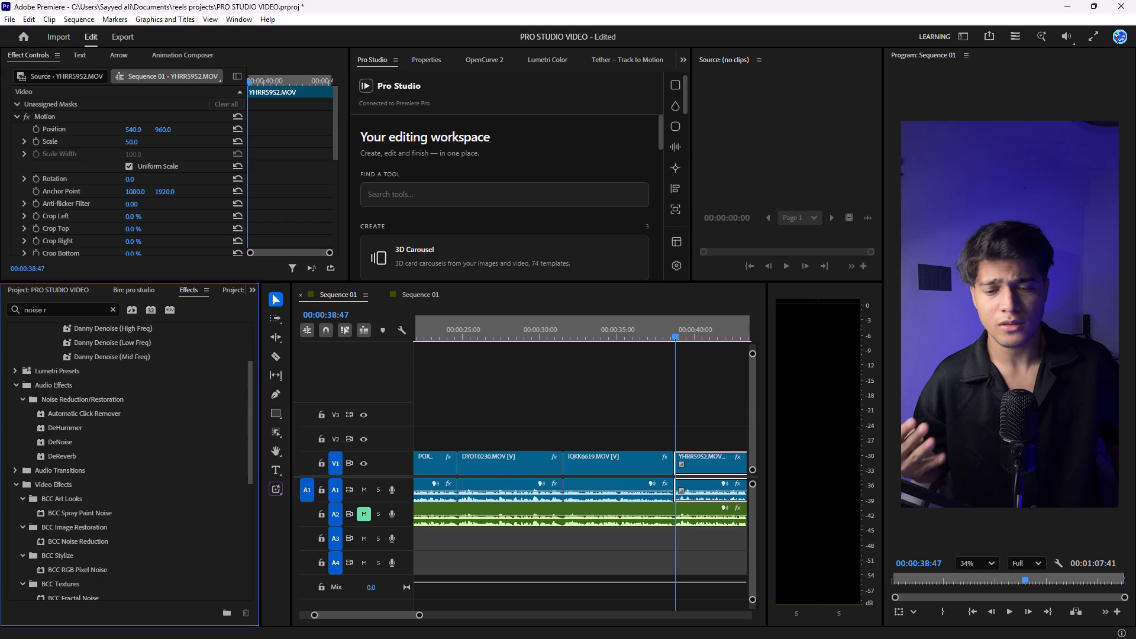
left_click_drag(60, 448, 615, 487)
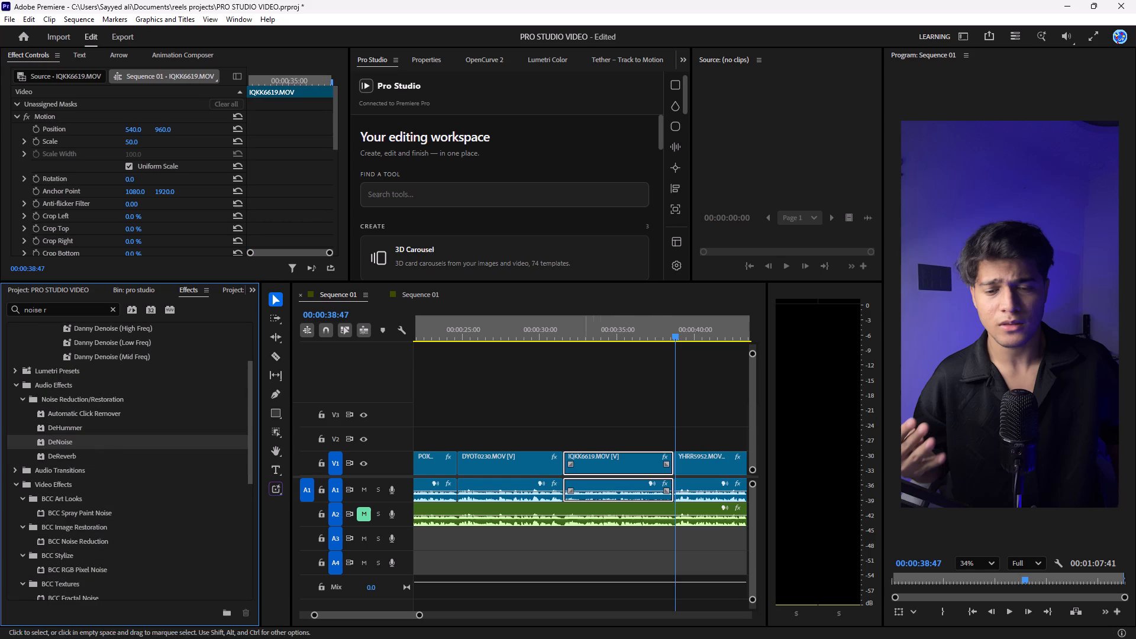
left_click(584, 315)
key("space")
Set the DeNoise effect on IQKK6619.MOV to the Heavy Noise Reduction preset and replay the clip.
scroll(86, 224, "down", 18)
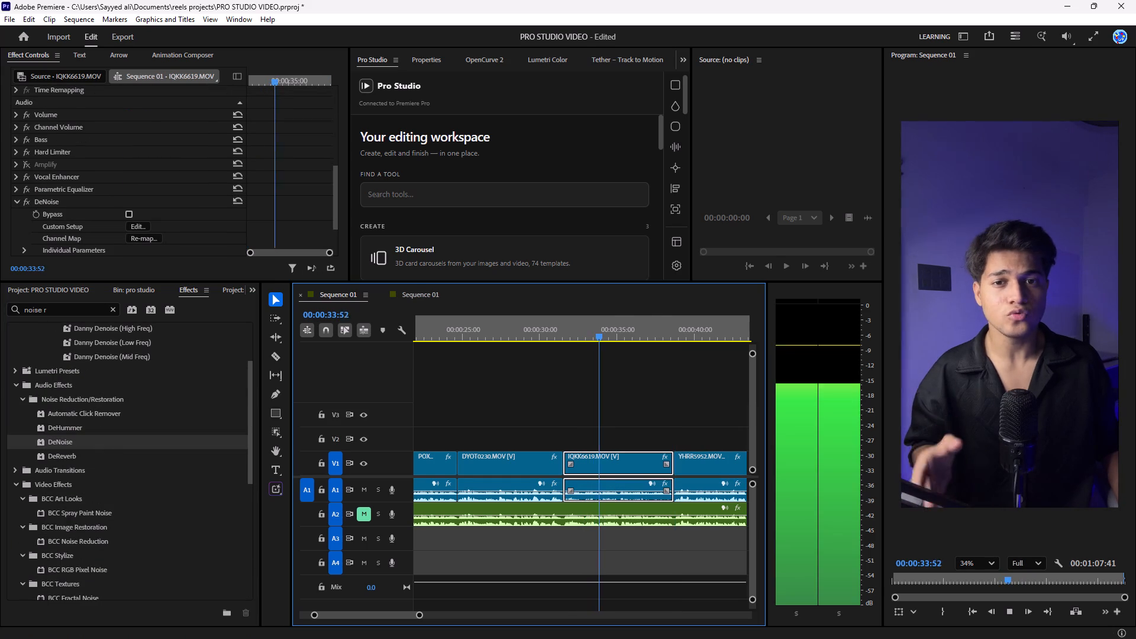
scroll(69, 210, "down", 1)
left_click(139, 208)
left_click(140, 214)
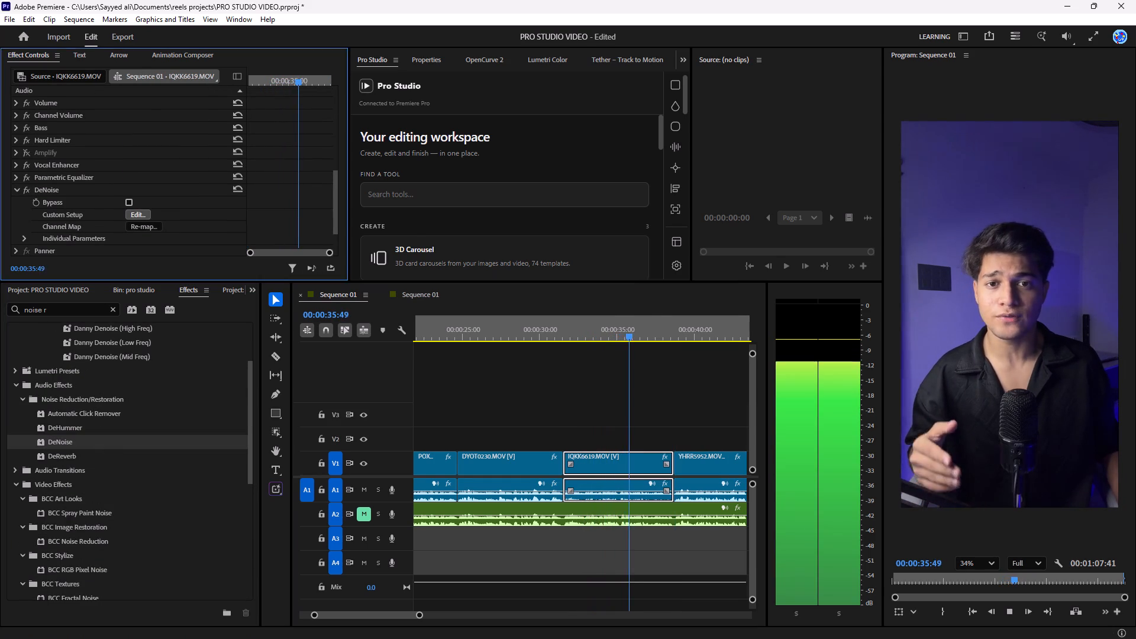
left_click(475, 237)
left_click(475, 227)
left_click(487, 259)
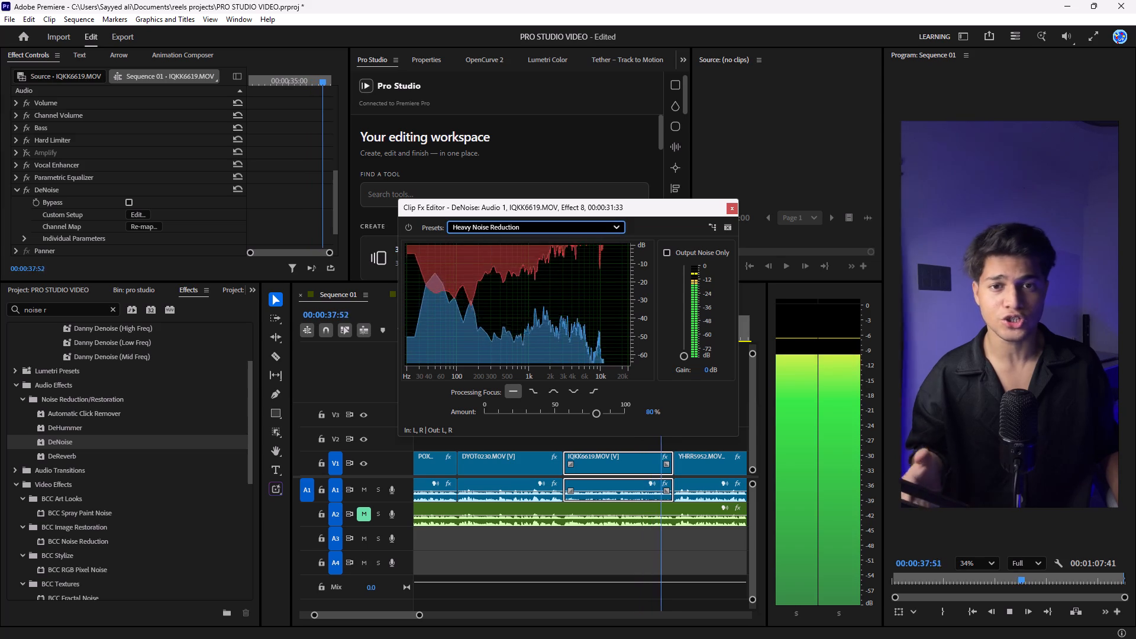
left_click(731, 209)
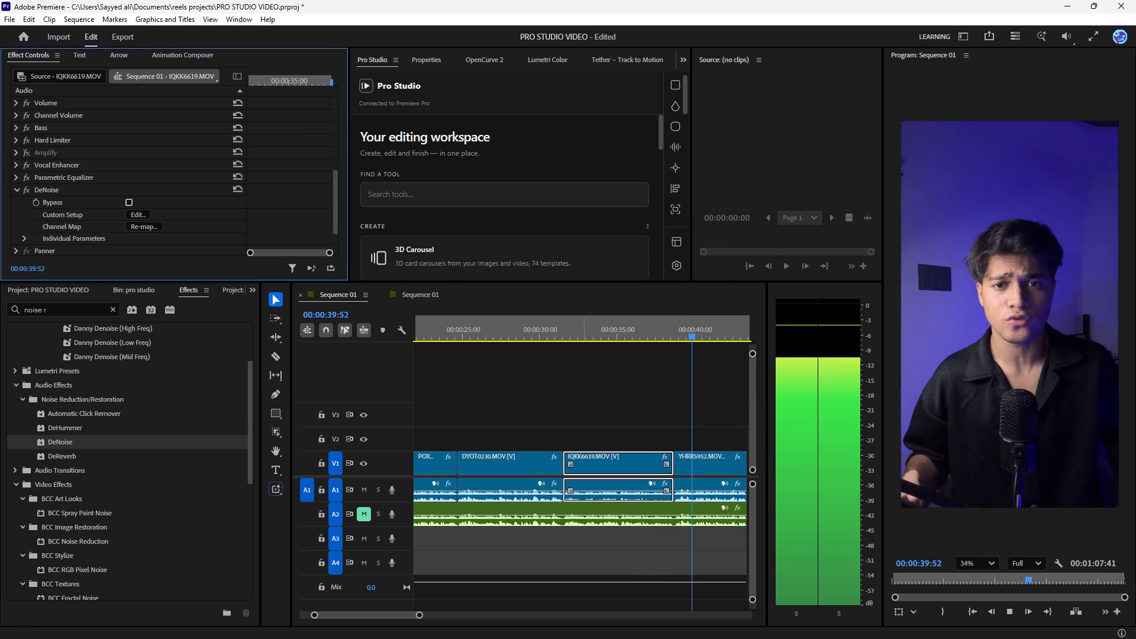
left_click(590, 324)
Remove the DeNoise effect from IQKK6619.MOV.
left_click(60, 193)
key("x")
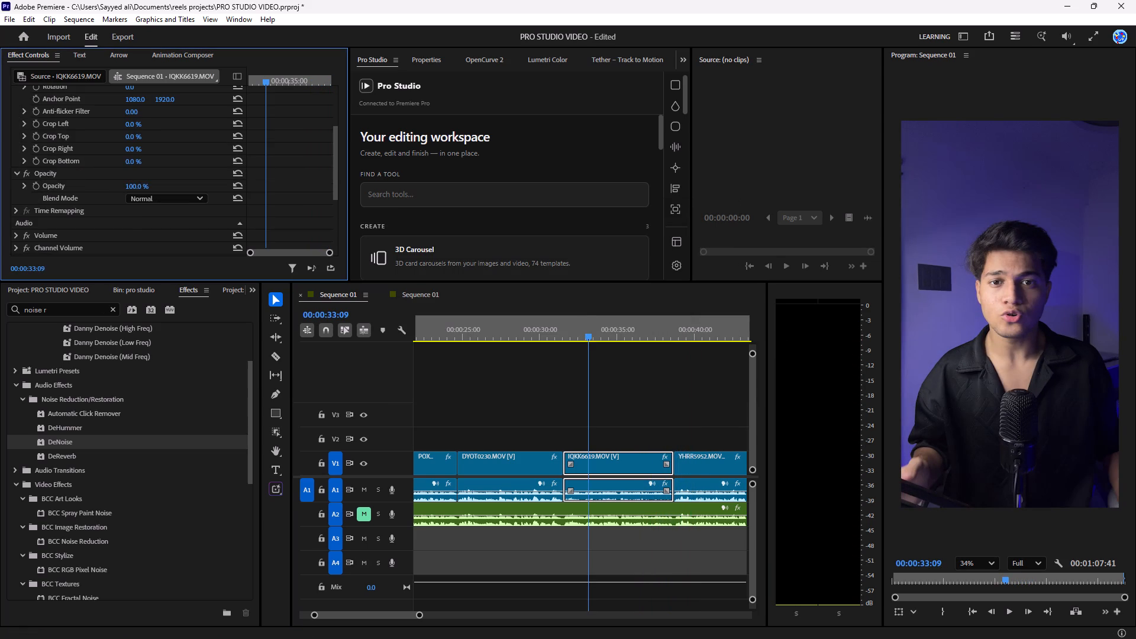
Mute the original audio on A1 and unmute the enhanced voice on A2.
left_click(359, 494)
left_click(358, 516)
Adjust the audio gain of the enhanced voice clip on A2 by 6 dB and play the sequence.
scroll(594, 534, "down", 13, "alt")
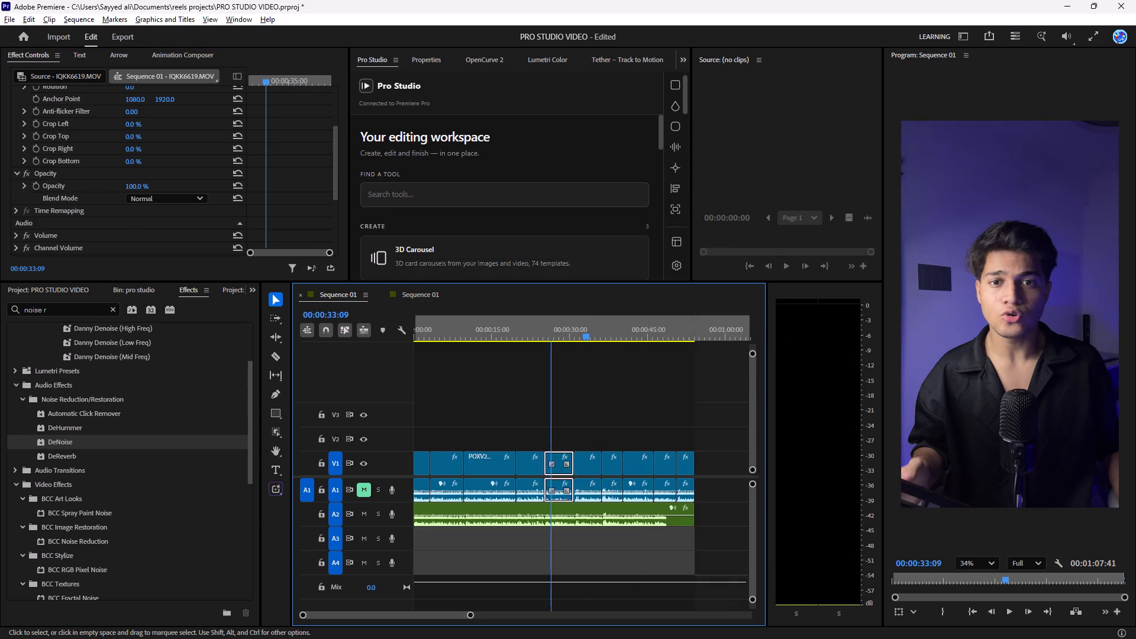
scroll(627, 539, "down", 1, "alt")
left_click(531, 510)
key("g")
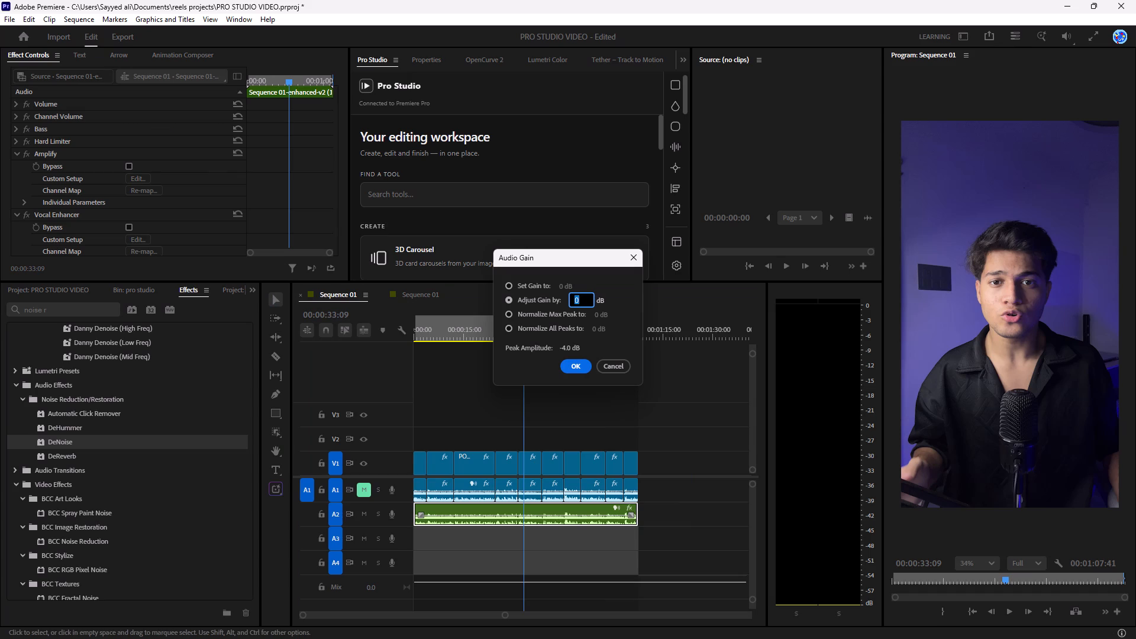
key("6")
left_click(576, 363)
key("space")
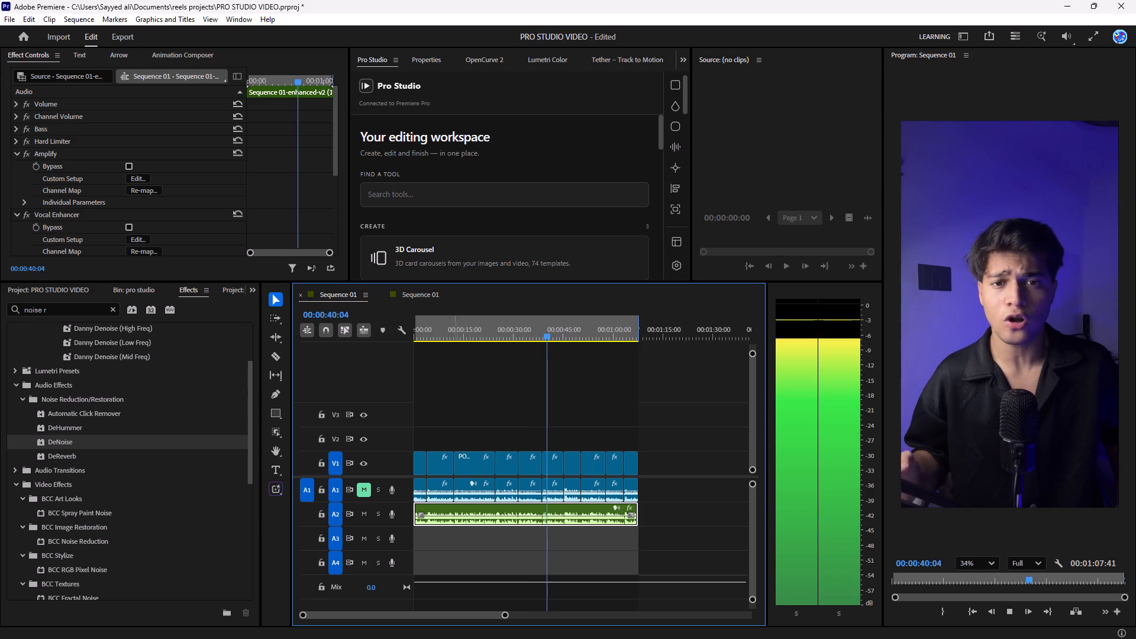
Unlink all the talking-head clips from their original audio and delete that audio from A1.
left_click_drag(663, 481, 370, 482)
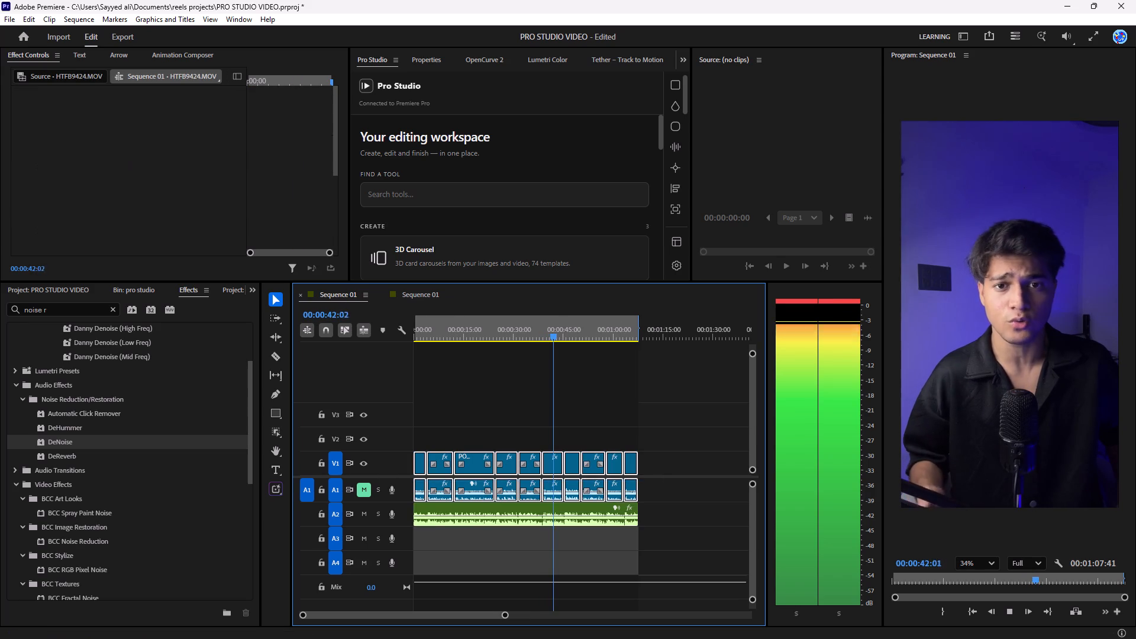
right_click(465, 482)
left_click(525, 237)
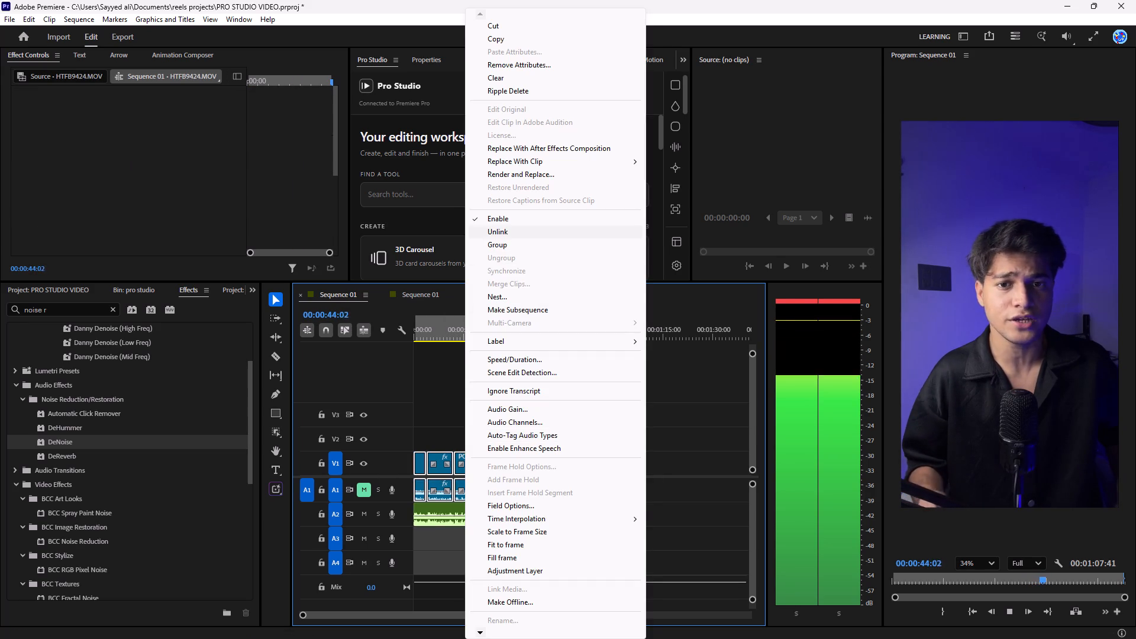
left_click(669, 498)
left_click_drag(670, 488, 348, 495)
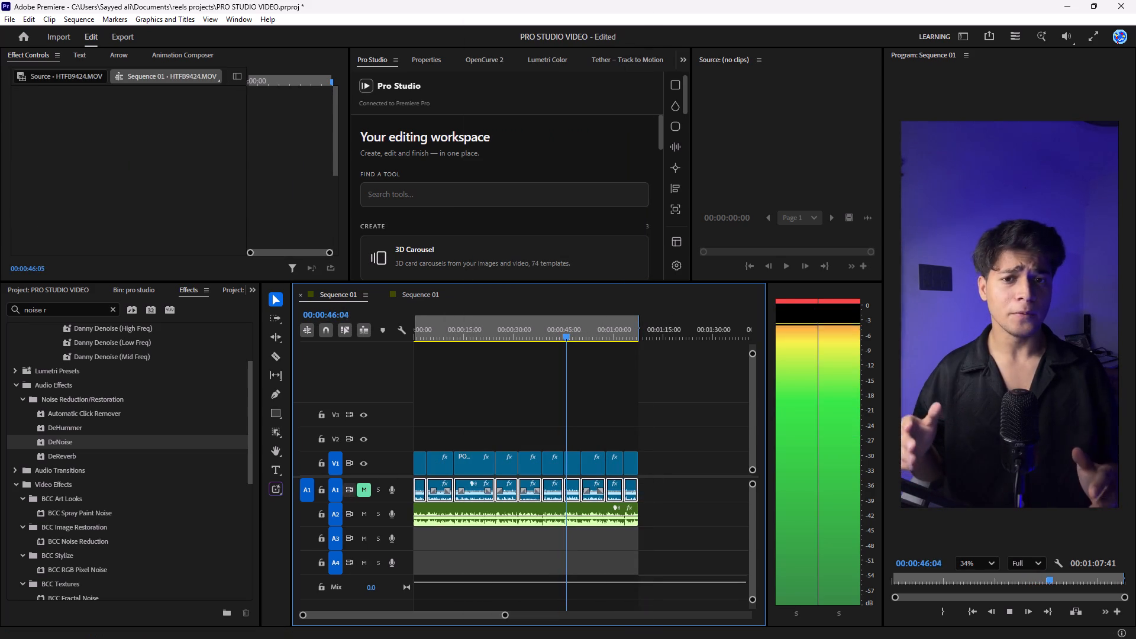
key("x")
Move the enhanced voice clip from A2 to A1, unmute A1 and play the sequence from the start.
left_click_drag(440, 505, 438, 483)
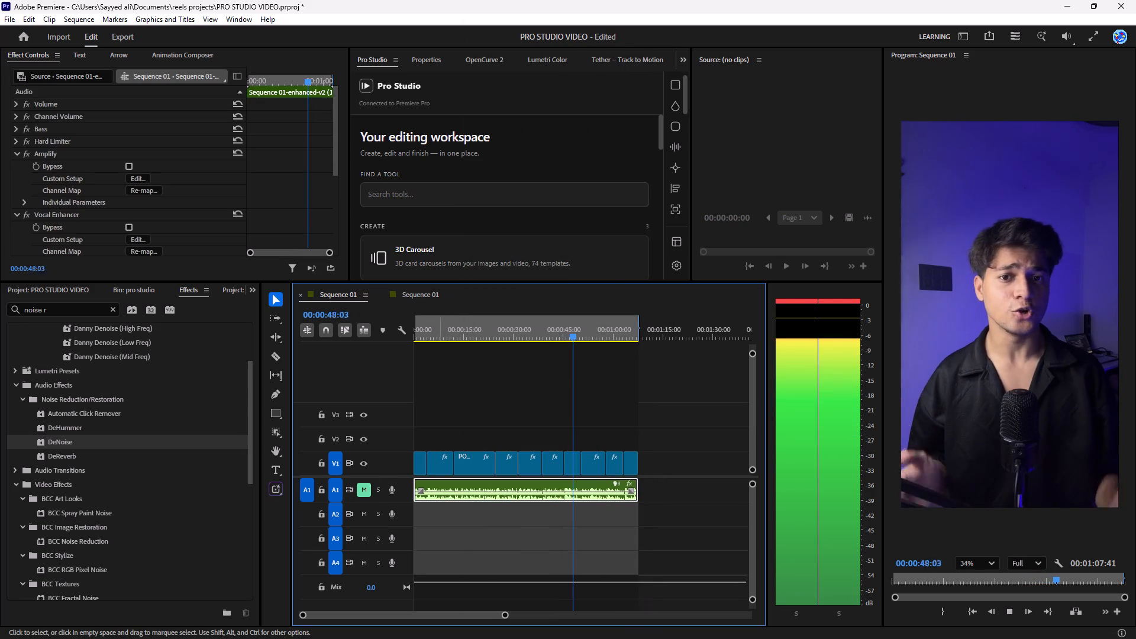
left_click_drag(442, 328, 301, 371)
left_click(366, 493)
key("space")
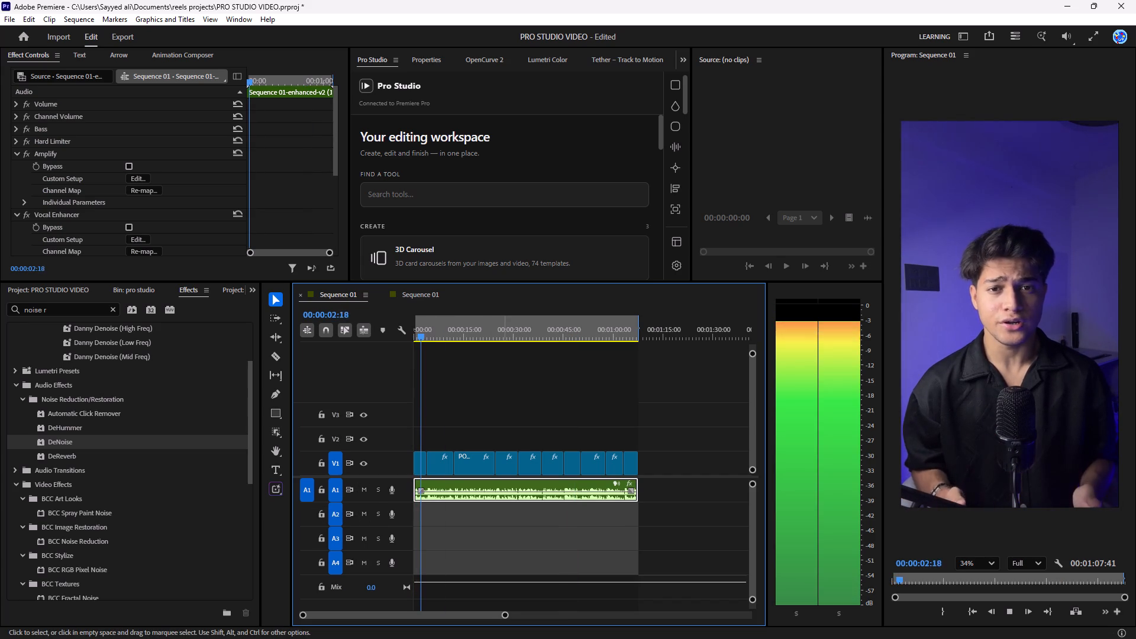
Play through the talking-head sequence on the timeline to check the enhanced voice on A1 across the clips.
left_click_drag(506, 617, 435, 620)
left_click(471, 463)
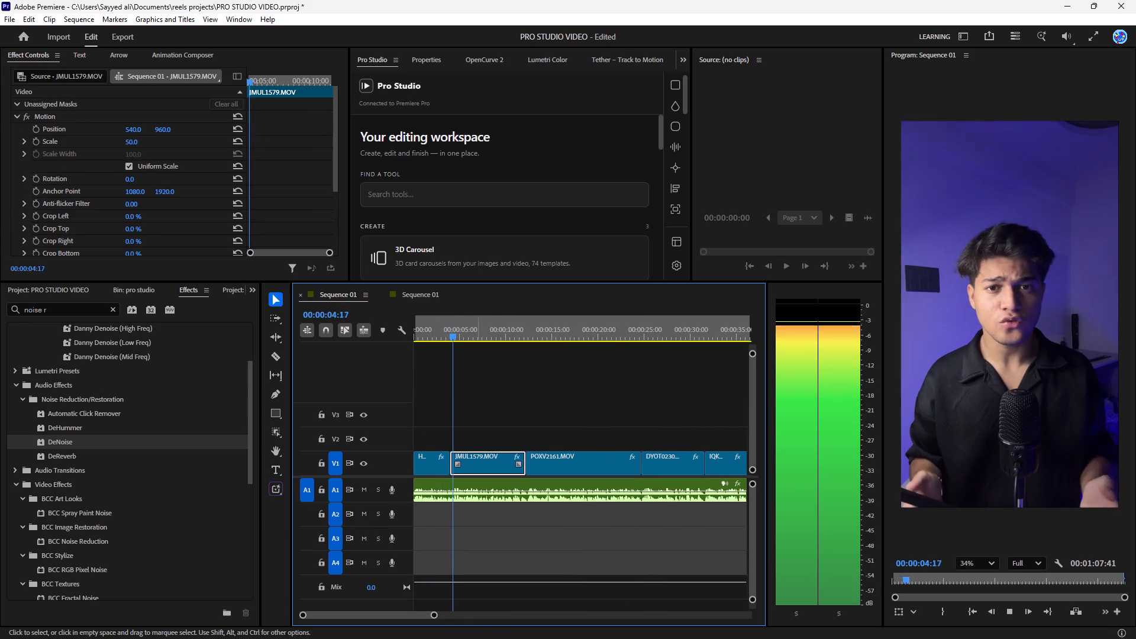
left_click(481, 425)
scroll(450, 469, "up", 11)
scroll(588, 489, "down", 9, "alt")
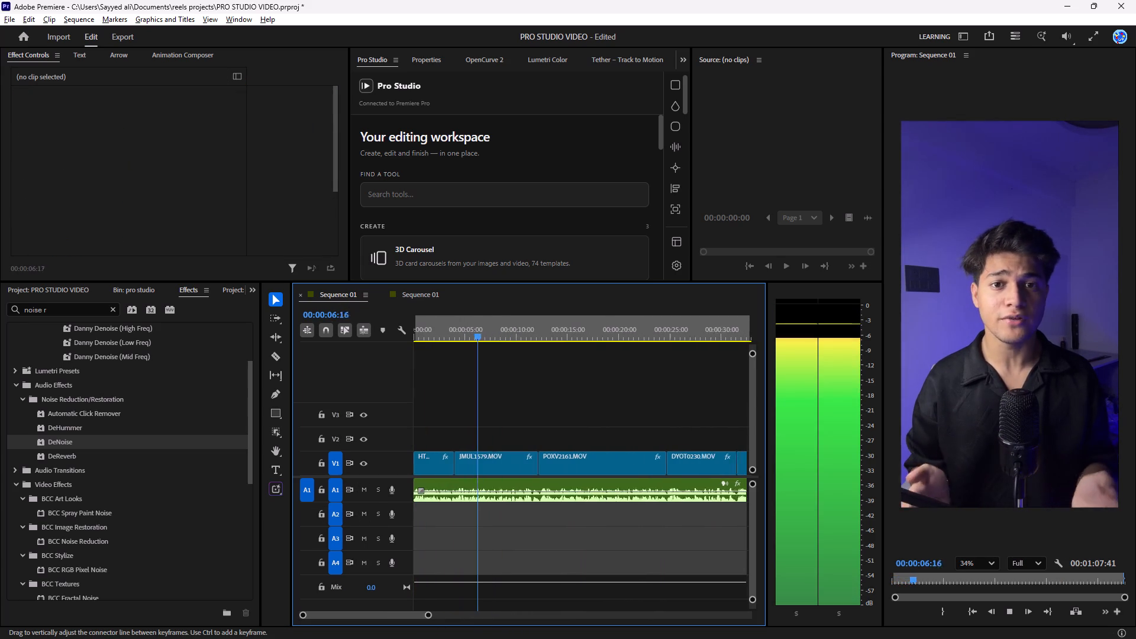
scroll(604, 492, "down", 1, "alt")
scroll(519, 469, "up", 5)
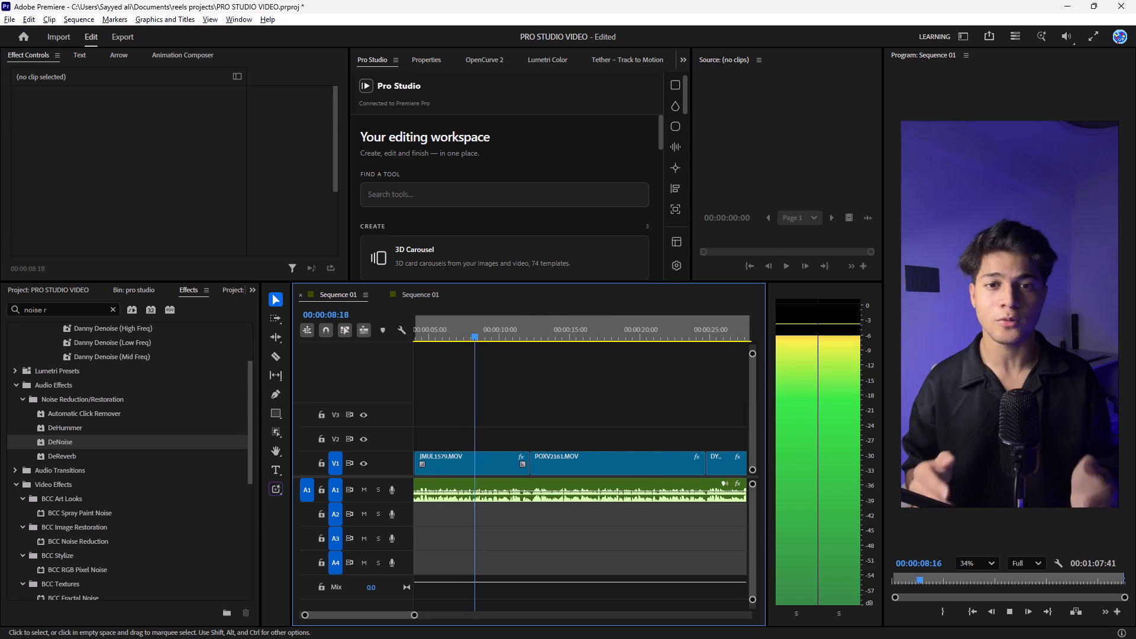
scroll(547, 472, "up", 5, "alt")
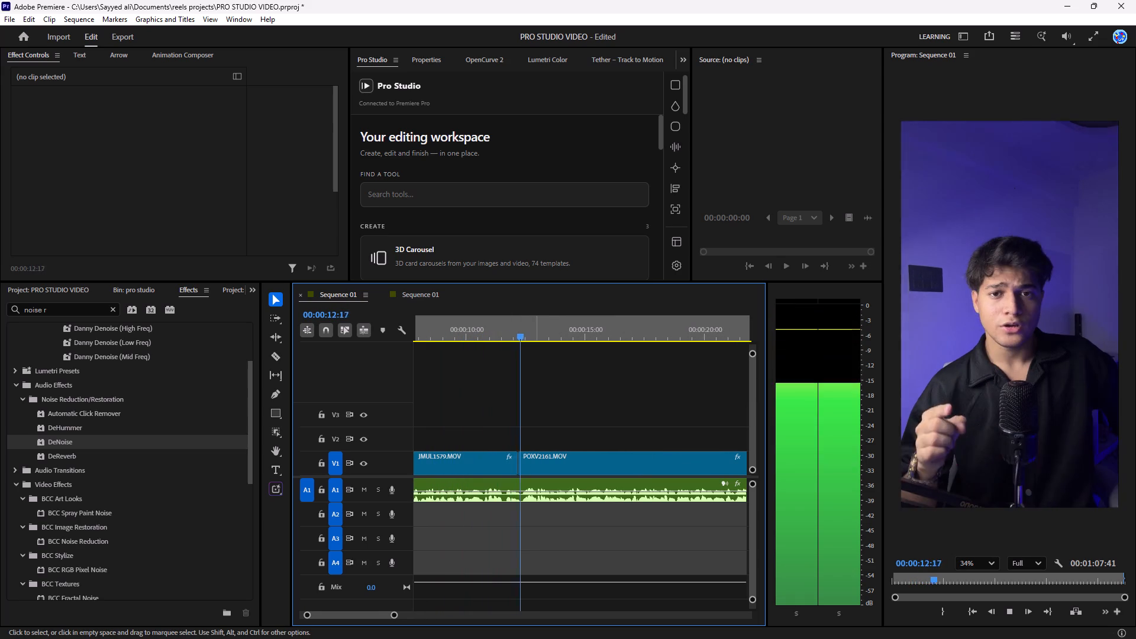
scroll(519, 451, "up", 10, "alt")
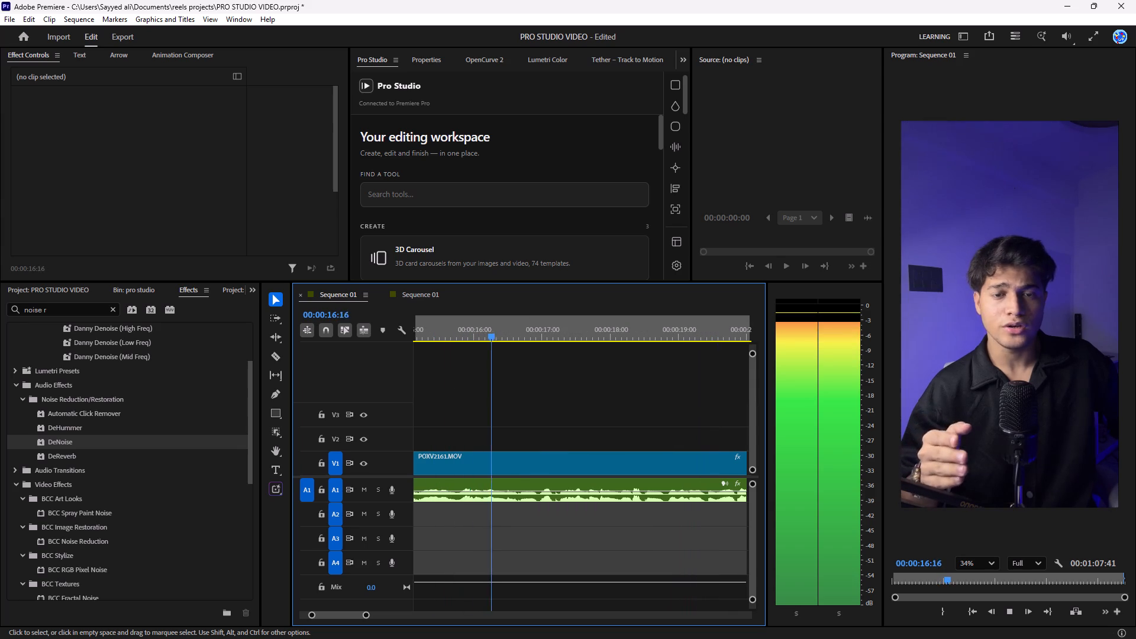
scroll(579, 433, "down", 10)
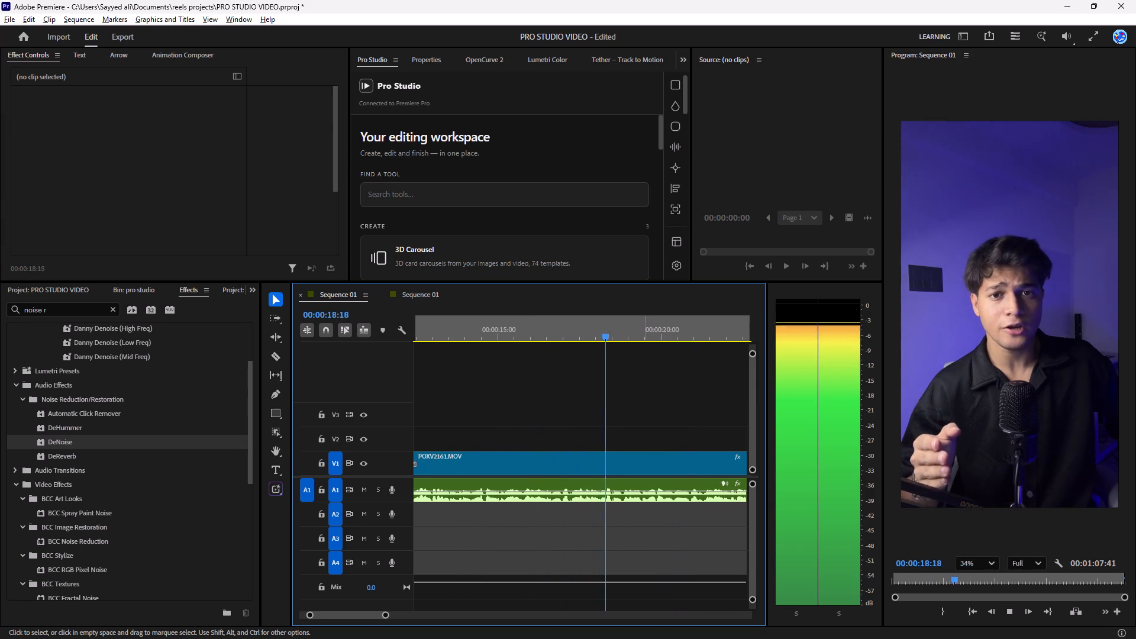
scroll(645, 460, "down", 5)
scroll(664, 465, "down", 5, "alt")
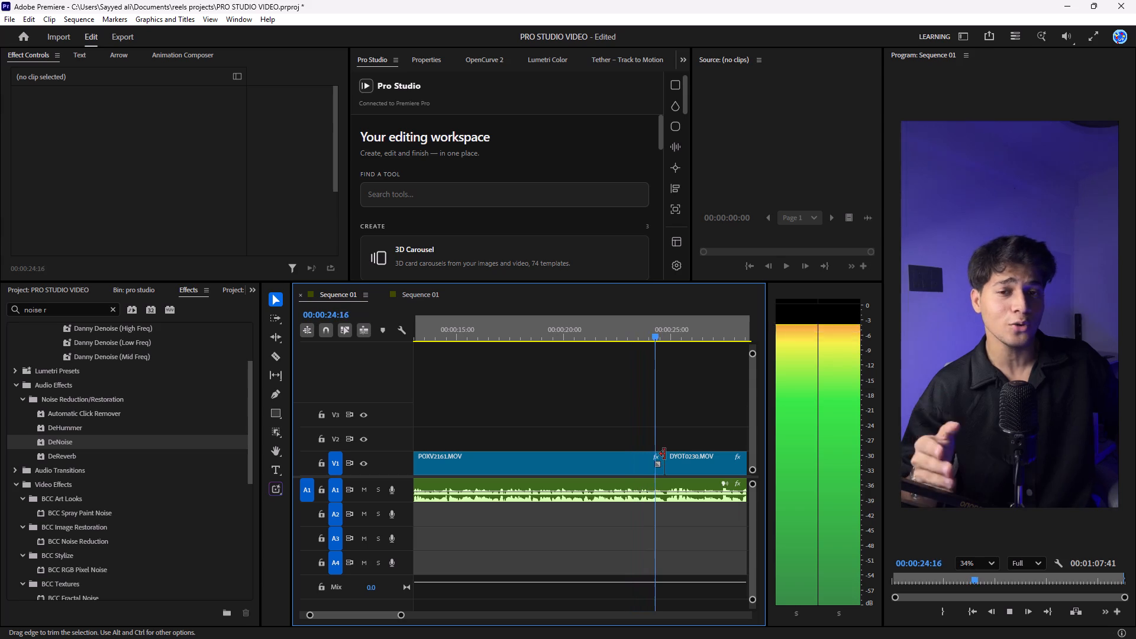
scroll(583, 424, "down", 11, "alt")
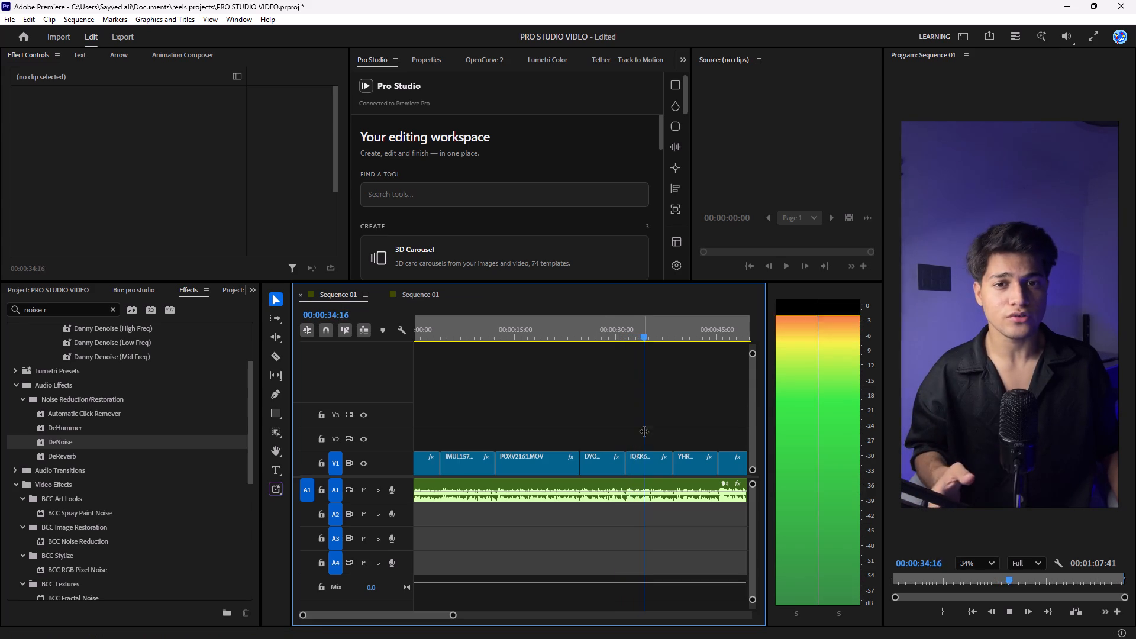
scroll(664, 422, "down", 5, "alt")
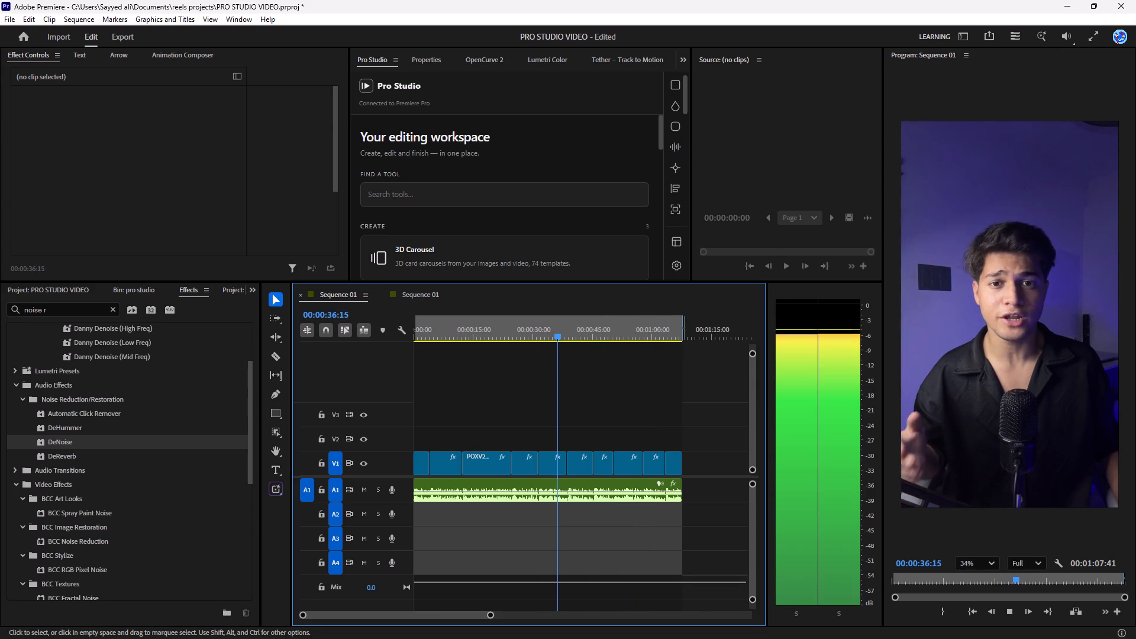
Switch to the "5 sound effects for your next video" sequence and play a short part of it to review its edit and audio.
left_click(457, 295)
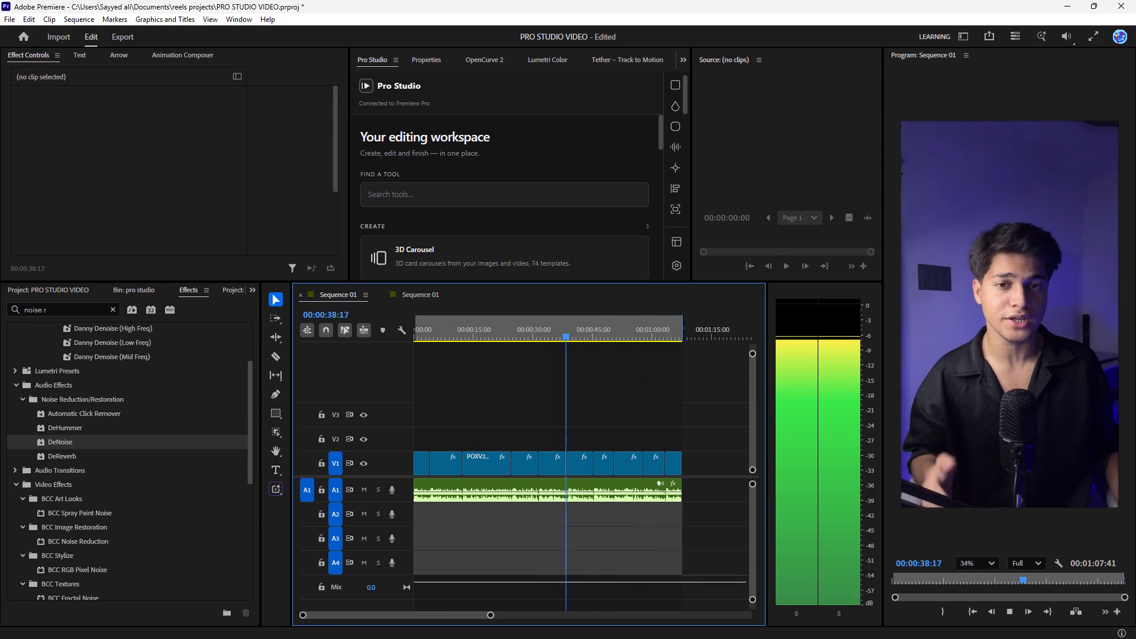
left_click(437, 294)
scroll(676, 515, "down", 7, "alt")
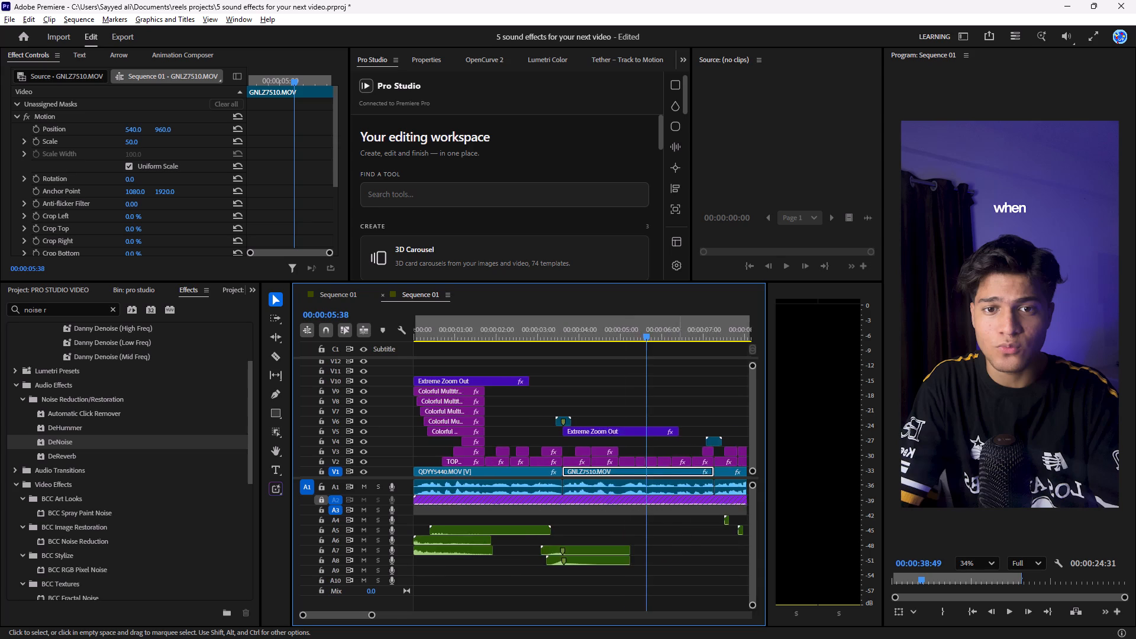
scroll(678, 516, "down", 5, "alt")
key("space")
scroll(666, 502, "down", 5, "alt")
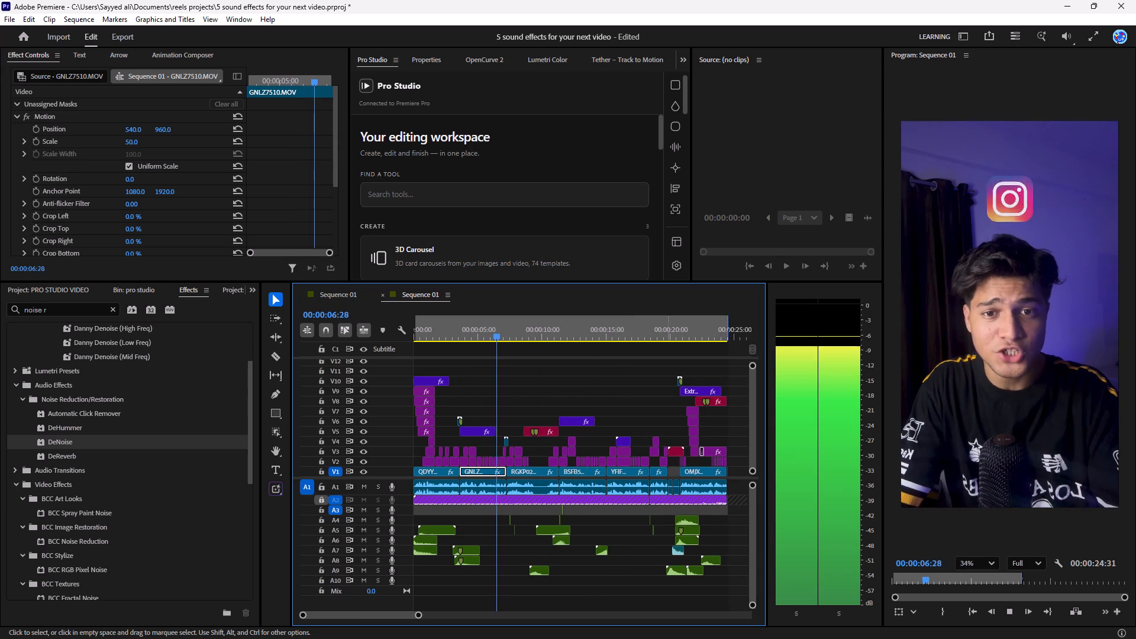
key("space")
Return to the PRO STUDIO VIDEO sequence and save the project.
left_click(338, 289)
key("ctrl+s")
Show the recent projects on the home screen.
left_click(27, 40)
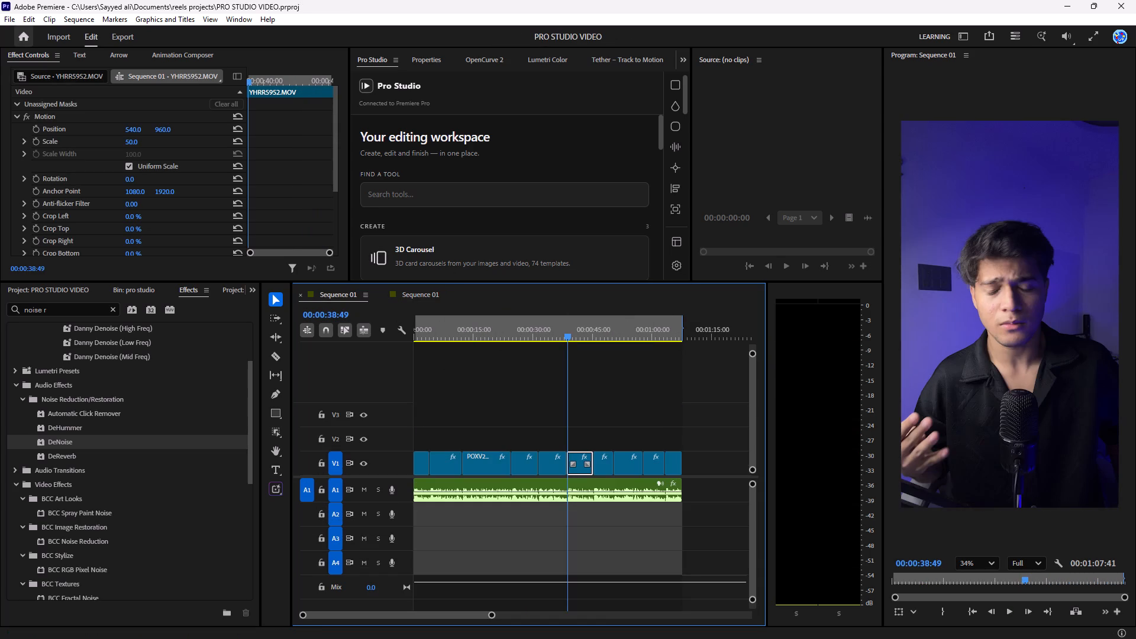
scroll(395, 564, "down", 4)
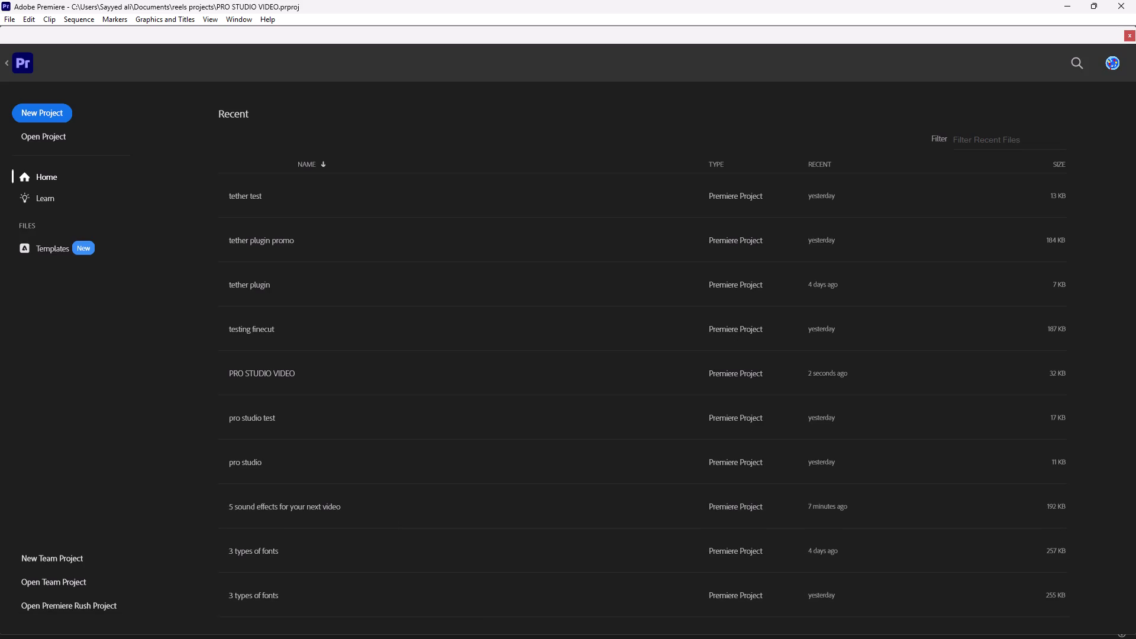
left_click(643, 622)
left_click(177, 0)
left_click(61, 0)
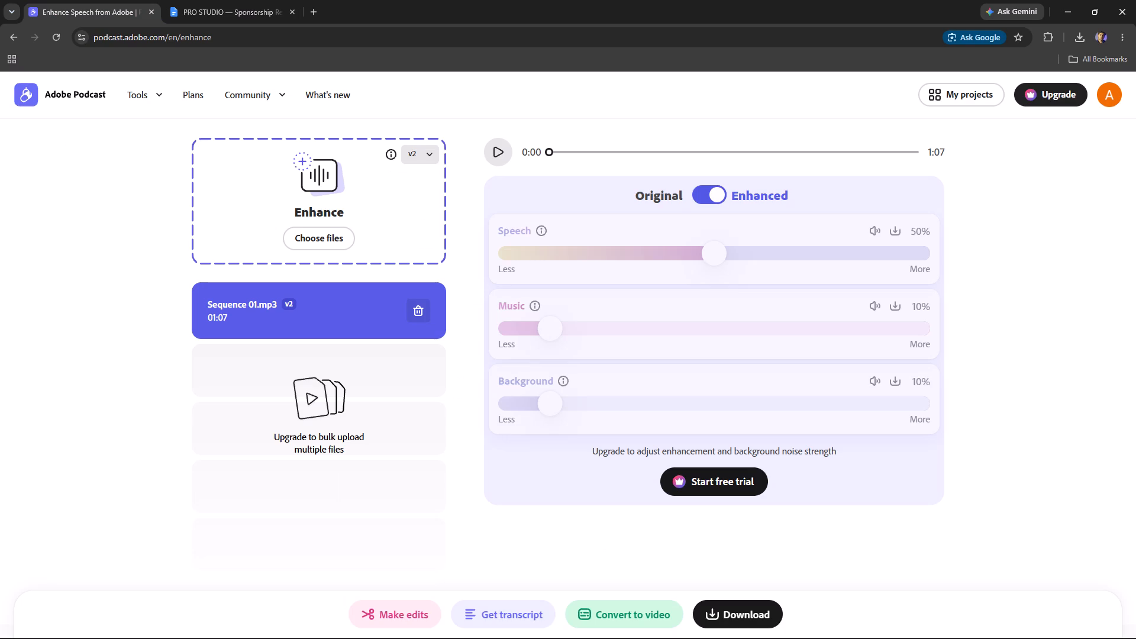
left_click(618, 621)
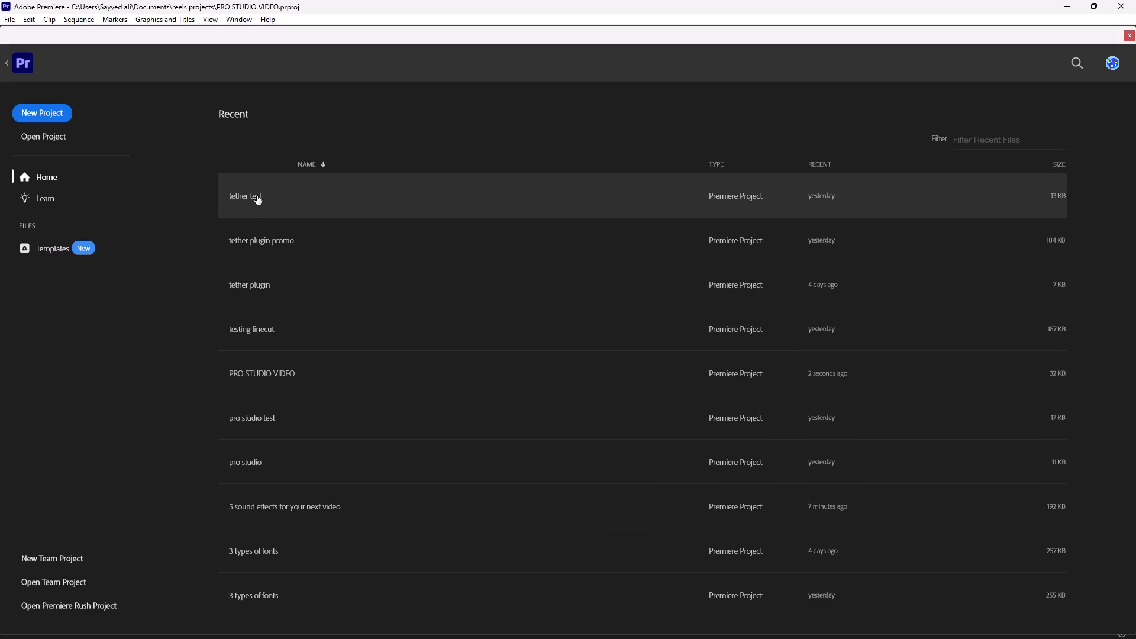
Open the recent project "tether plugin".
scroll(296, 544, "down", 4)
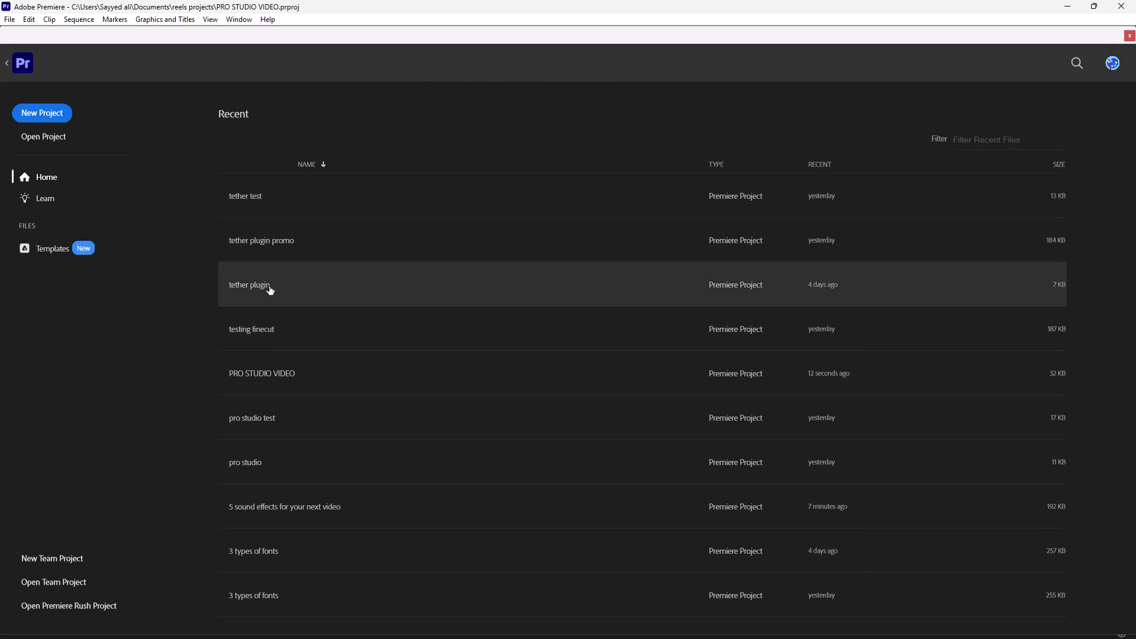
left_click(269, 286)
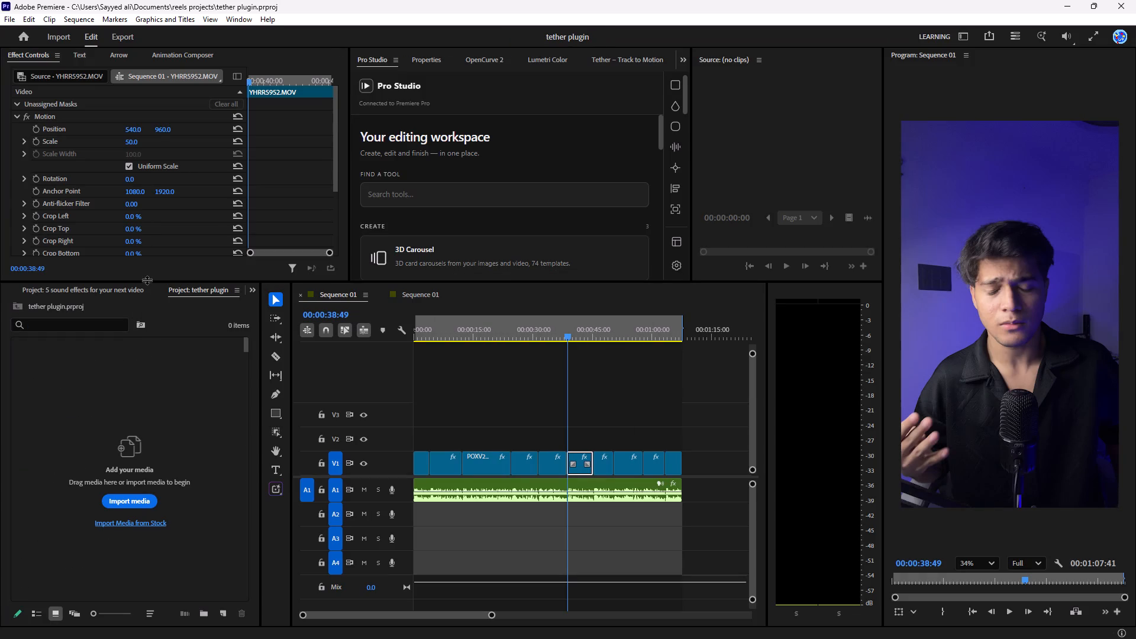
Open the recent project "tether plugin promo" alongside the PRO STUDIO VIDEO project.
left_click(18, 42)
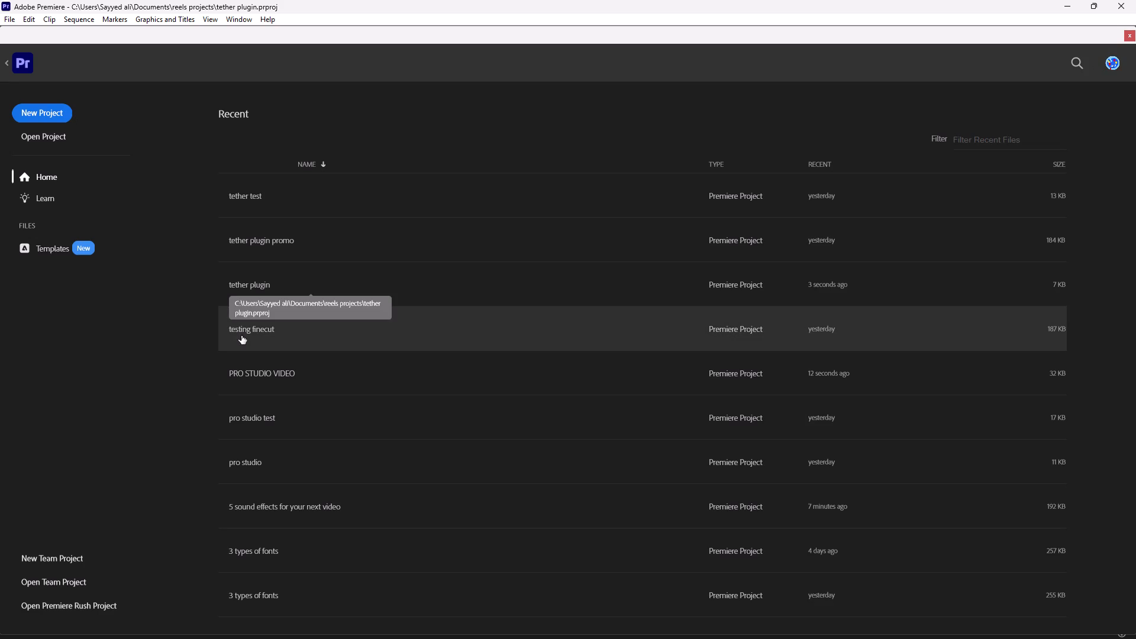
left_click(164, 350)
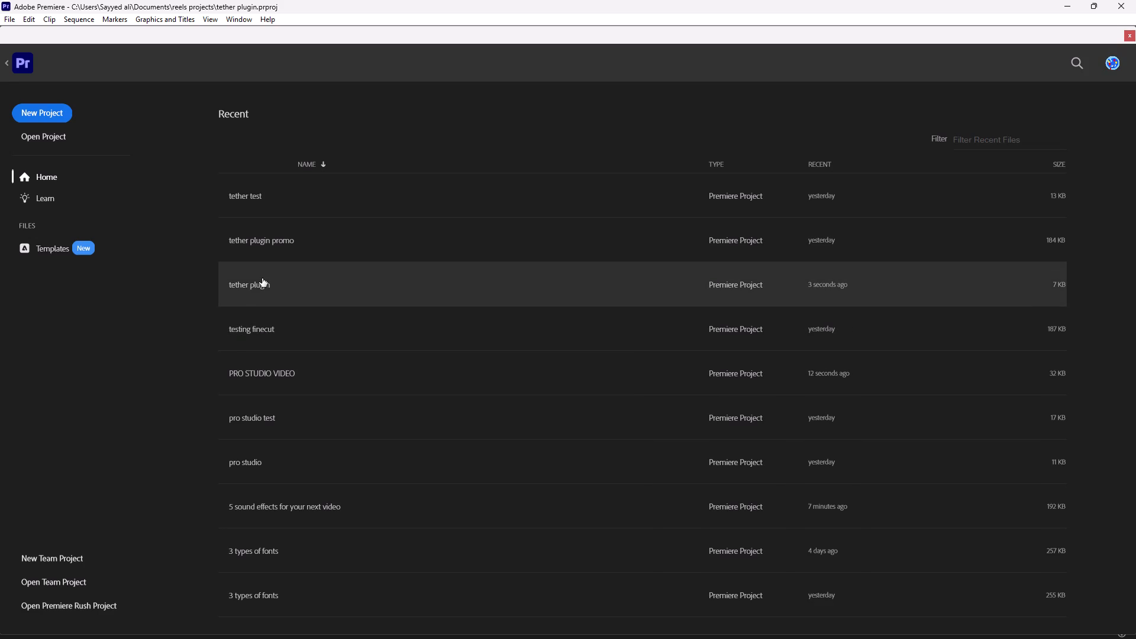
left_click(262, 248)
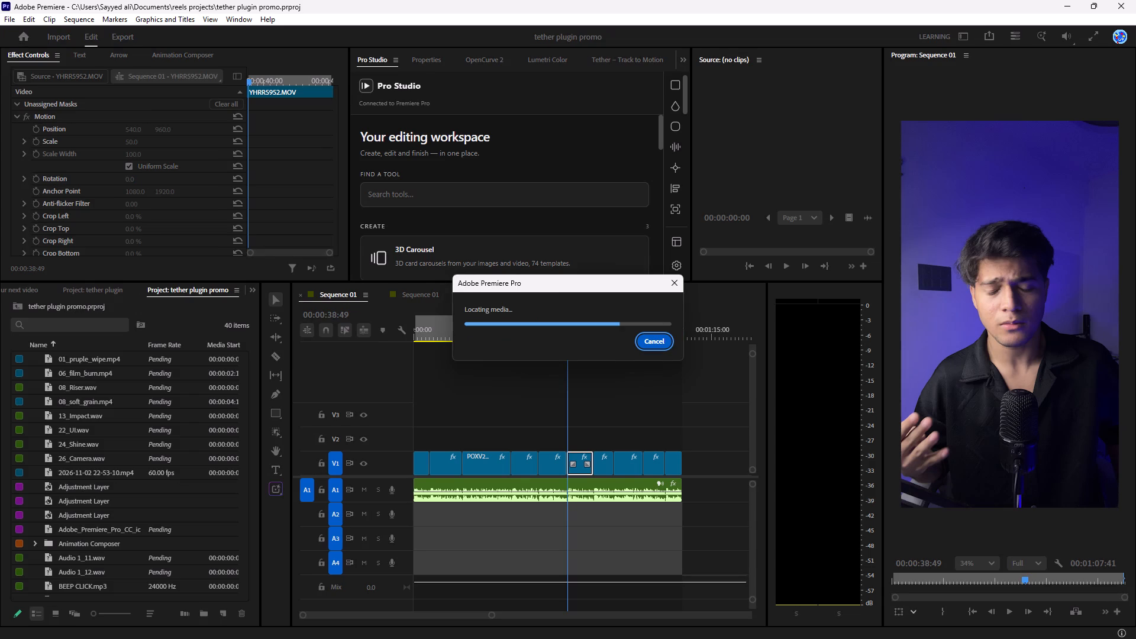
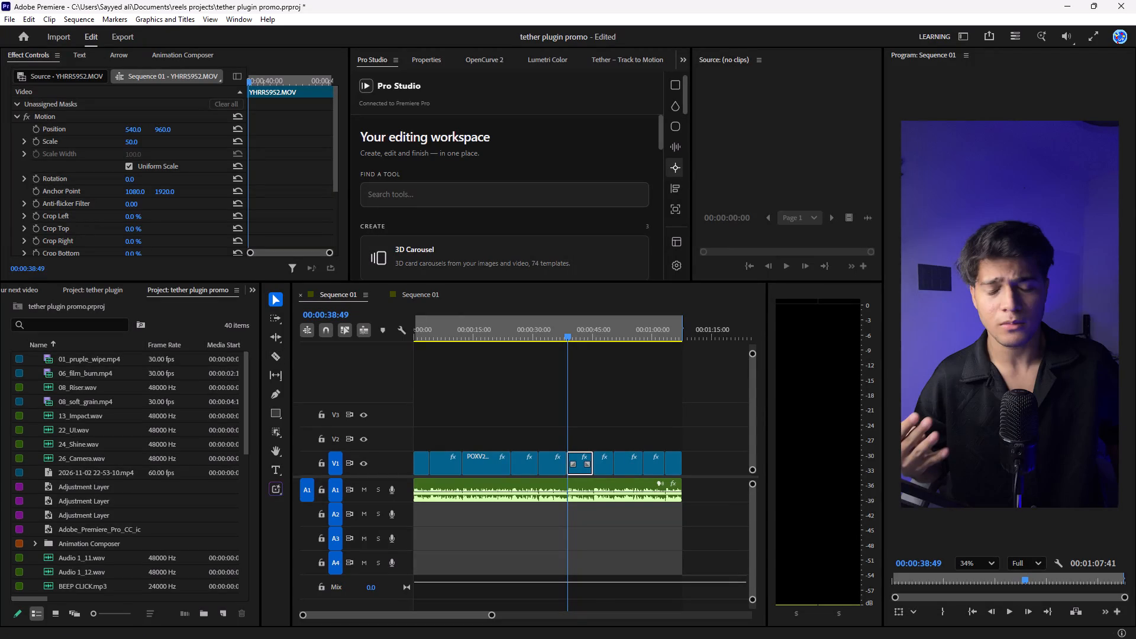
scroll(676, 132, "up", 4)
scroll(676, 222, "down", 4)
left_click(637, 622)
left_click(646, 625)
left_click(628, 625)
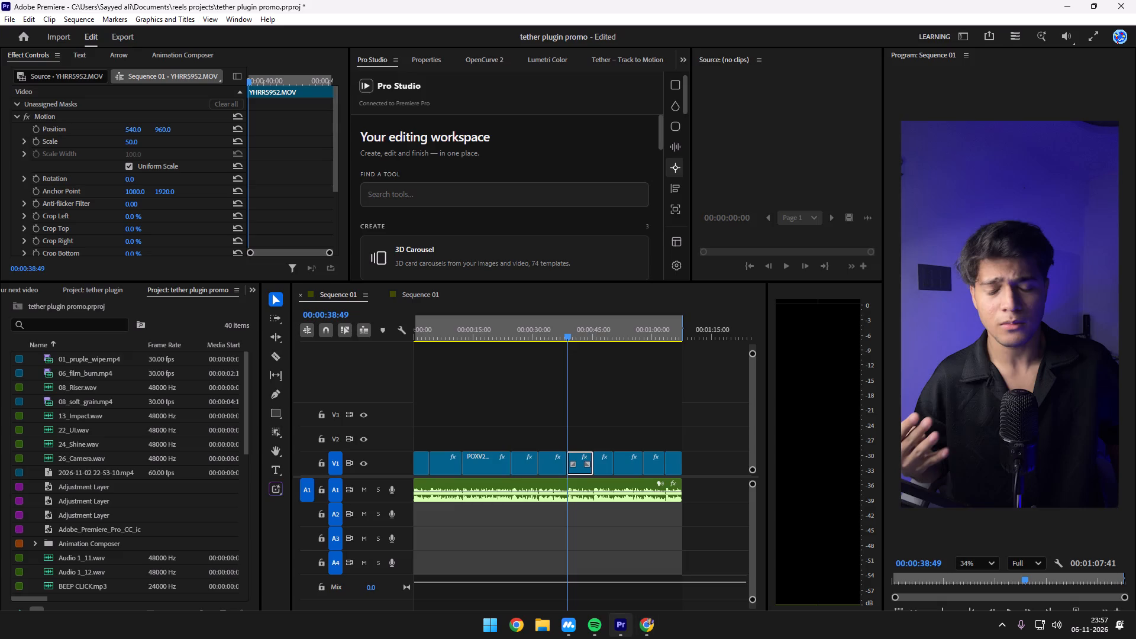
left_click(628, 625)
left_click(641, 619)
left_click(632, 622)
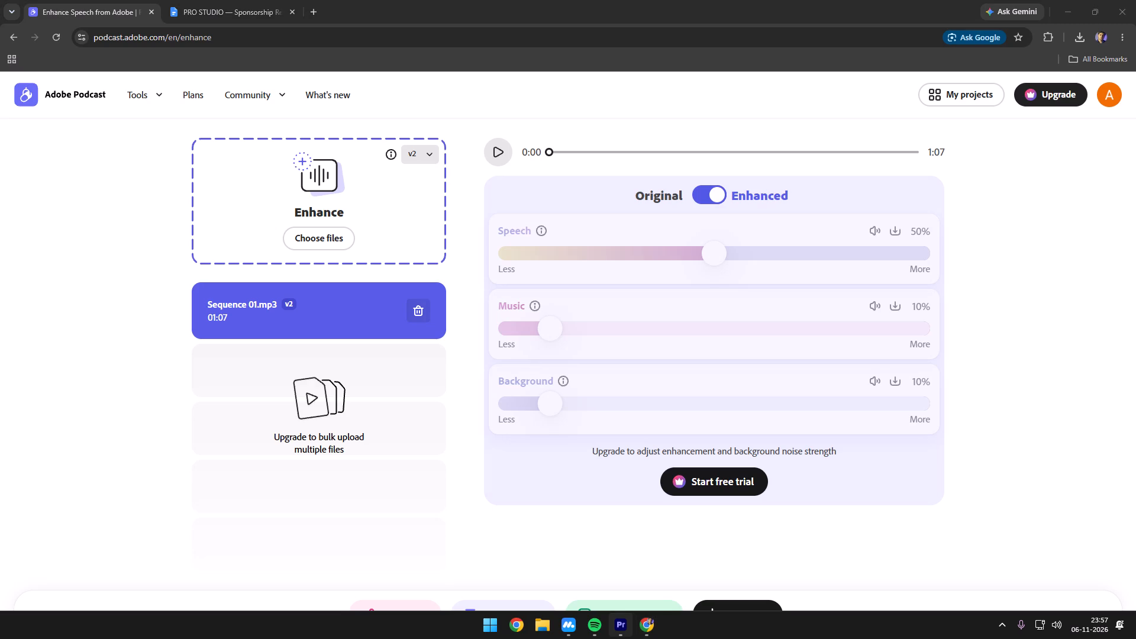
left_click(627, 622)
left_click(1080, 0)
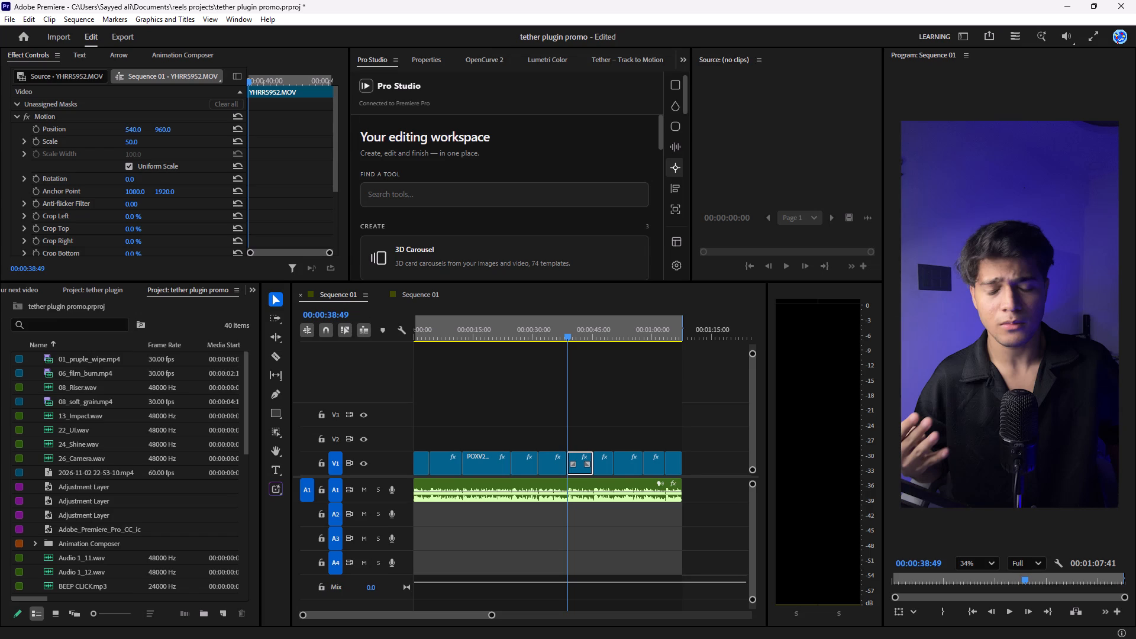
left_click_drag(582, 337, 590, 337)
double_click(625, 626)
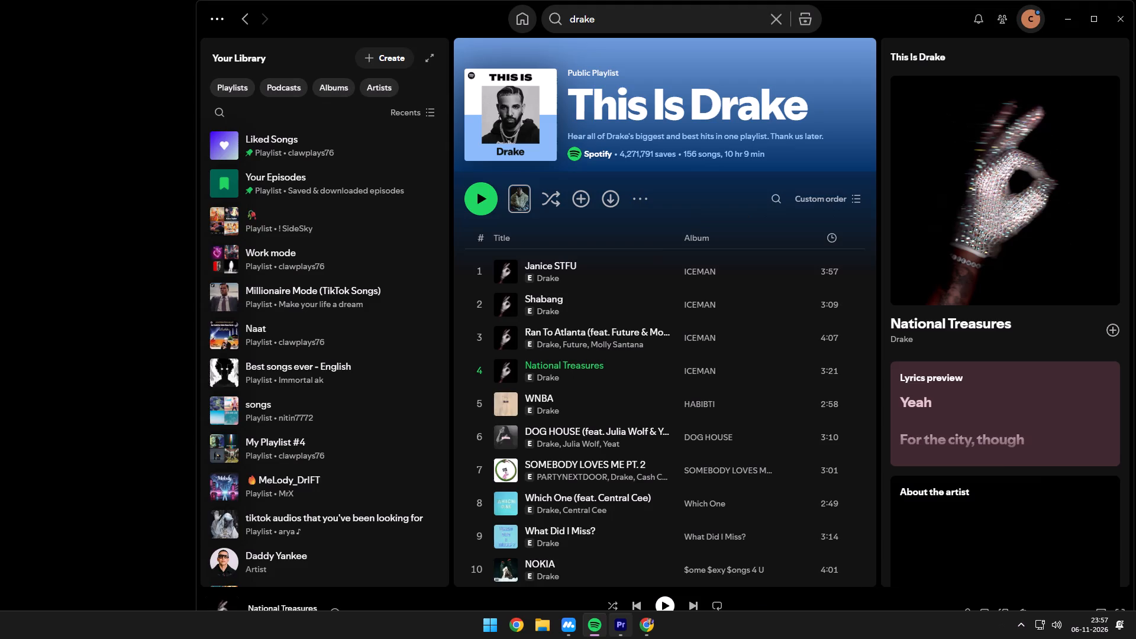
Scrub through the PRO STUDIO VIDEO sequence to review the talking-head clips on V1.
left_click_drag(595, 332, 602, 332)
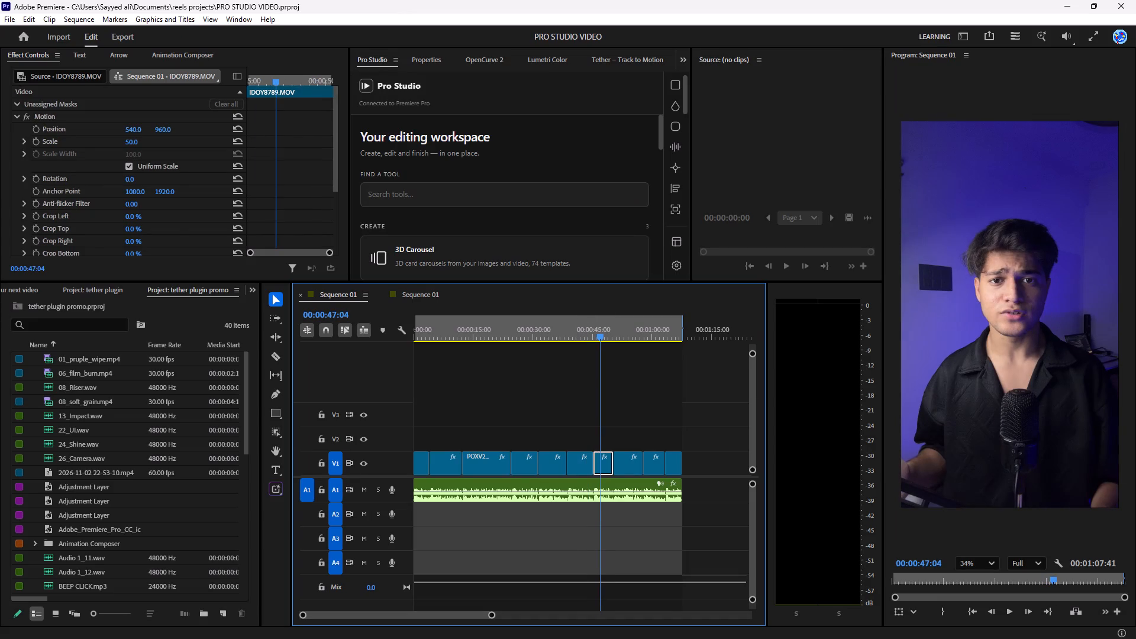
left_click_drag(602, 332, 644, 332)
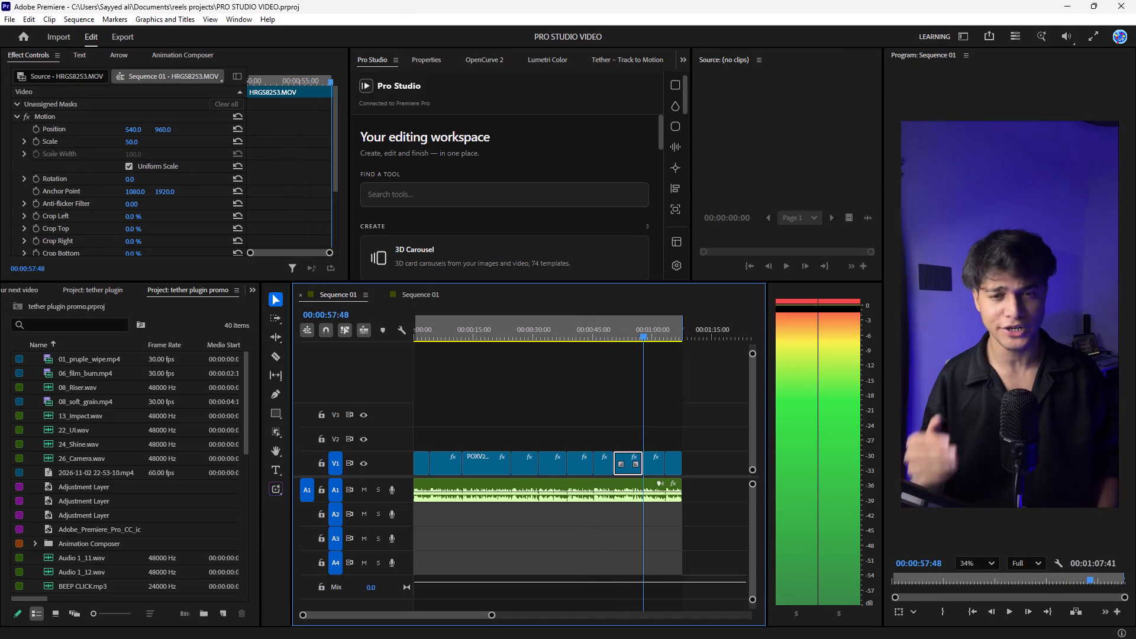
left_click_drag(644, 332, 653, 333)
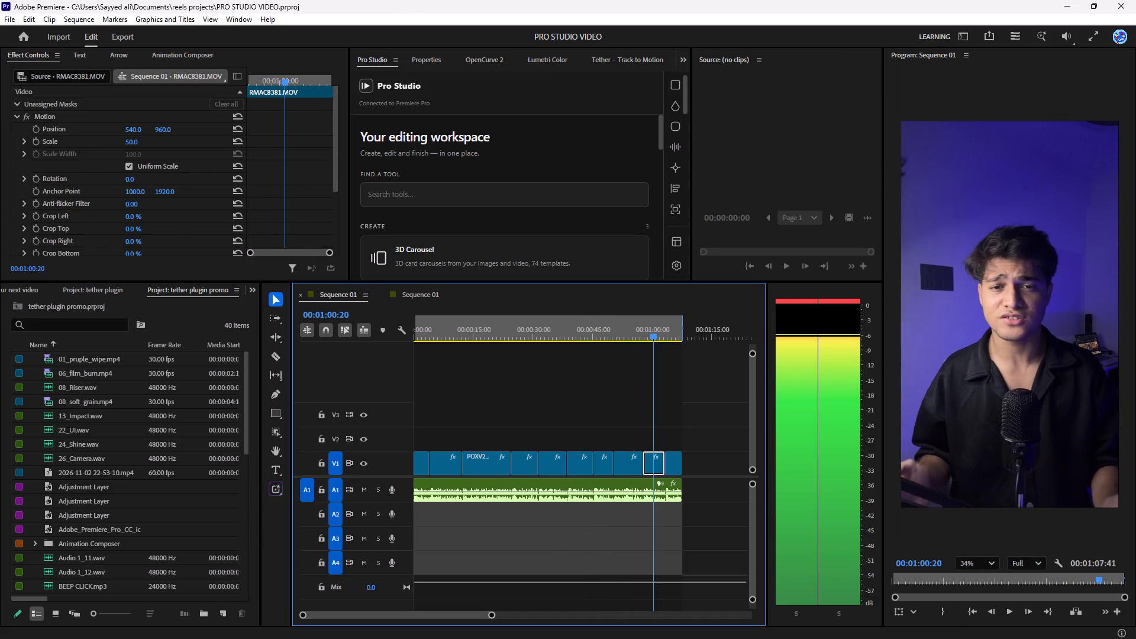
left_click_drag(653, 333, 511, 338)
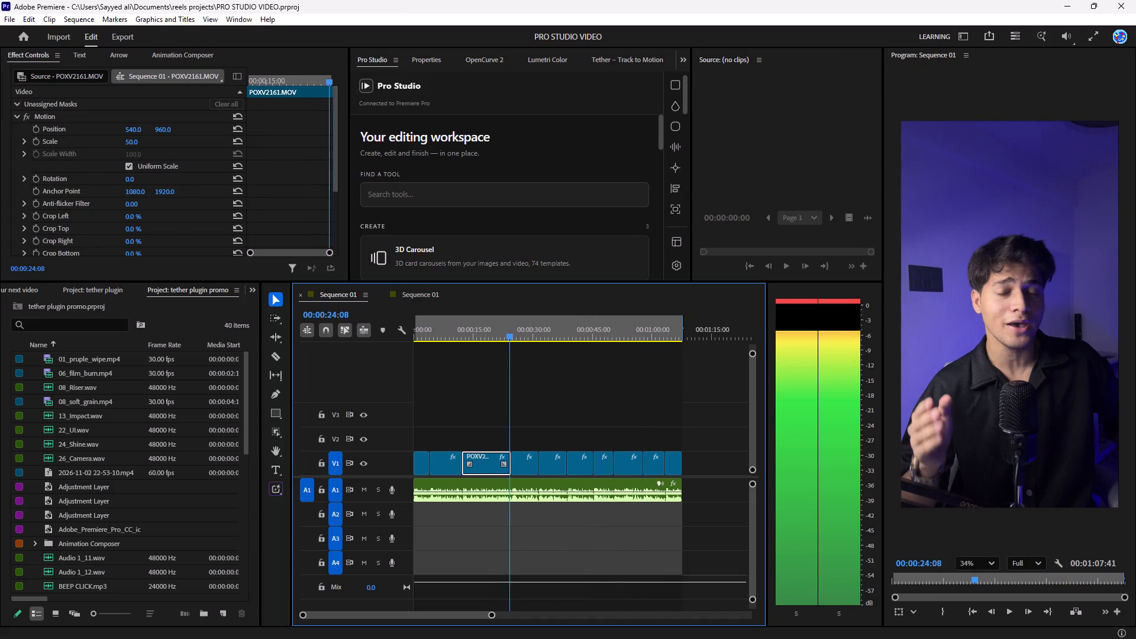
left_click_drag(511, 338, 509, 335)
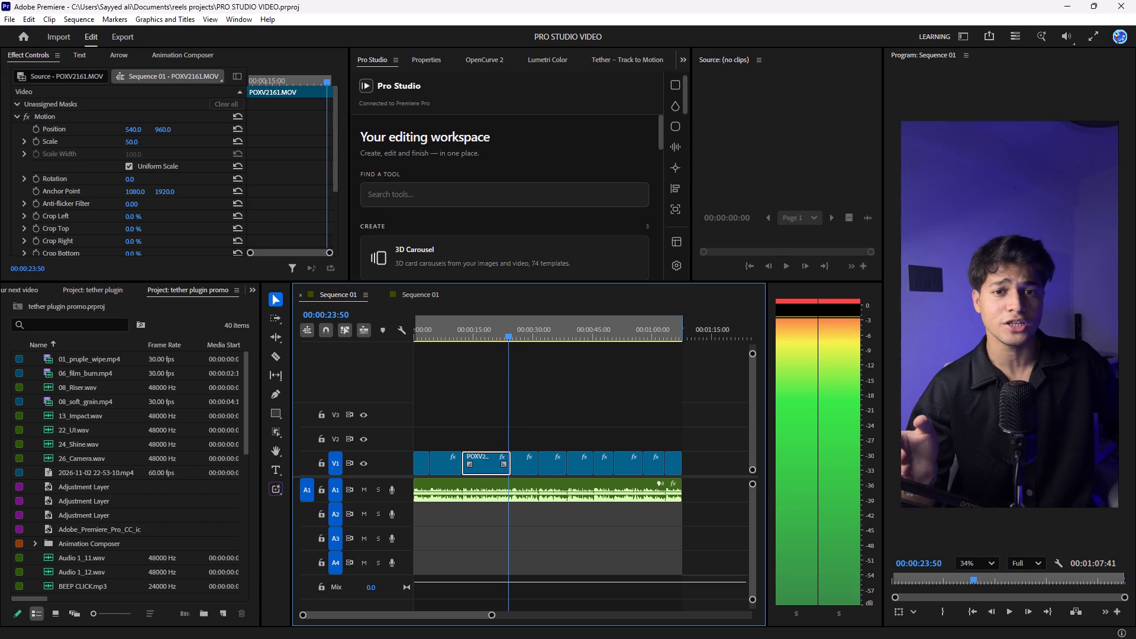
left_click_drag(509, 335, 509, 334)
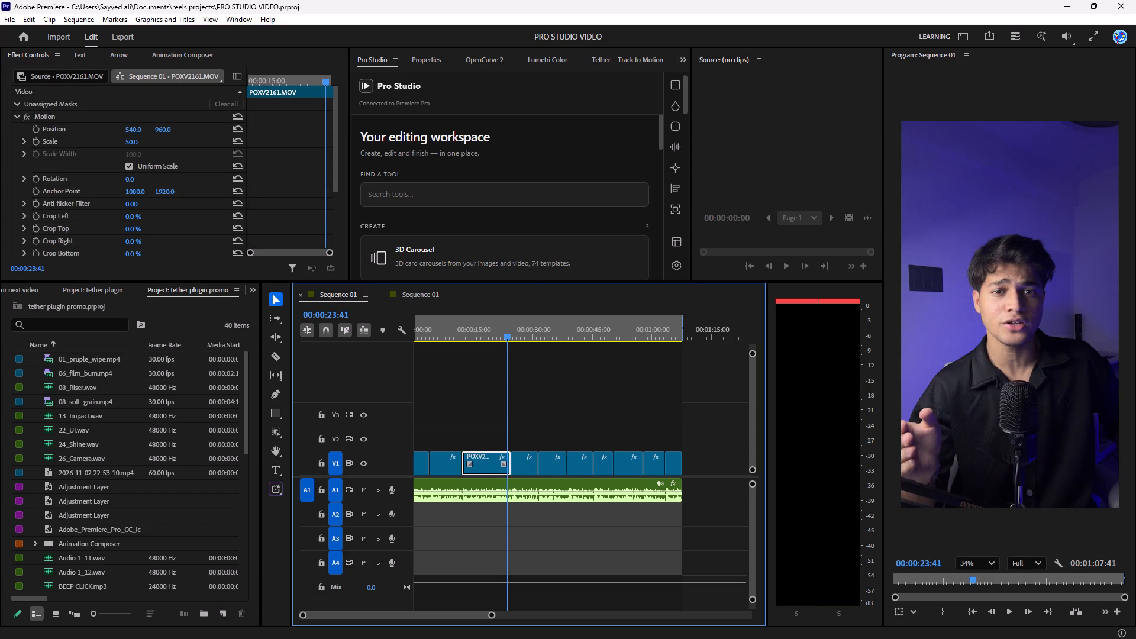
Widen the Program monitor by narrowing the audio meters and the Source monitor beside it.
left_click_drag(882, 255, 815, 262)
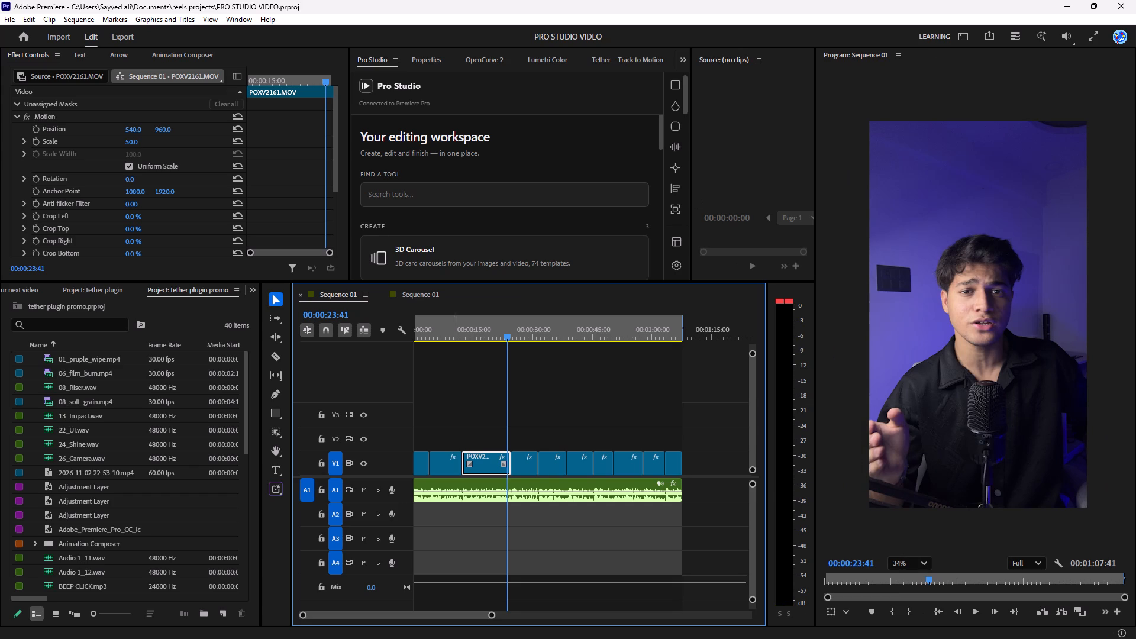
Scrub back through the first talking-head clips and return the playhead to the sequence start at 00:00:00:00.
left_click(500, 334)
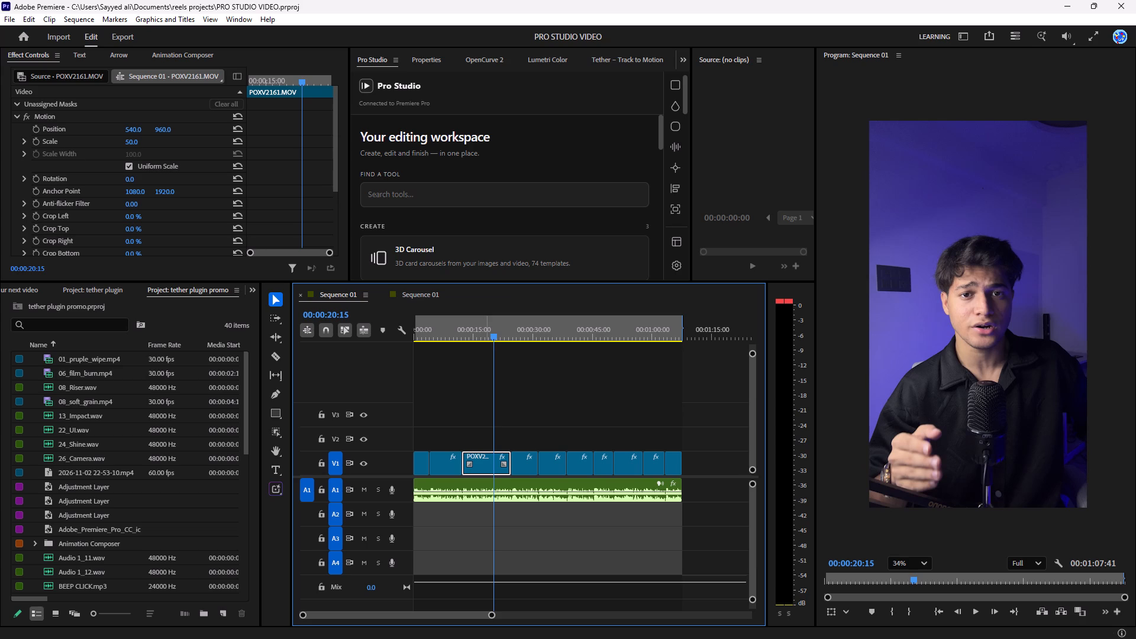
left_click_drag(490, 335, 453, 335)
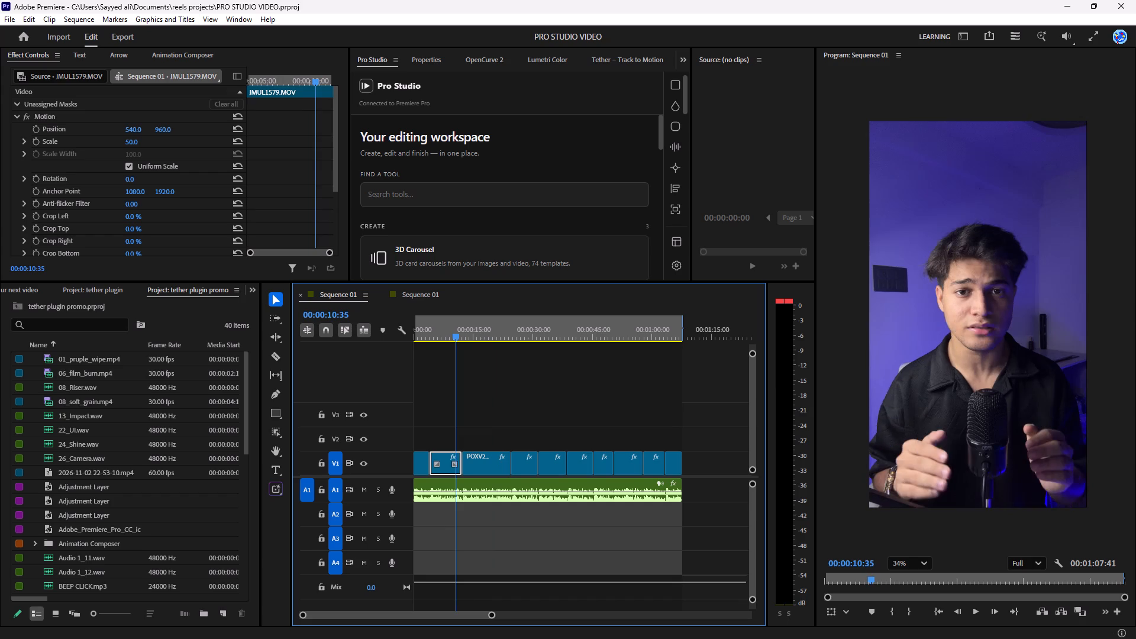
left_click_drag(453, 335, 360, 354)
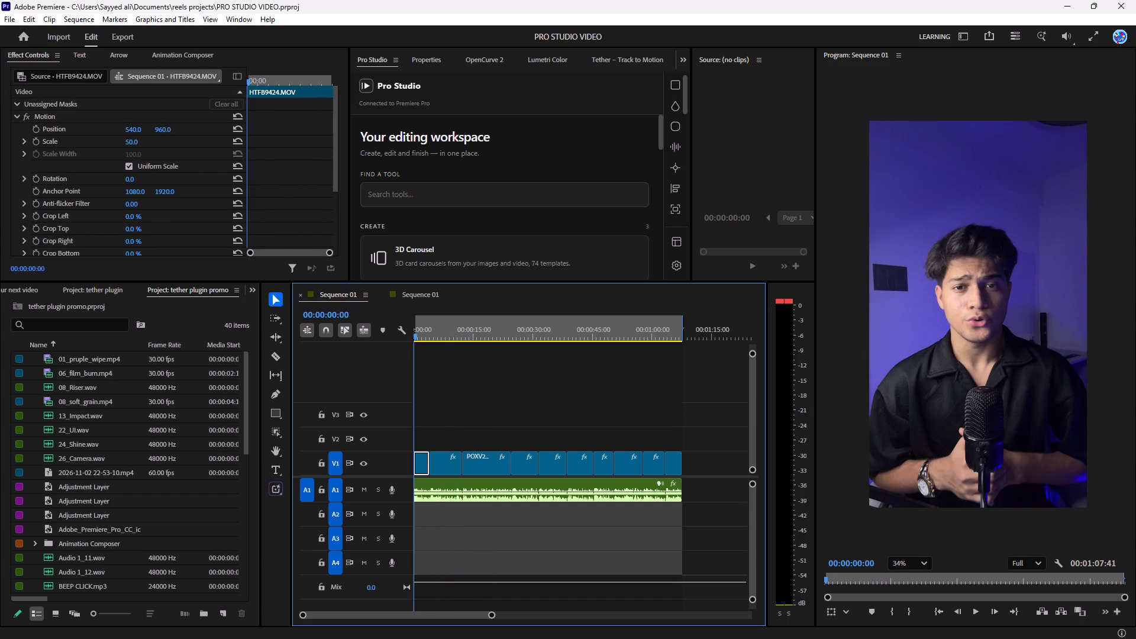
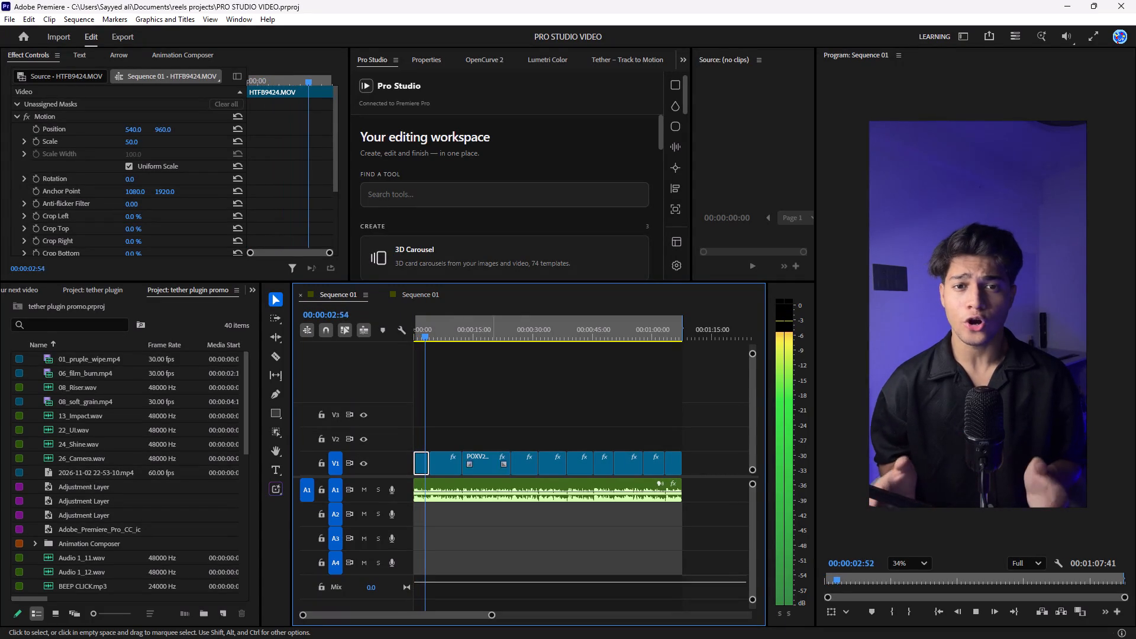
Stop playback, clear the clip selection and save the PRO STUDIO VIDEO project.
key("space")
left_click(492, 381)
key("ctrl+s")
left_click(547, 620)
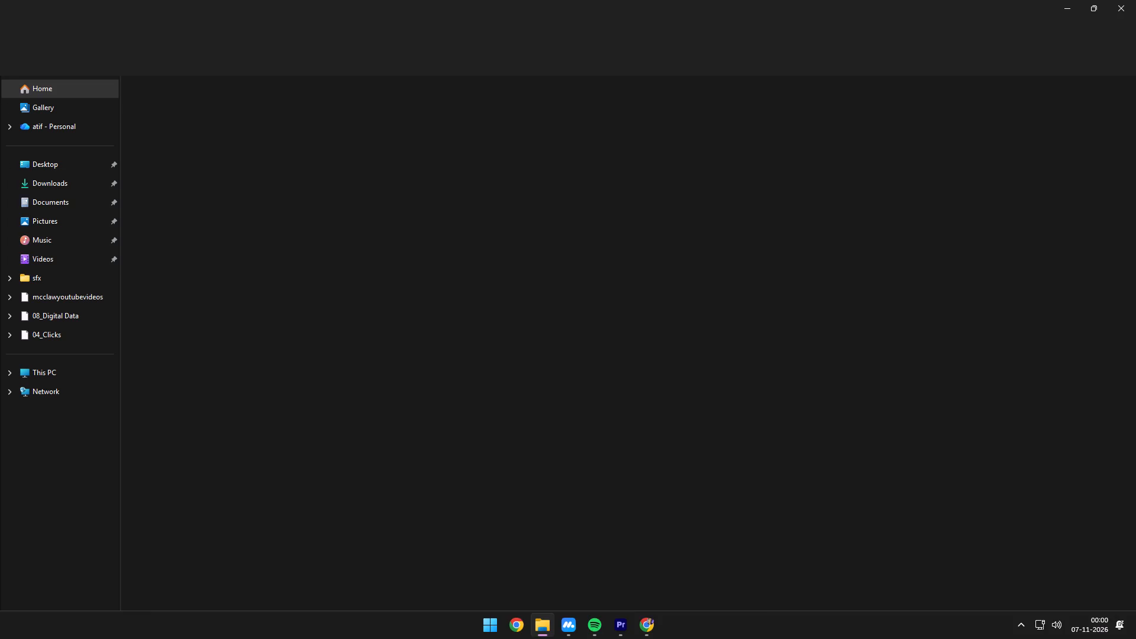
left_click(617, 630)
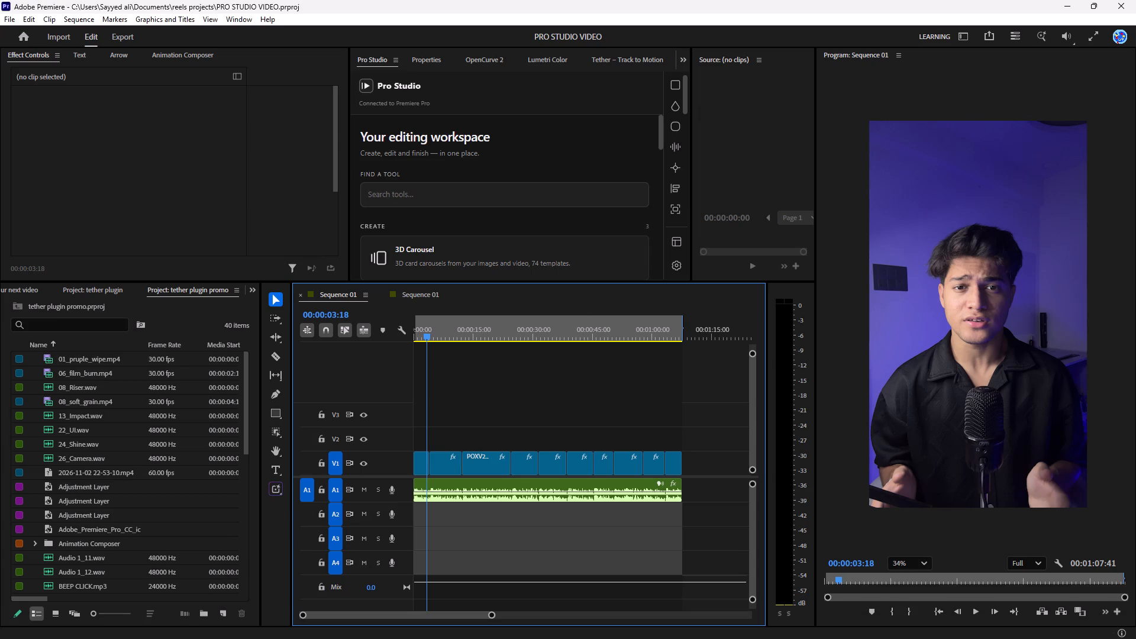
Enlarge the Animation Composer panel and remove the sfx folder from My Library.
left_click(184, 44)
left_click(186, 53)
left_click_drag(227, 281, 230, 392)
scroll(60, 365, "down", 12)
left_click(43, 302)
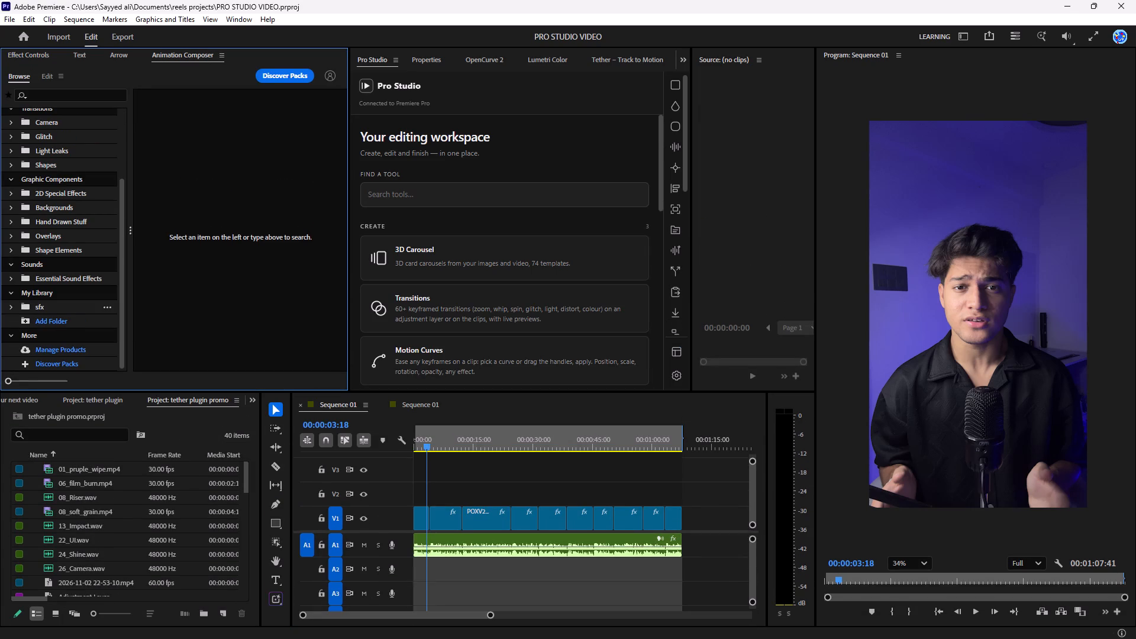
left_click(111, 310)
left_click(106, 308)
left_click(106, 308)
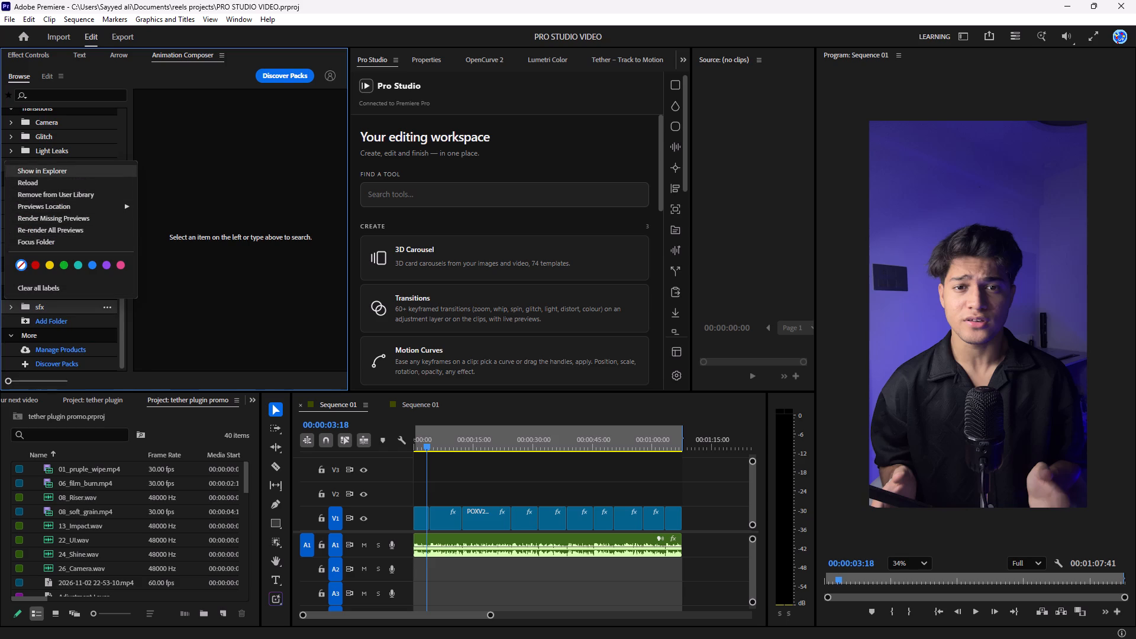
left_click(51, 199)
Add the organised_sfx folder from Videos to My Library, storing its previews inside this folder.
left_click(46, 319)
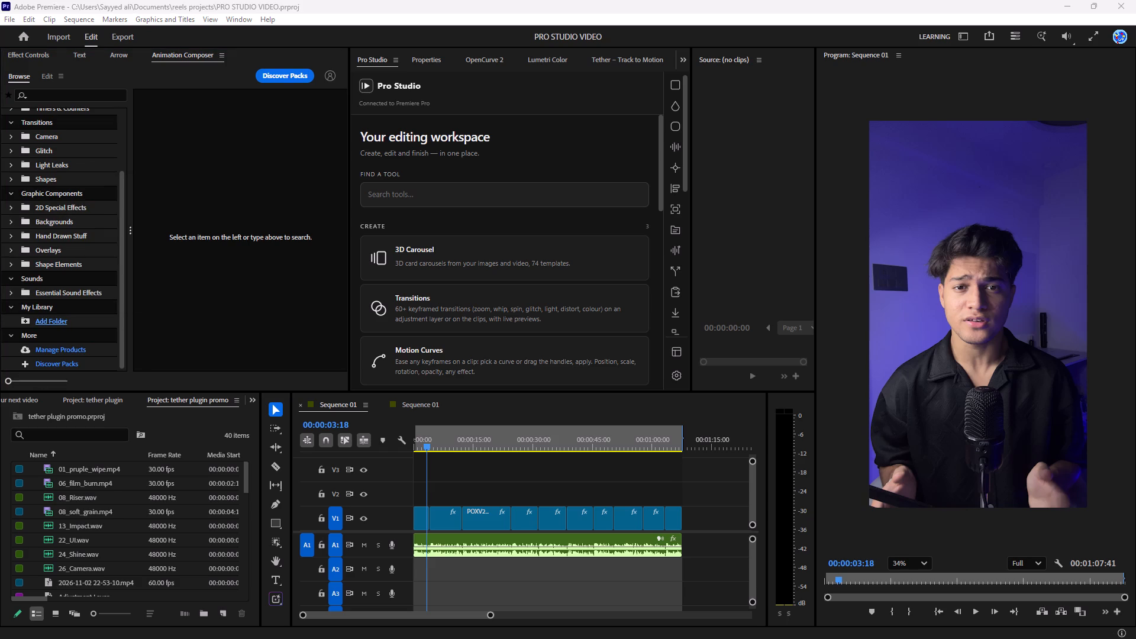
left_click(60, 231)
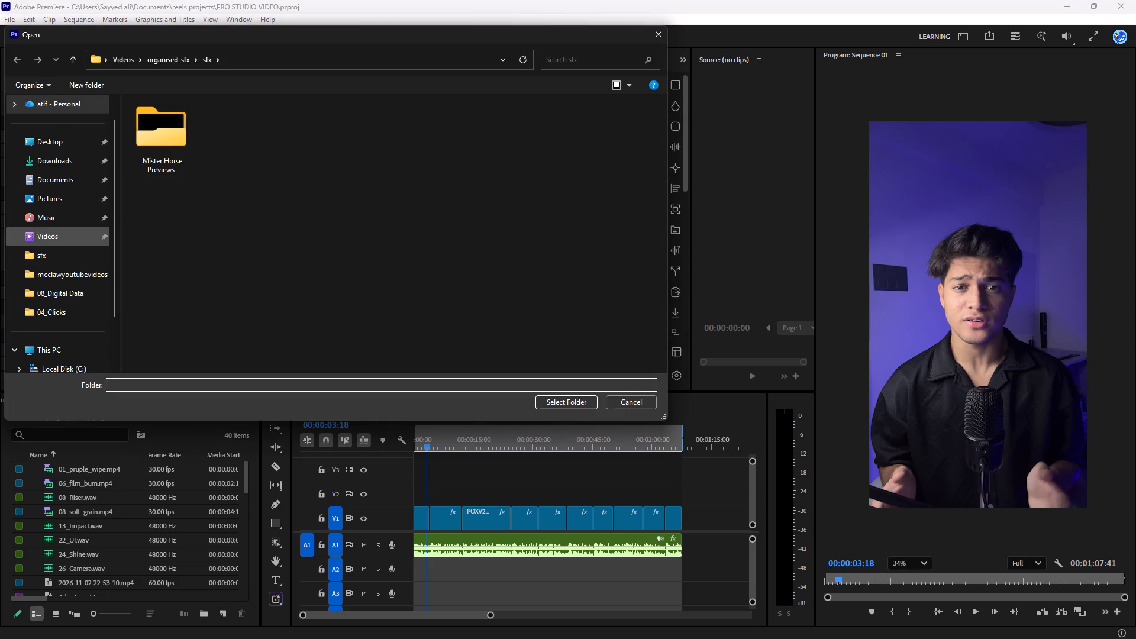
left_click(441, 144)
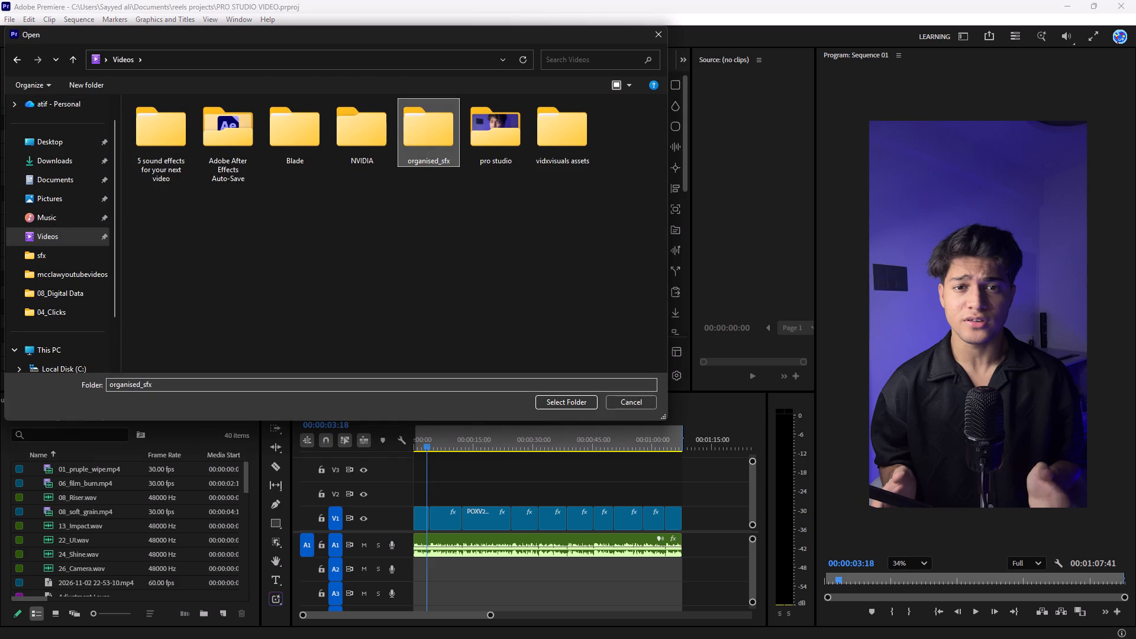
left_click(541, 402)
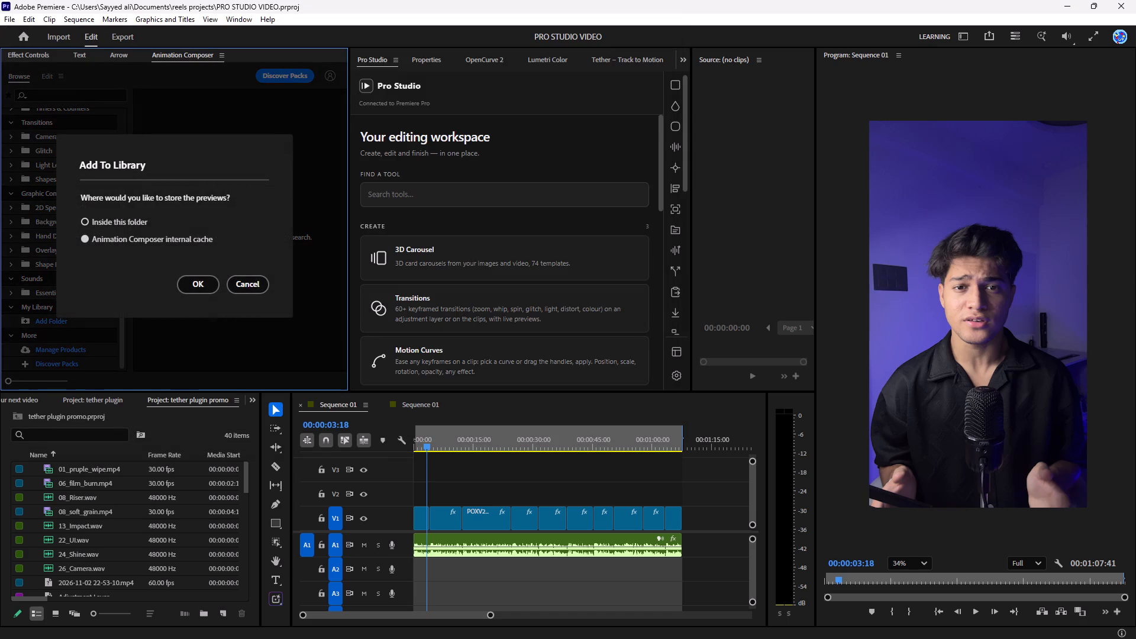
left_click(149, 225)
left_click(199, 286)
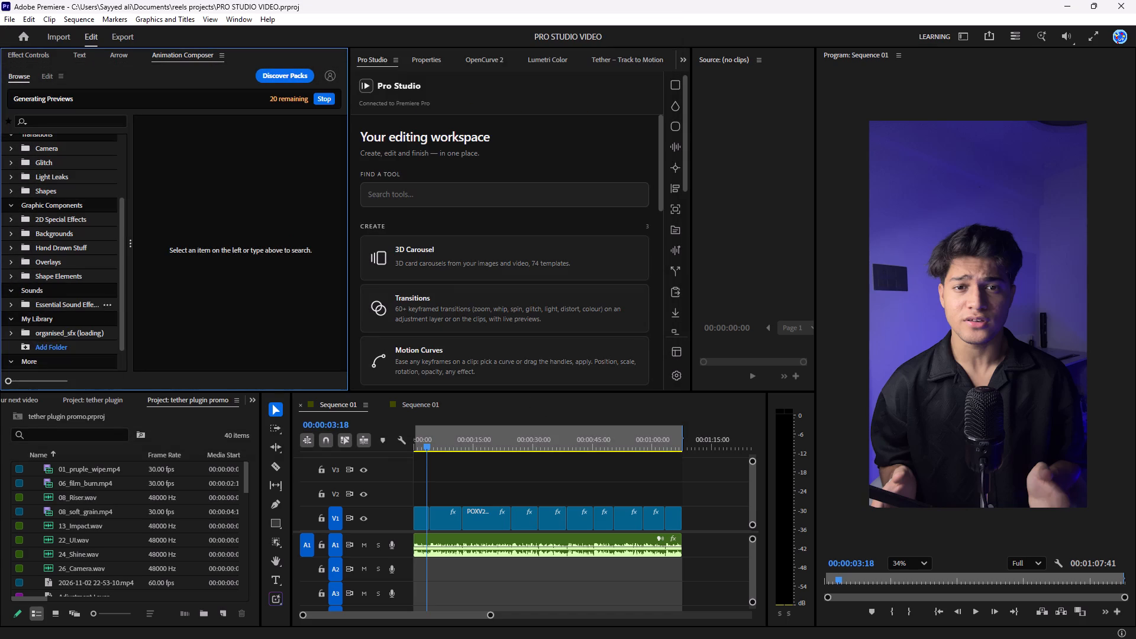
Browse SFX_Library inside organised_sfx and audition the first three tracks in the 13_Background Music folder.
left_click(70, 335)
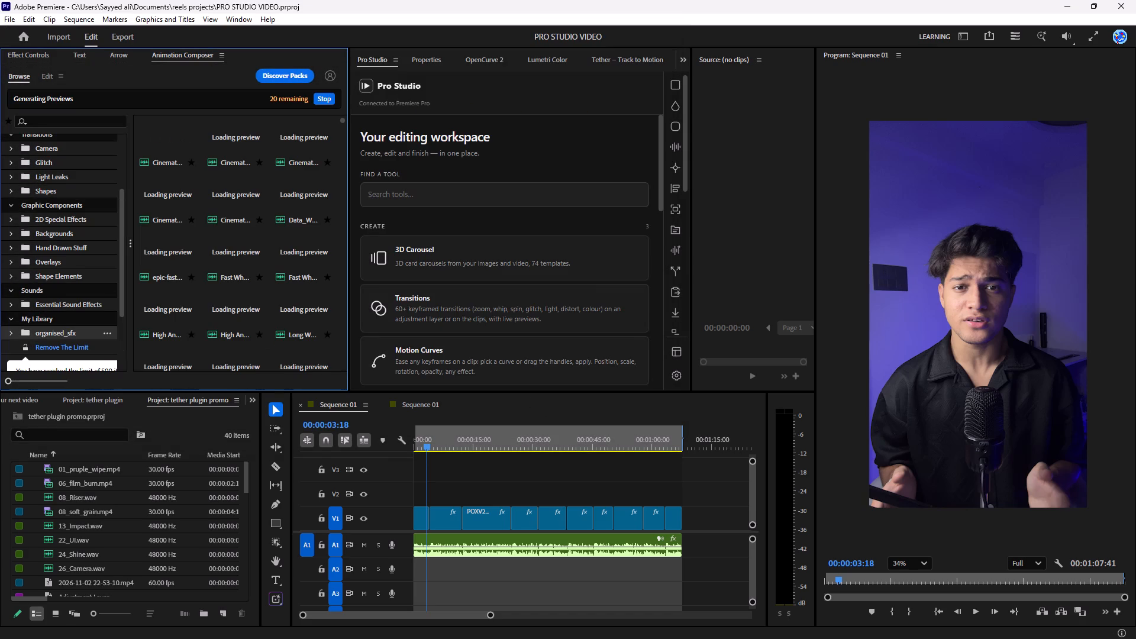
left_click(6, 330)
left_click(10, 333)
scroll(11, 333, "down", 3)
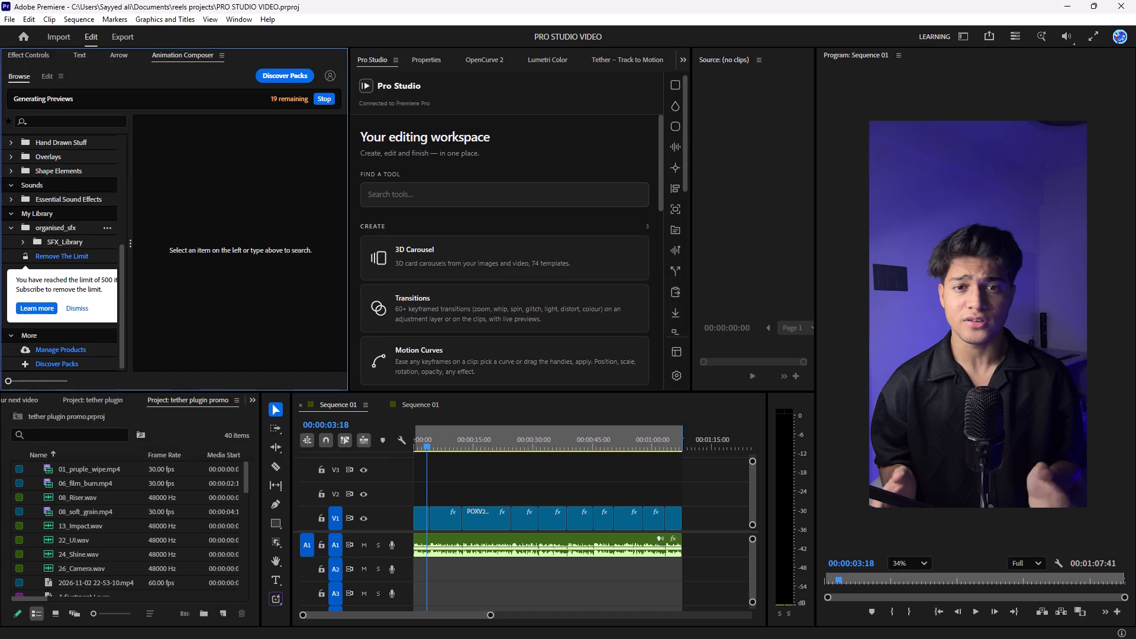
left_click(22, 243)
scroll(35, 256, "down", 1)
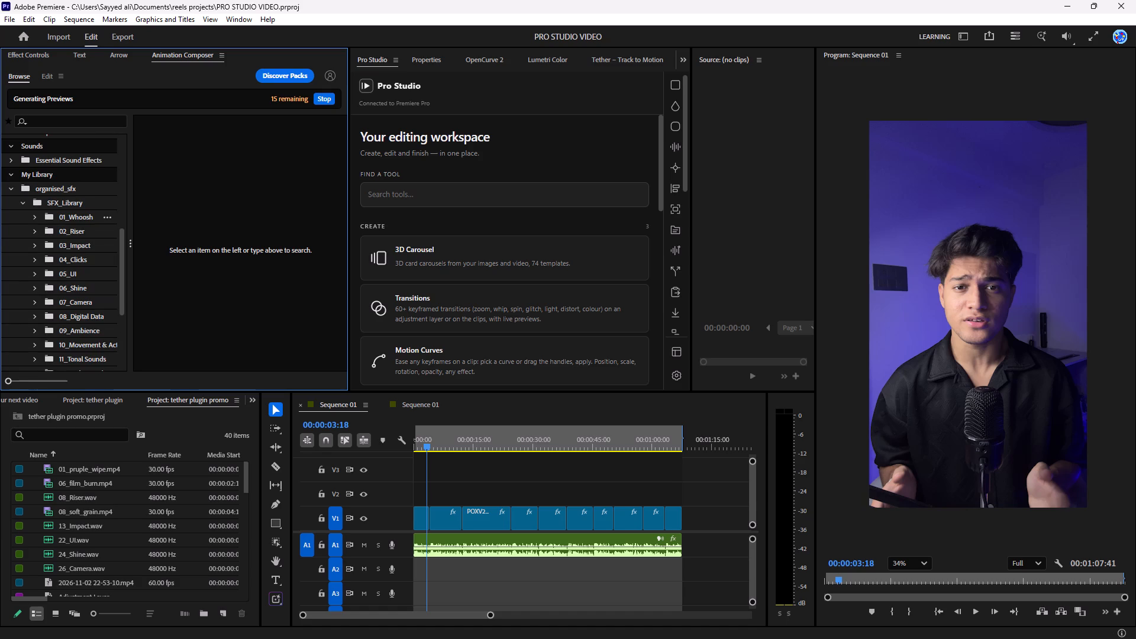
left_click(73, 218)
scroll(86, 311, "down", 4)
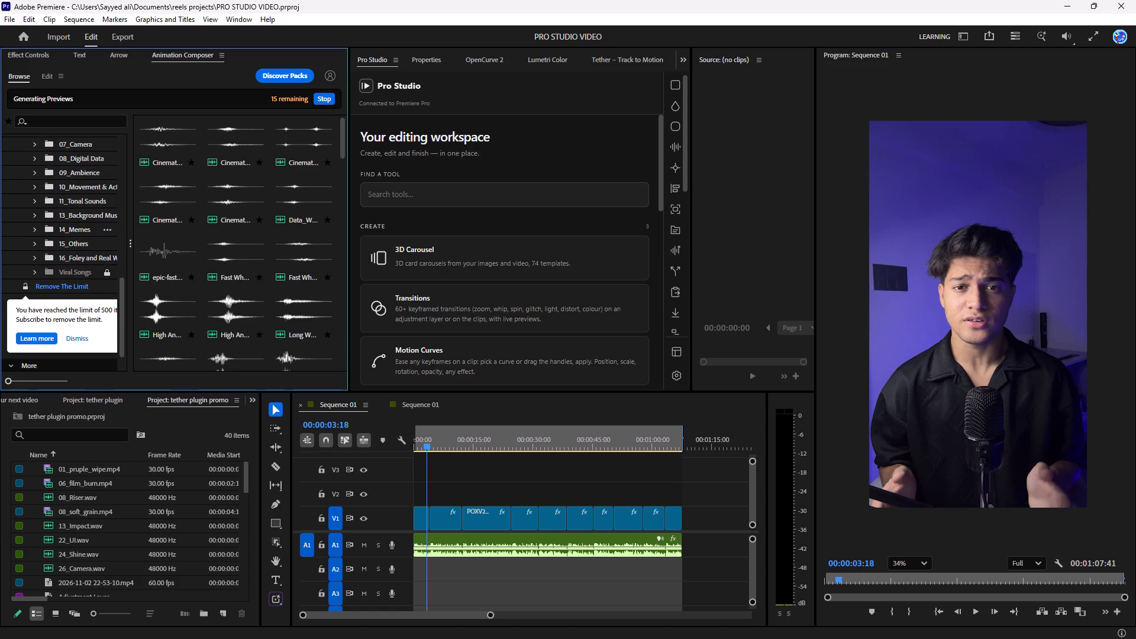
left_click(76, 218)
left_click(170, 159)
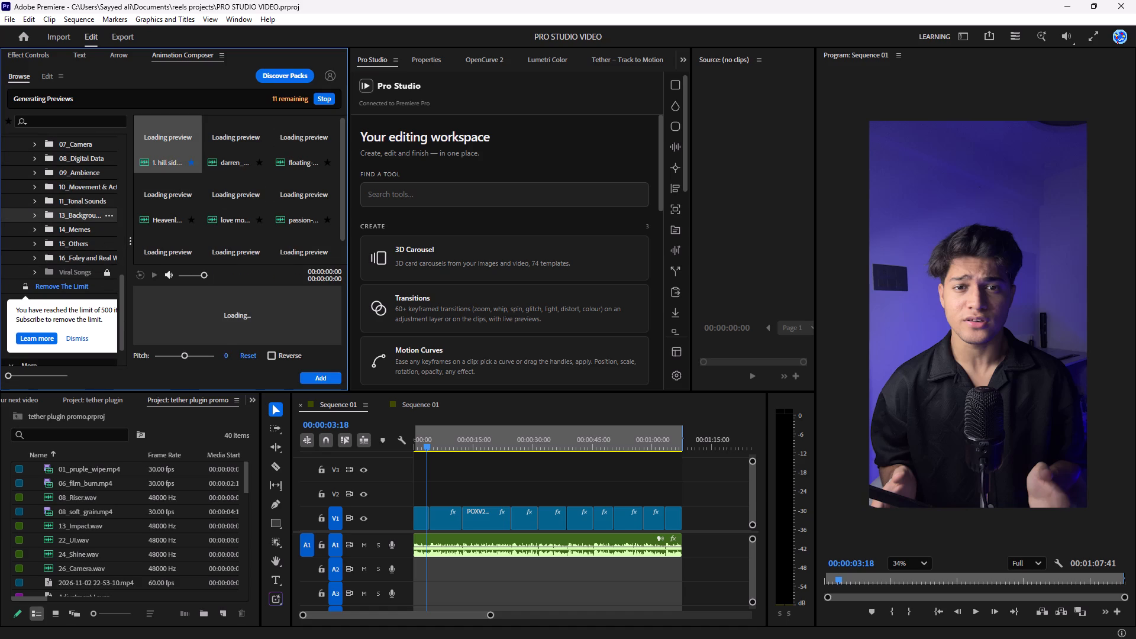
left_click(225, 148)
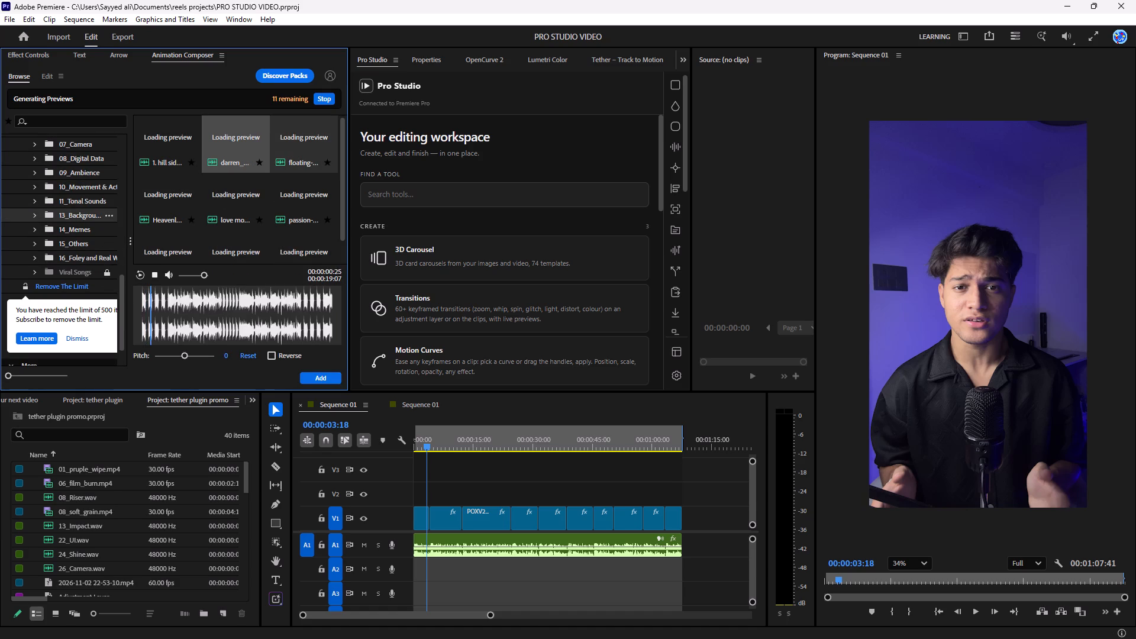
left_click(299, 138)
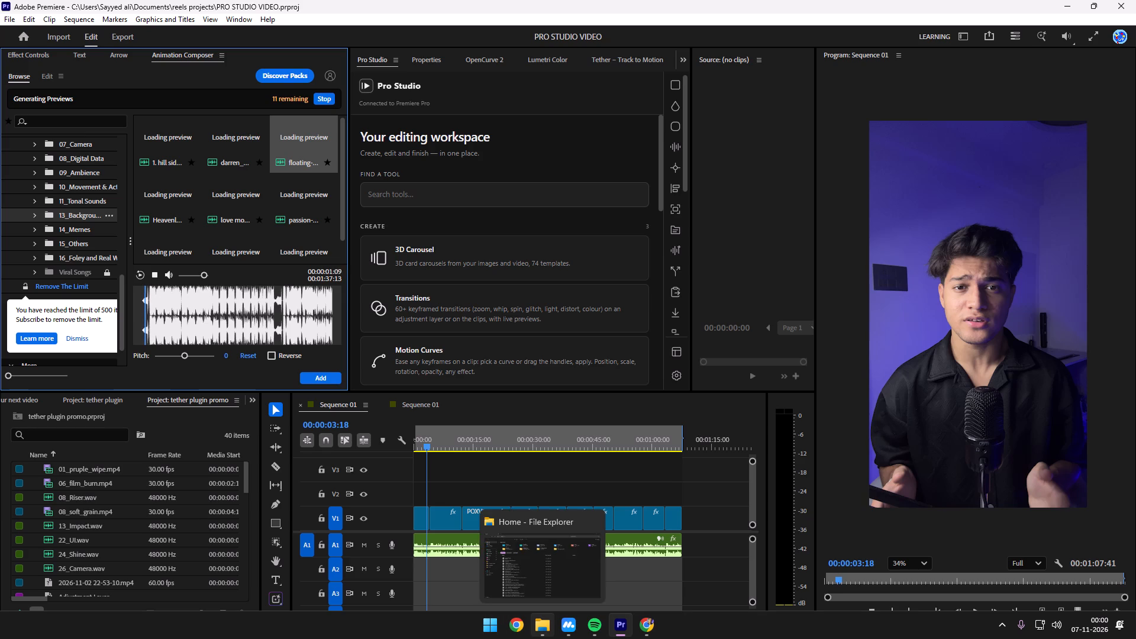
Look through the Pictures and Music folders in File Explorer, and return to Premiere.
left_click(541, 626)
left_click(63, 233)
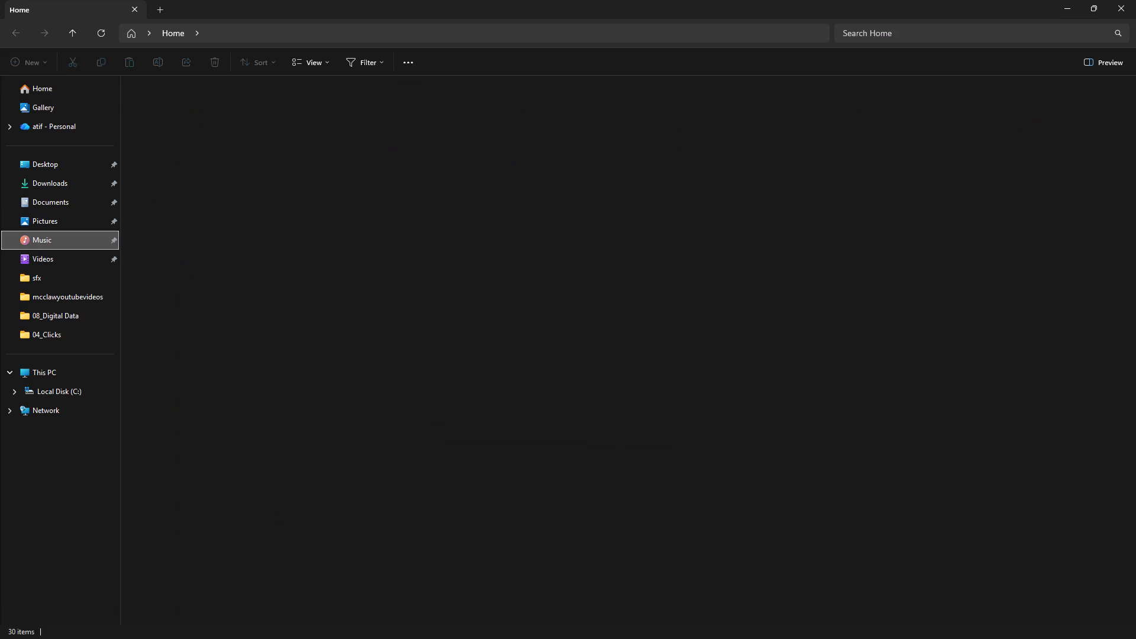
left_click(61, 221)
left_click(66, 244)
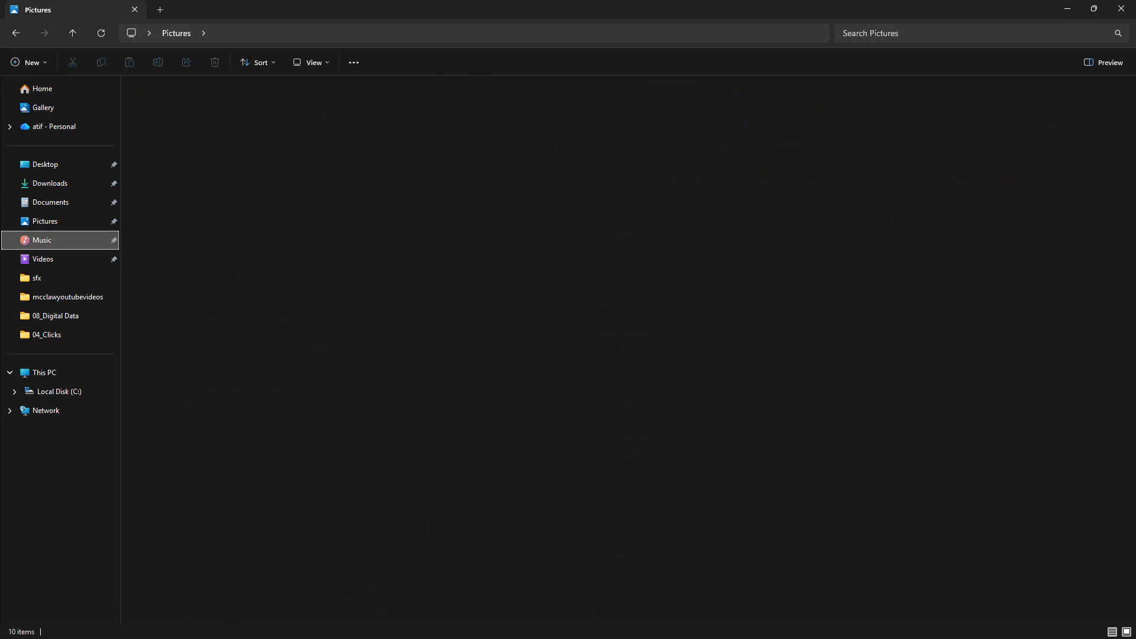
left_click(632, 627)
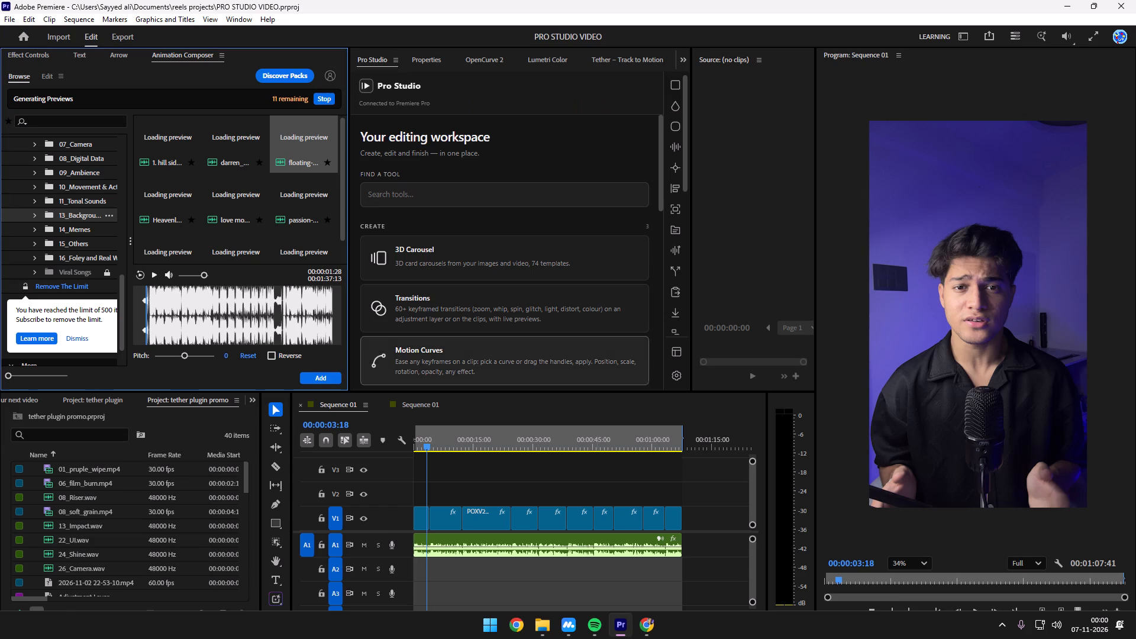
In the 5 sound effects for your next video sequence, unlock audio track A2 and select its long music clip.
left_click(418, 407)
left_click(540, 557)
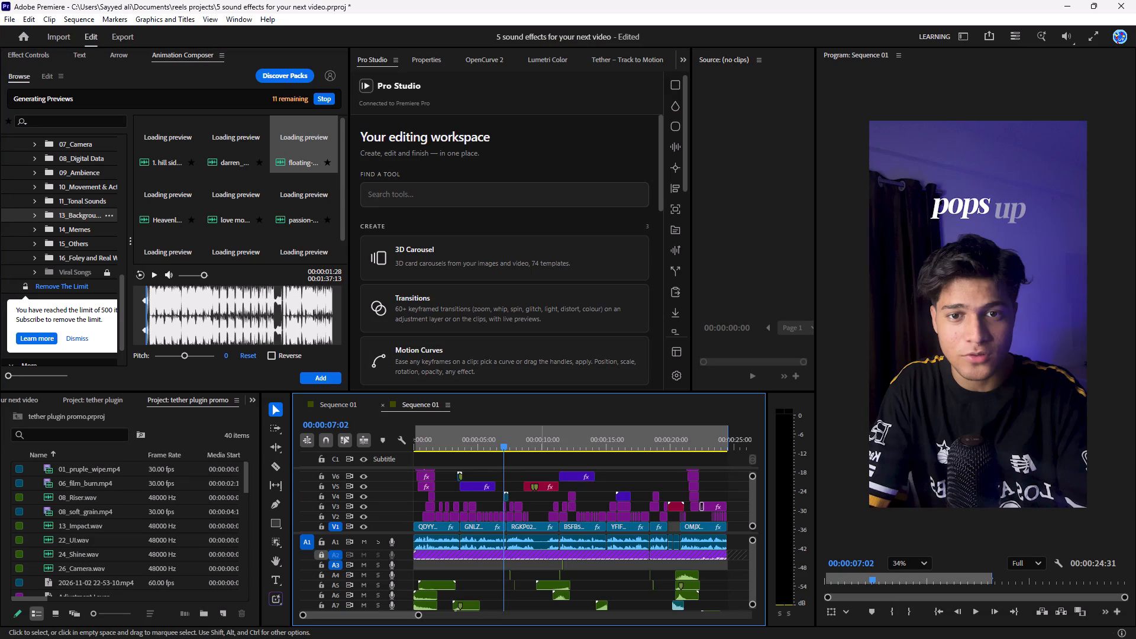
left_click(535, 553)
left_click(320, 556)
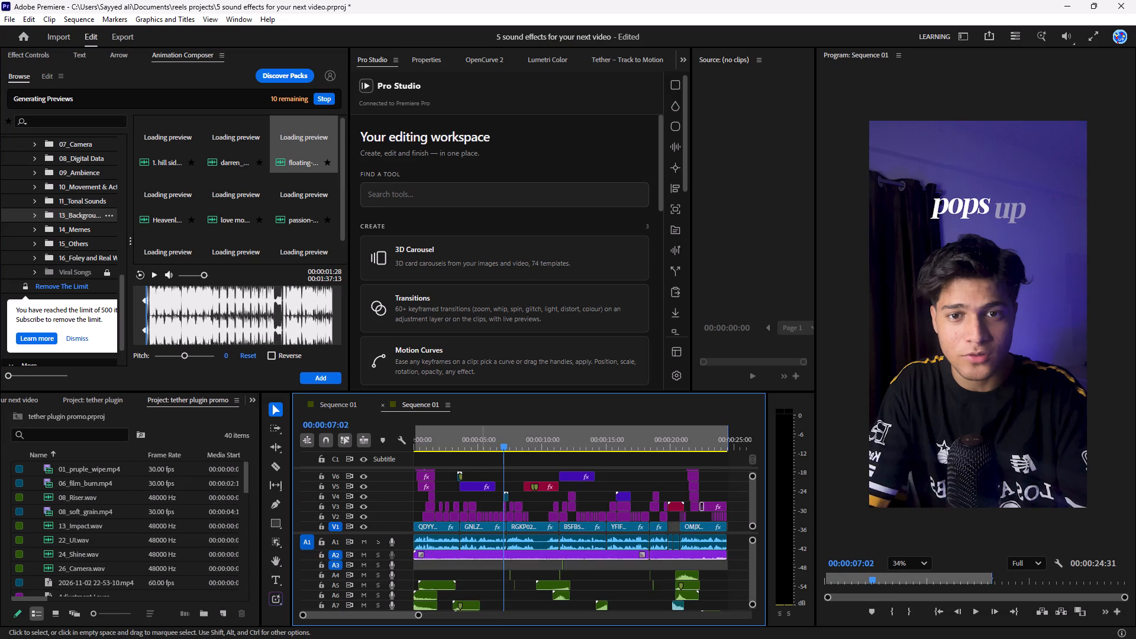
left_click(482, 554)
left_click(528, 553)
Play the 5 sound effects sequence, including from its start, to listen to its background music.
scroll(647, 552, "down", 6, "alt")
scroll(544, 554, "down", 6, "ctrl")
scroll(525, 557, "up", 6, "ctrl")
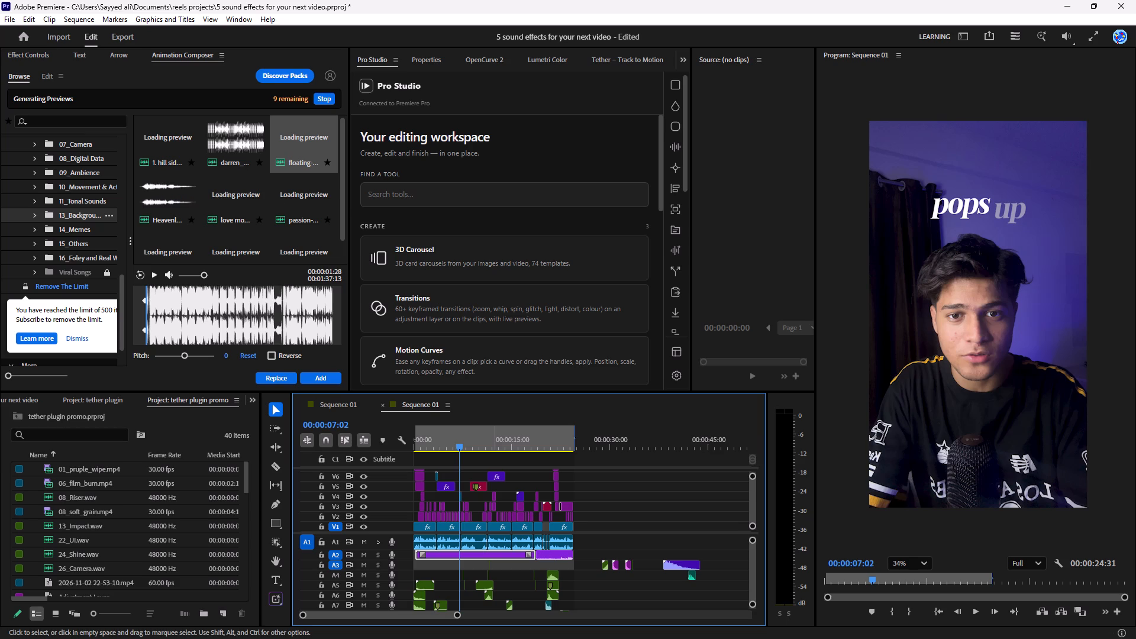
key("space")
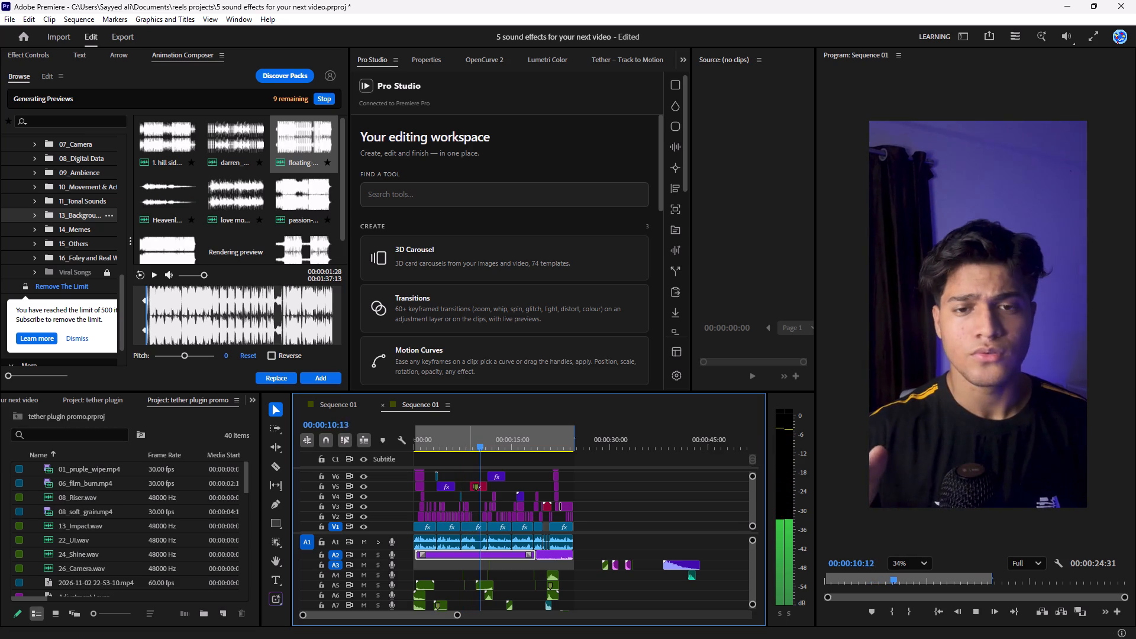
left_click_drag(473, 438, 319, 469)
key("space")
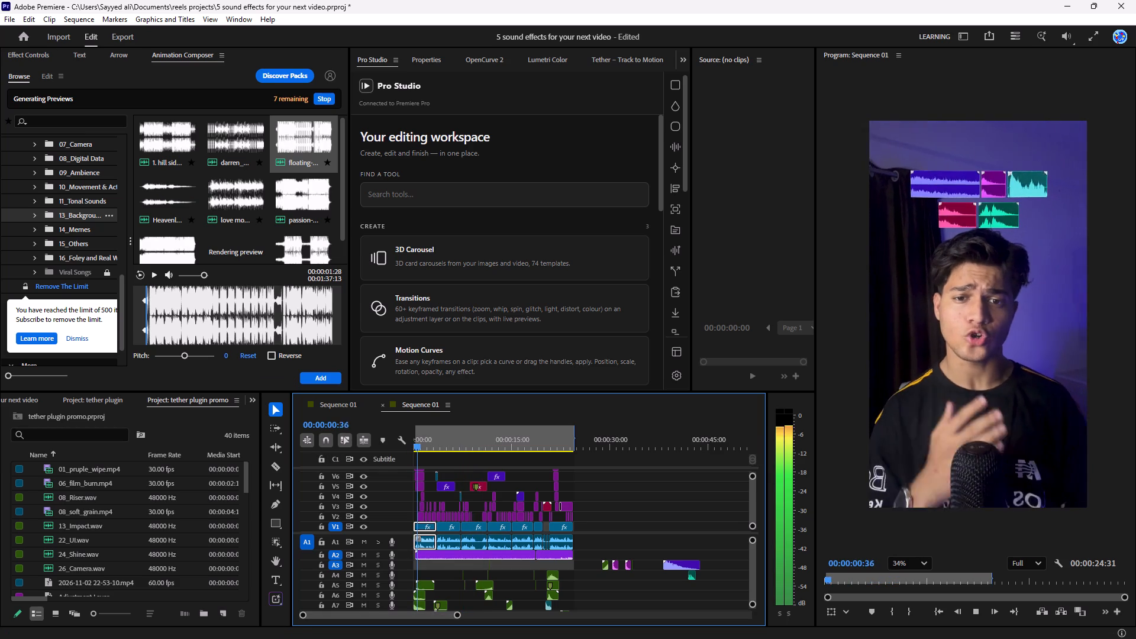
left_click_drag(456, 615, 364, 613)
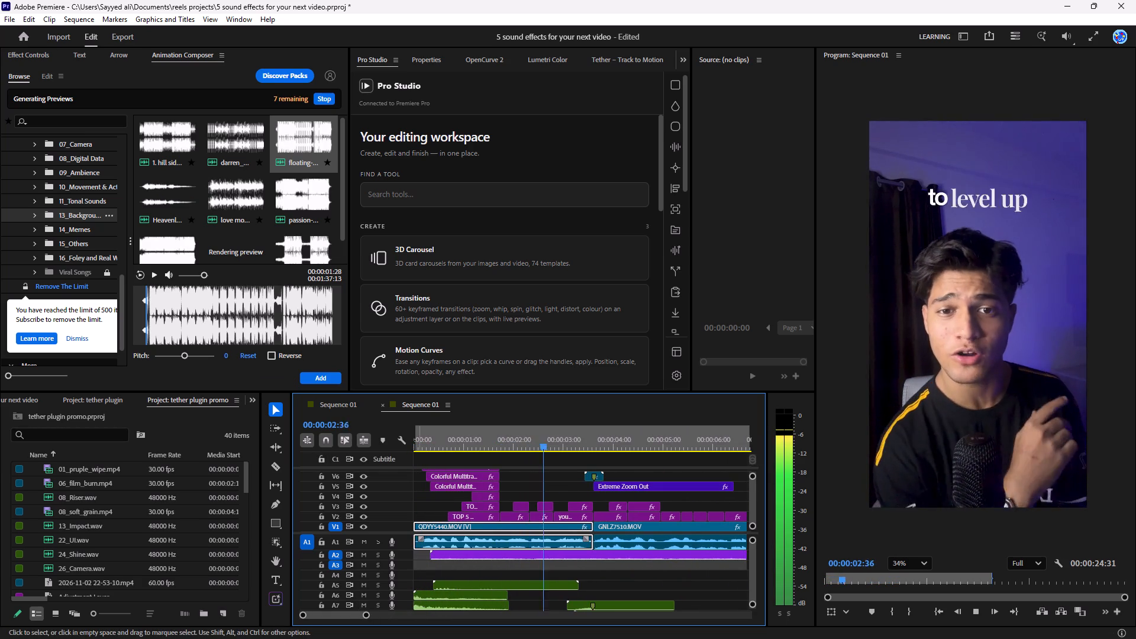
key("space")
Organize the loose project items into bins with Pro Studio, in the 5 sound effects project and in tether plugin promo.
scroll(150, 511, "up", 5)
scroll(150, 511, "down", 6)
scroll(185, 545, "down", 3)
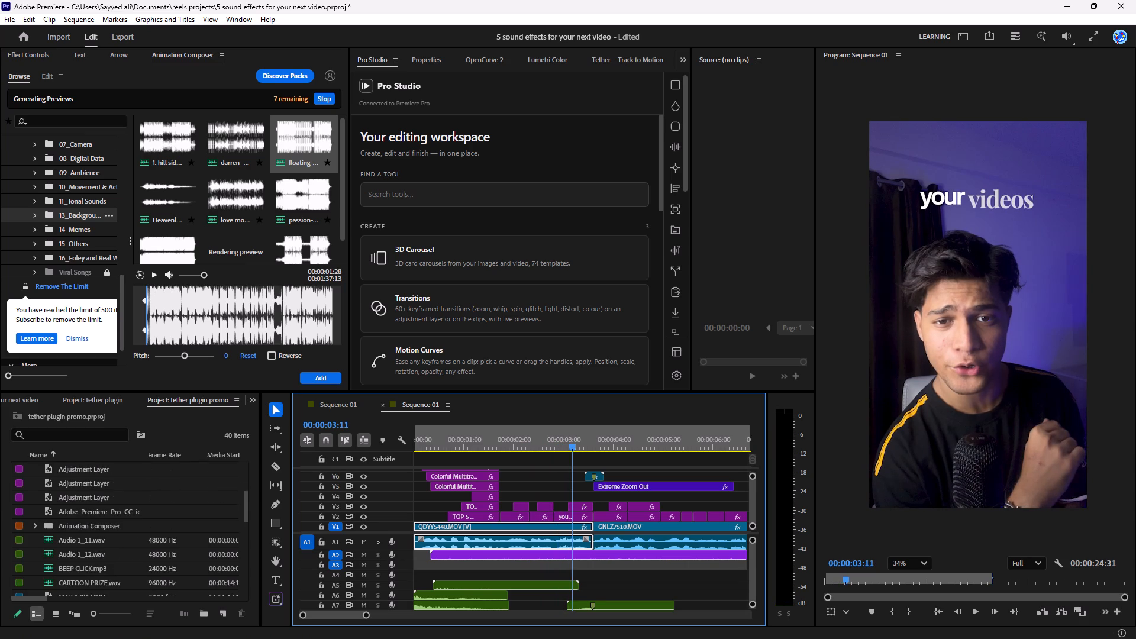
scroll(185, 545, "up", 4)
scroll(193, 531, "down", 4)
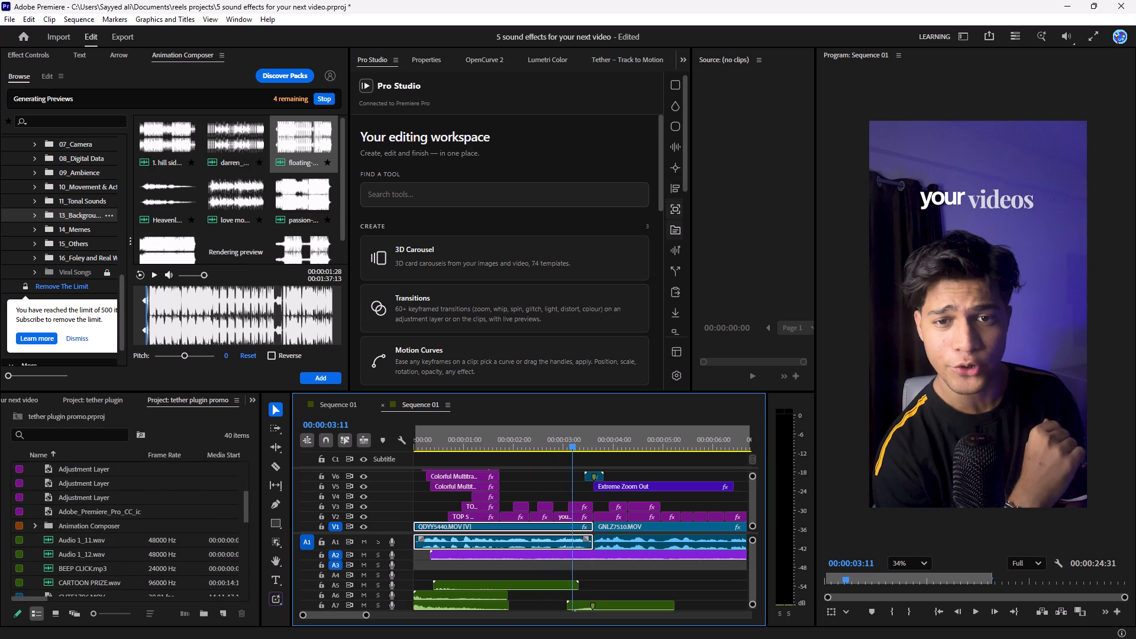
left_click(675, 225)
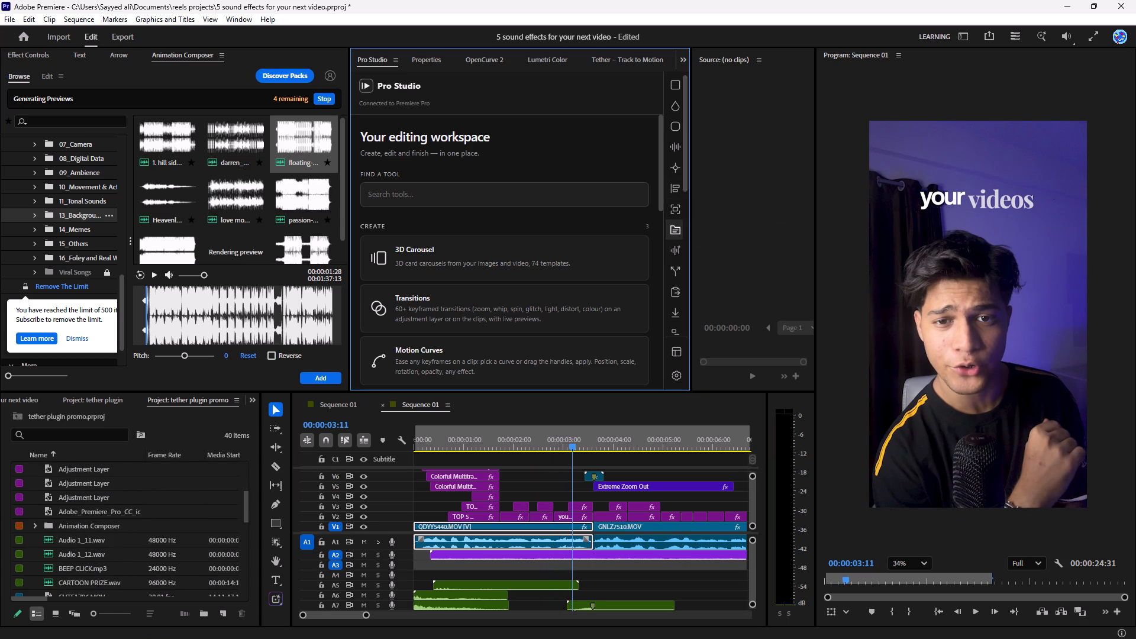
left_click(202, 482)
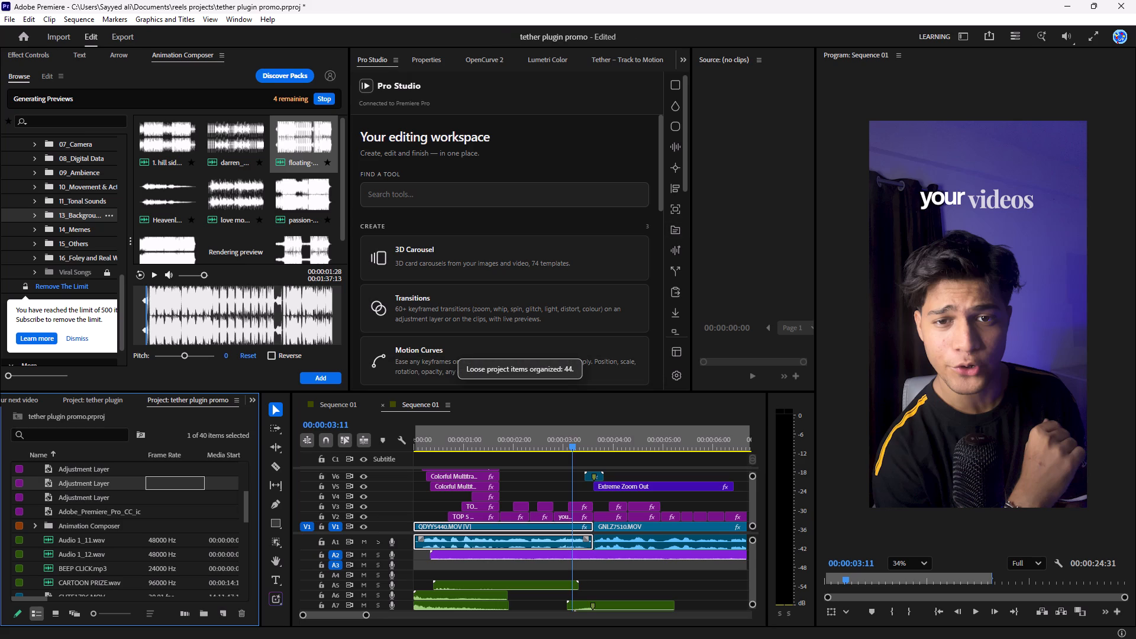
left_click(671, 238)
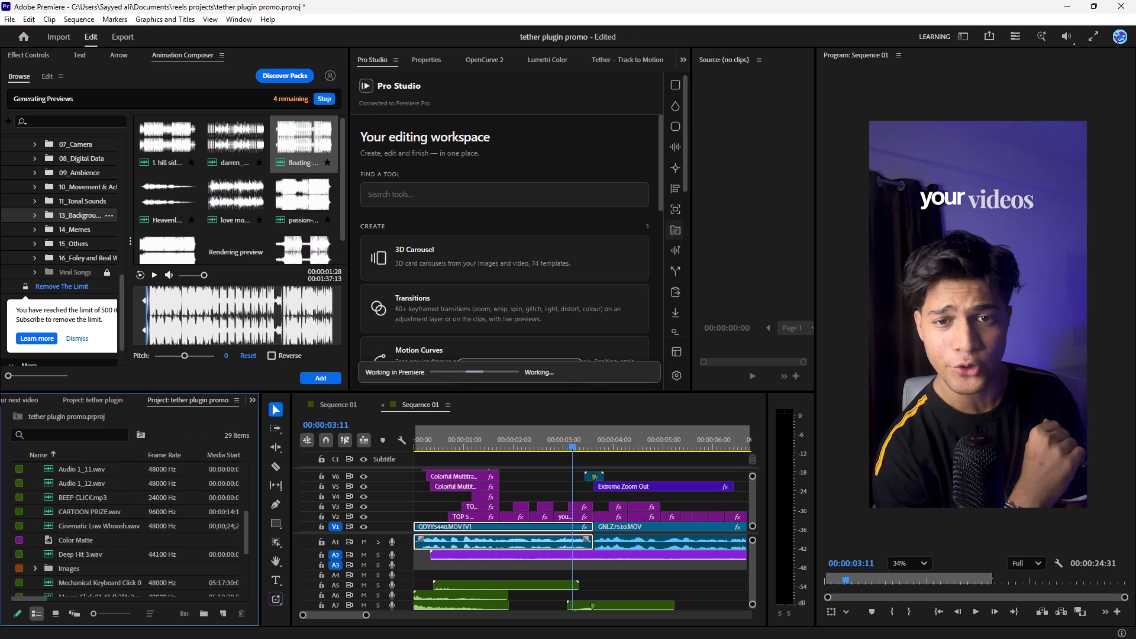
Open the MDFK3499 sequence from the Sequences bin and play it from the start while checking its audio tracks.
left_click(36, 539)
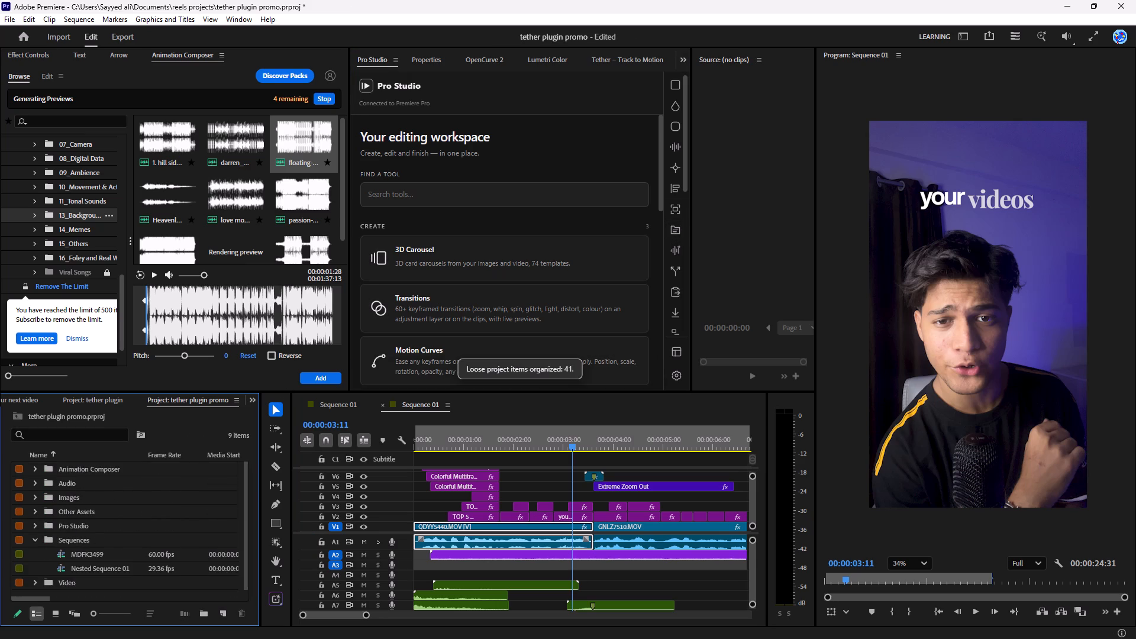
double_click(82, 554)
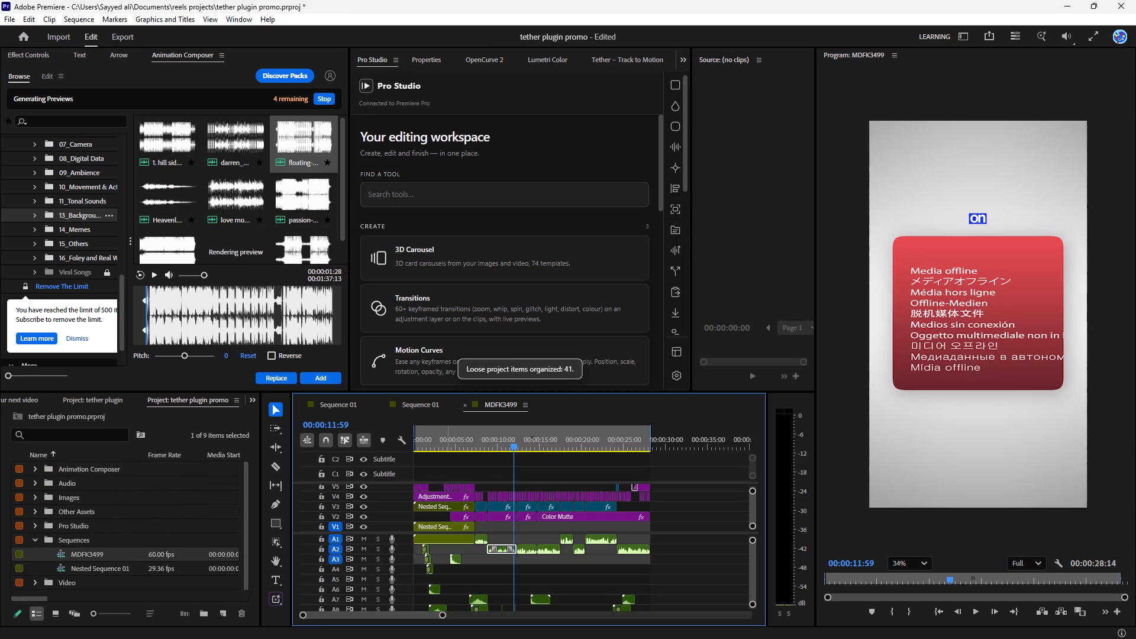
left_click_drag(449, 440, 356, 448)
key("space")
scroll(474, 561, "down", 6, "ctrl")
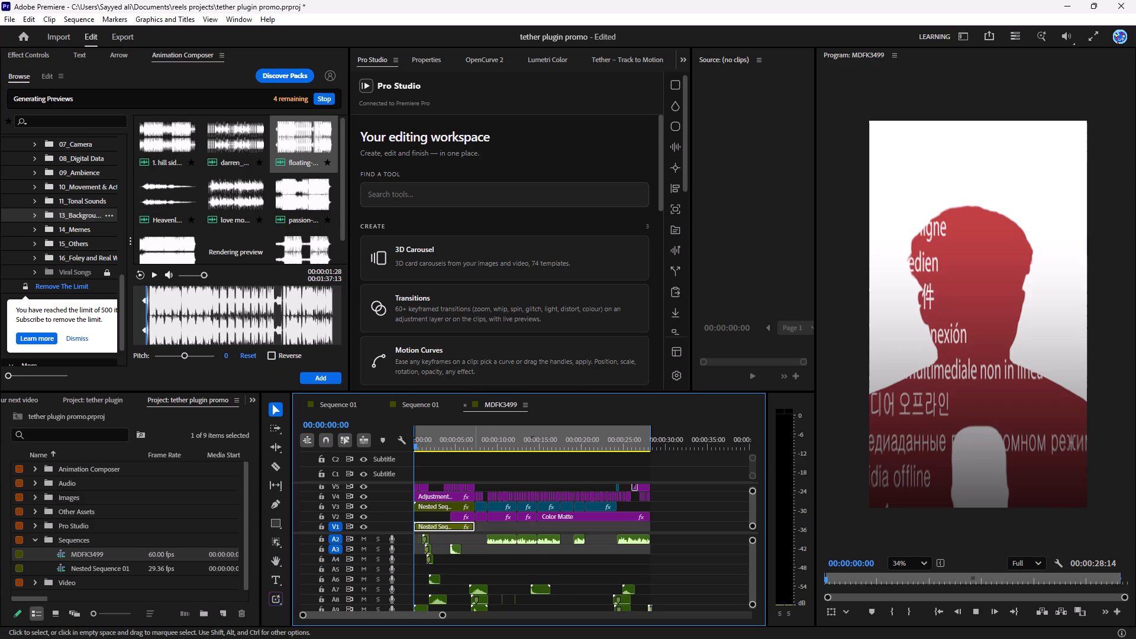
scroll(474, 561, "down", 3, "ctrl")
Copy the long music clip from track A11 of MDFK3499 to the start of track A2 in Sequence 01.
left_click(471, 586)
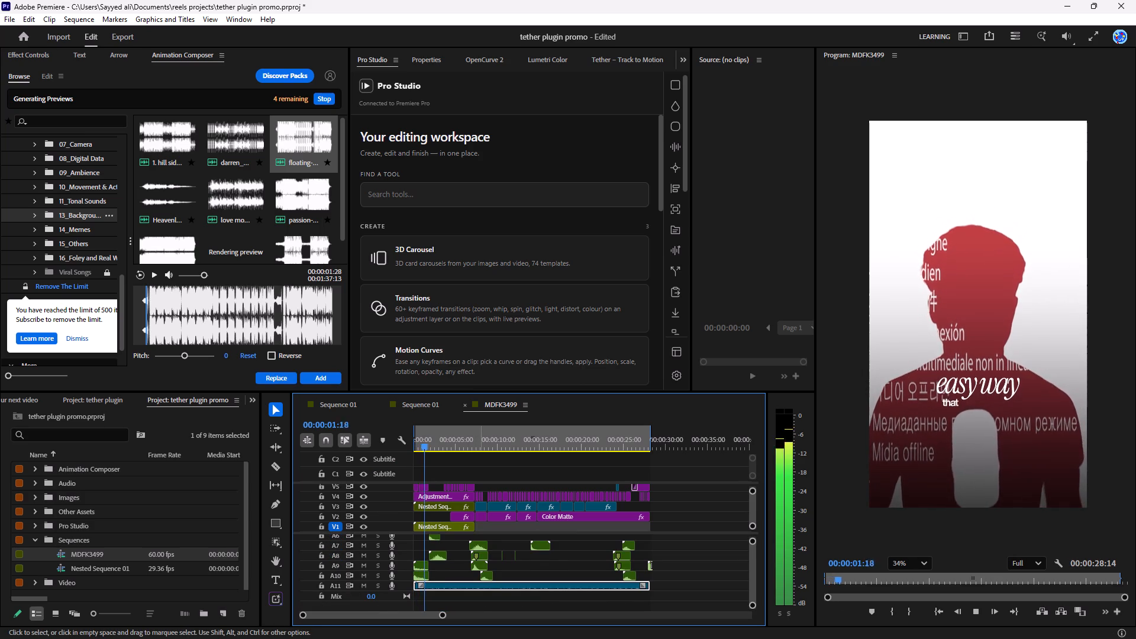
left_click_drag(478, 587, 359, 403)
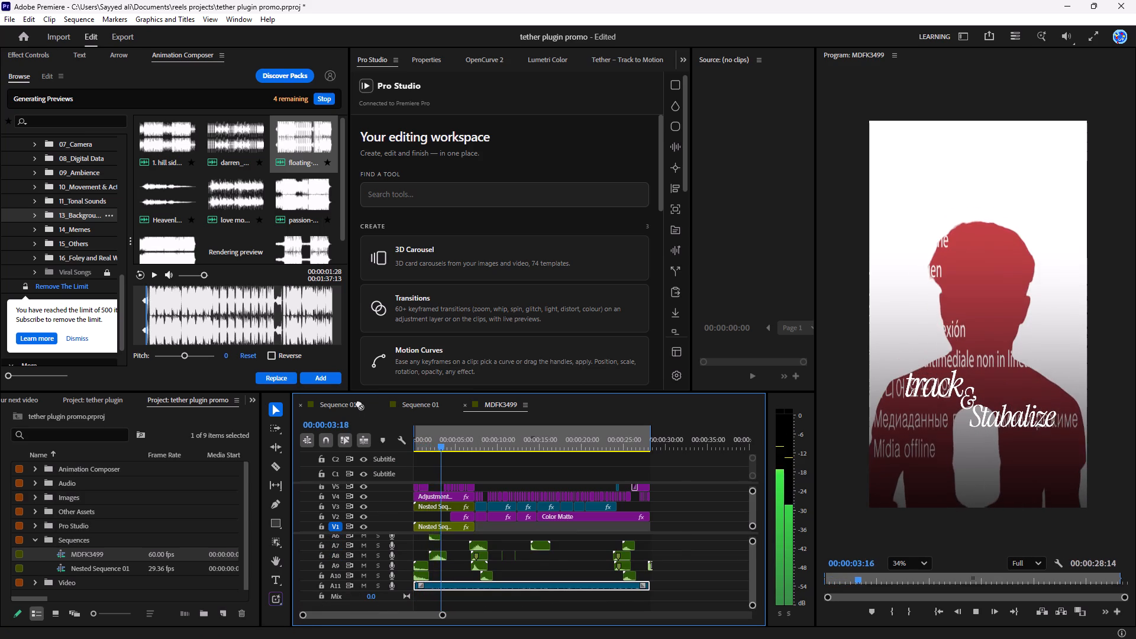
left_click_drag(359, 403, 405, 569)
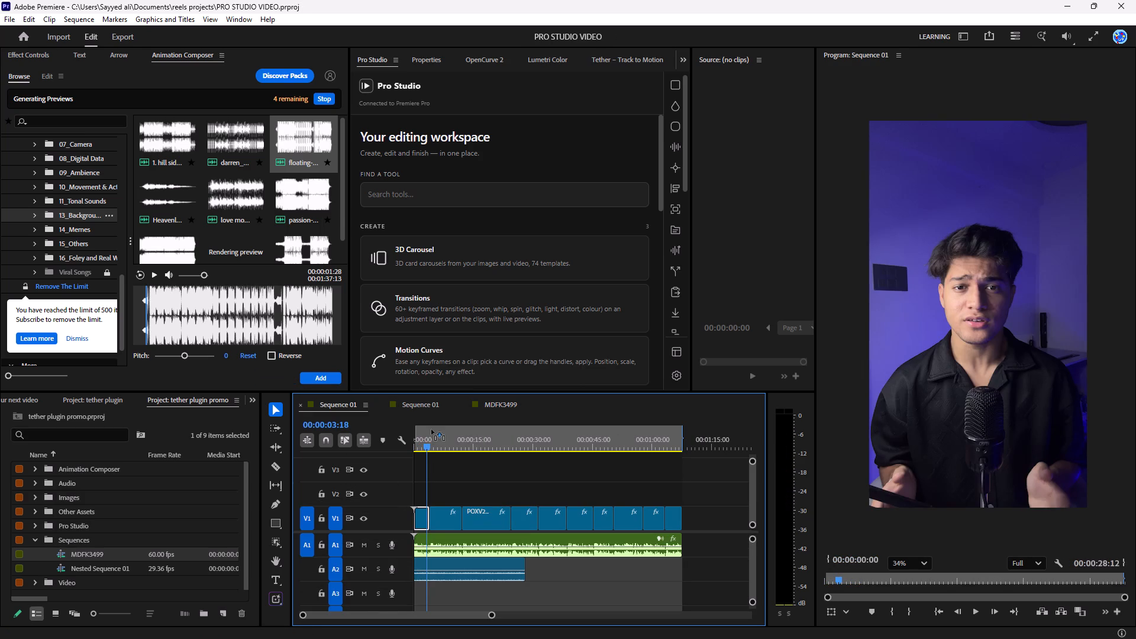
Play Sequence 01 from its start and extend the A2 music clip to the end of the talking-head footage.
left_click_drag(431, 435, 341, 460)
key("space")
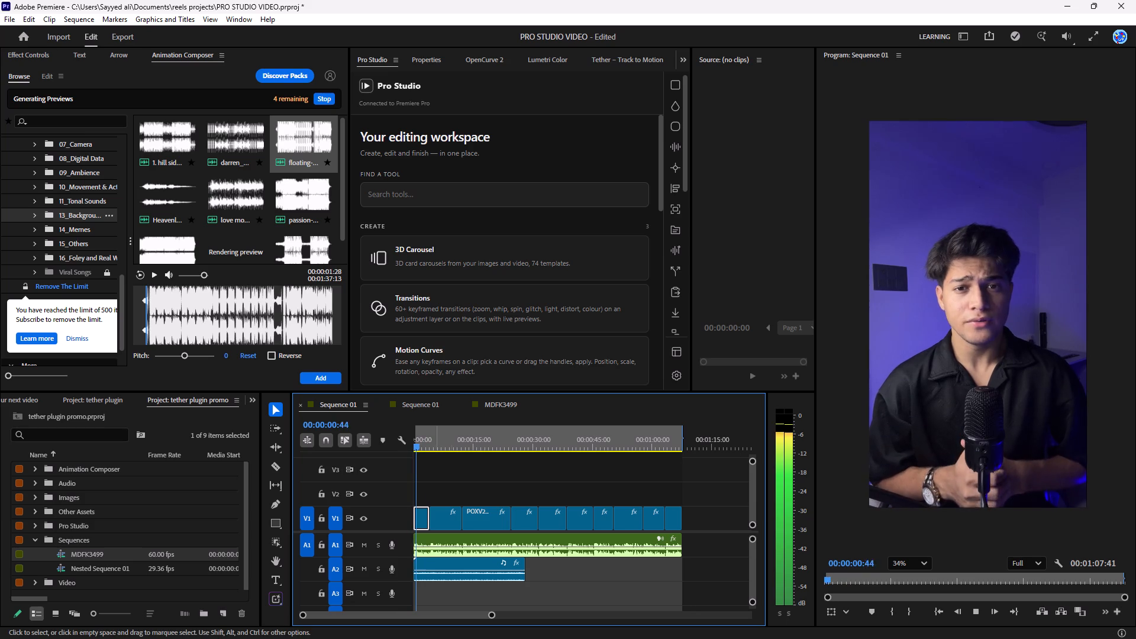
left_click_drag(528, 569, 567, 575)
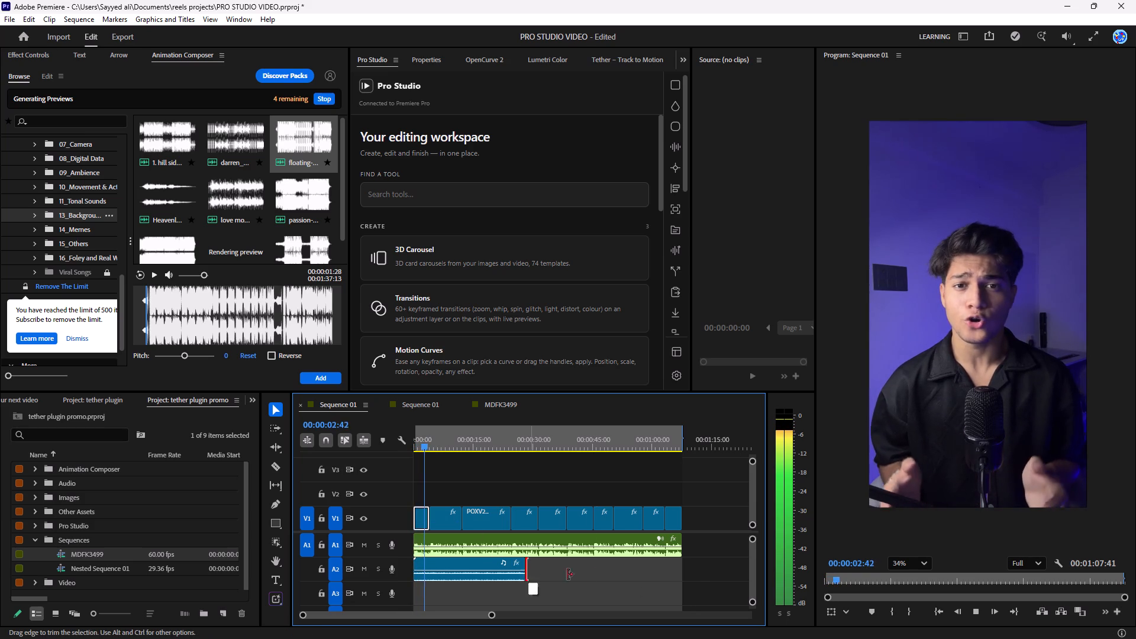
left_click_drag(567, 575, 688, 572)
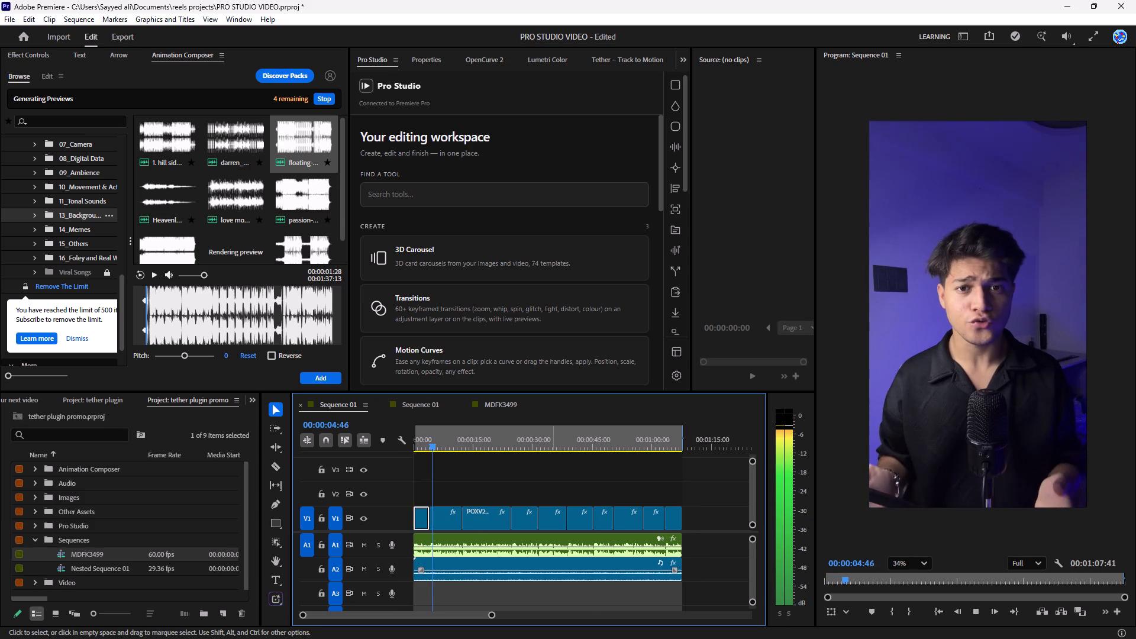
Adjust the audio gain of the A2 music clip by -5 dB, and again by 10 dB.
left_click(550, 561)
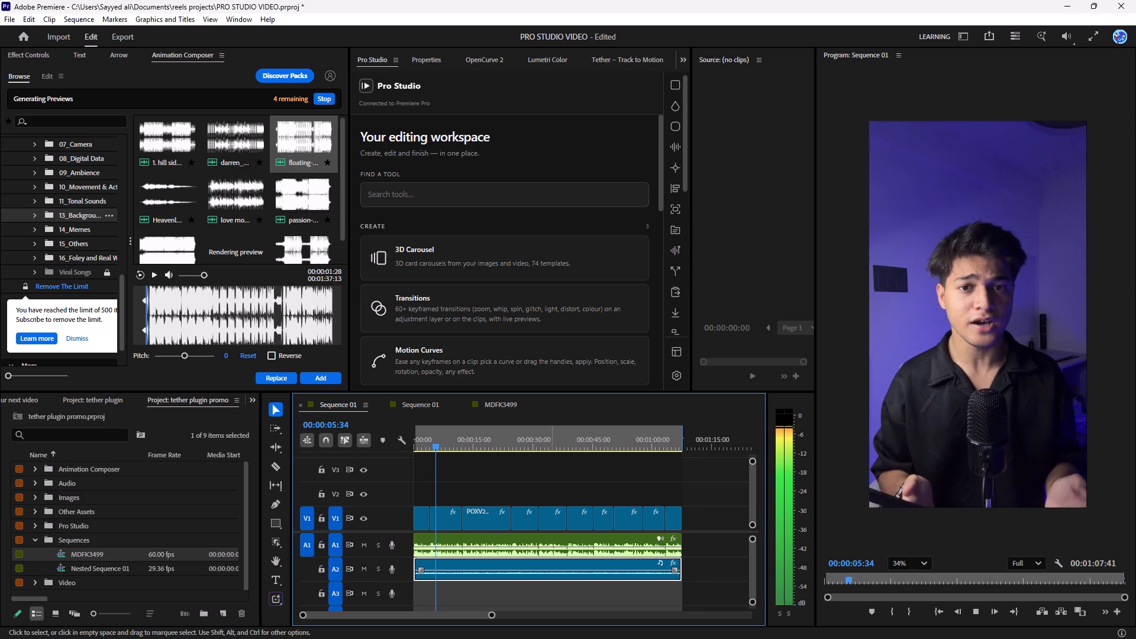
key("g")
left_click(561, 482)
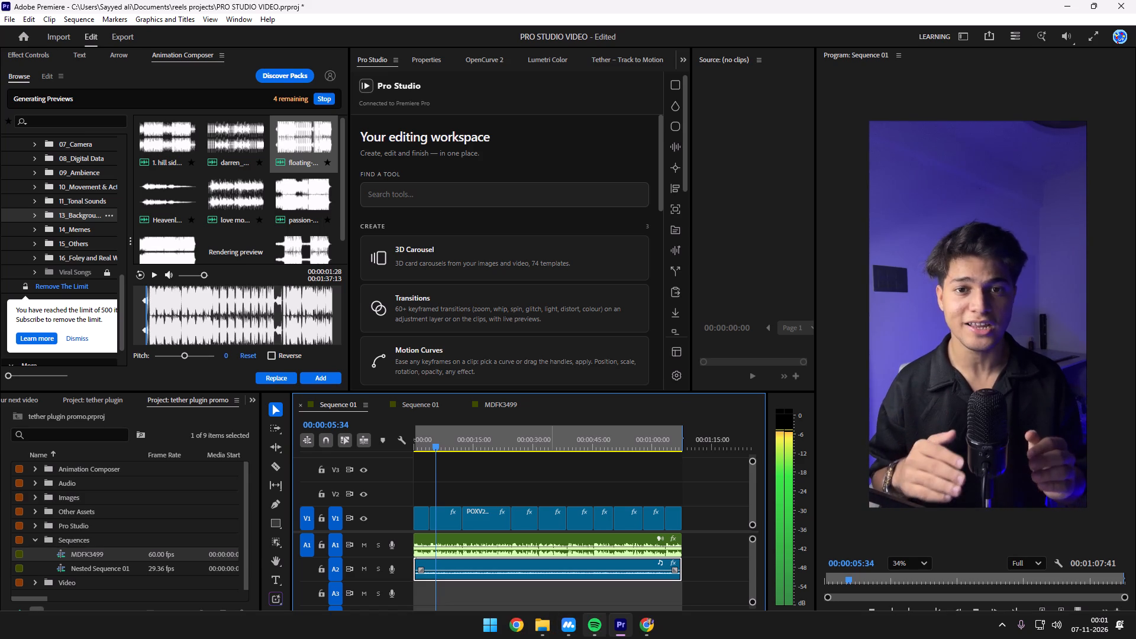
left_click(586, 632)
left_click(586, 632)
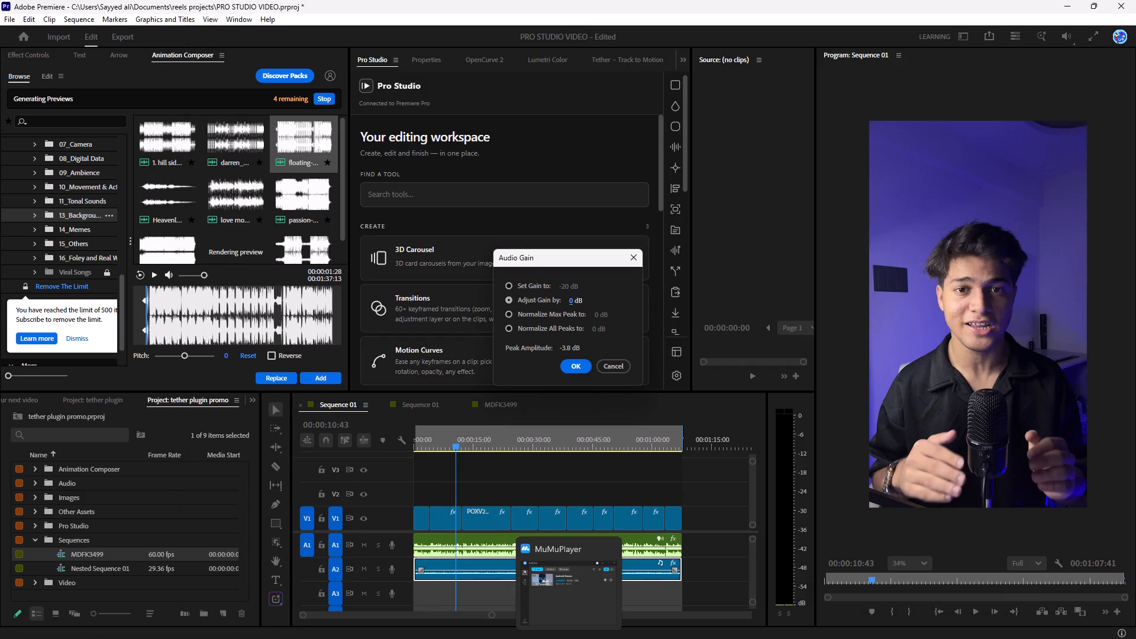
type("-5")
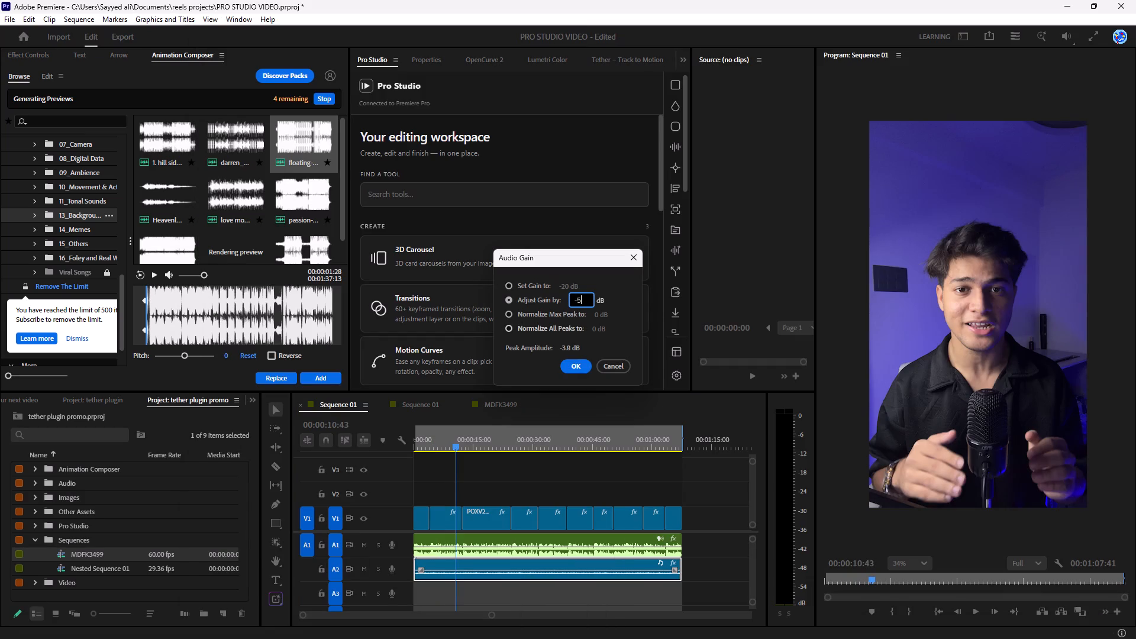
key("Return")
key("g")
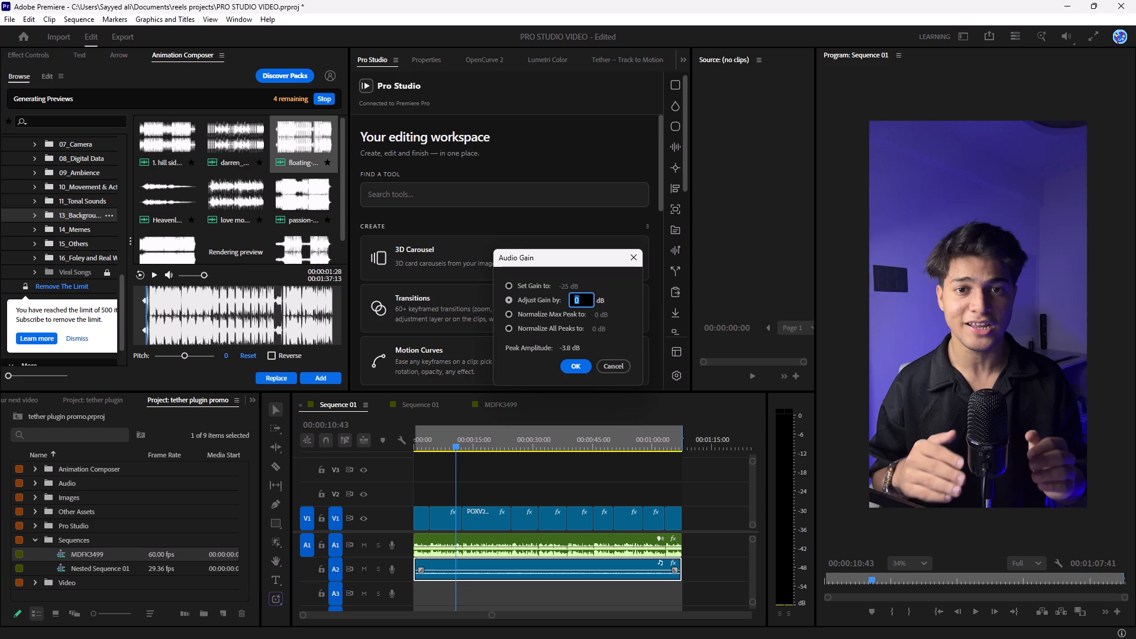
type("10")
key("Return")
Play Sequence 01 from its start to check the music level against the voice.
key("space")
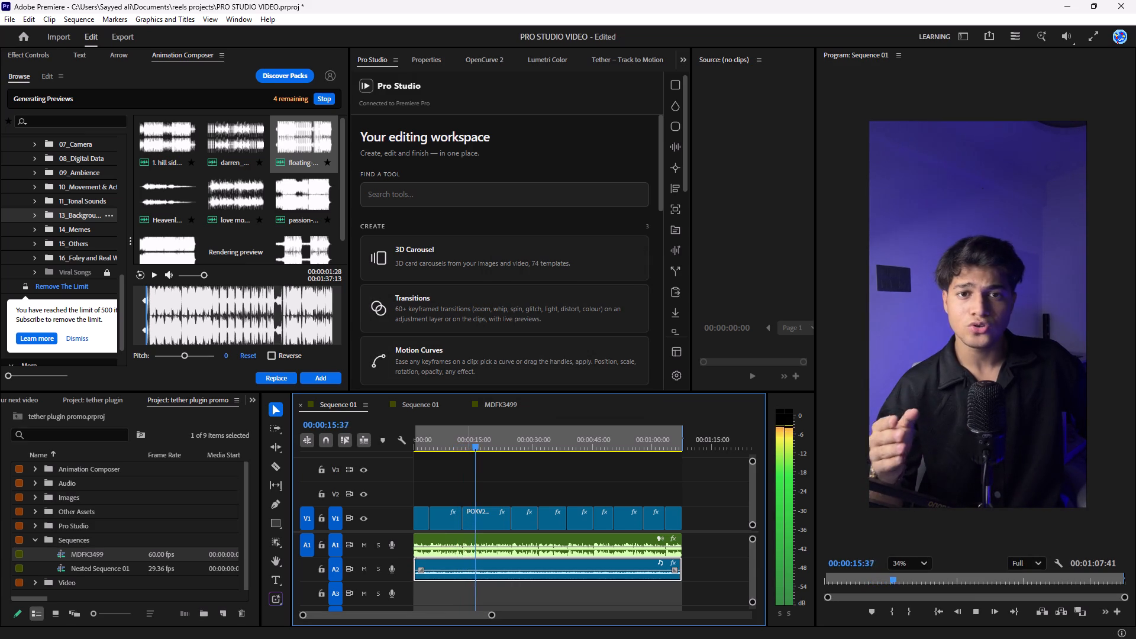
left_click_drag(463, 447, 335, 467)
key("space")
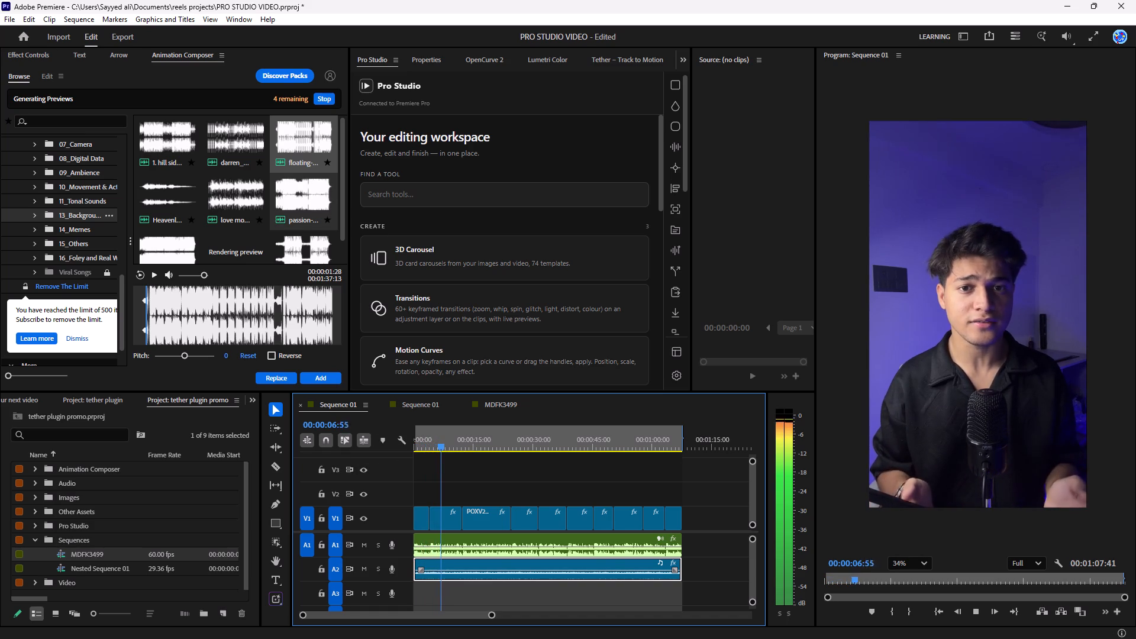
left_click(483, 473)
Reduce all audio and video tracks of Sequence 01 to their minimum height.
scroll(400, 564, "down", 6, "alt")
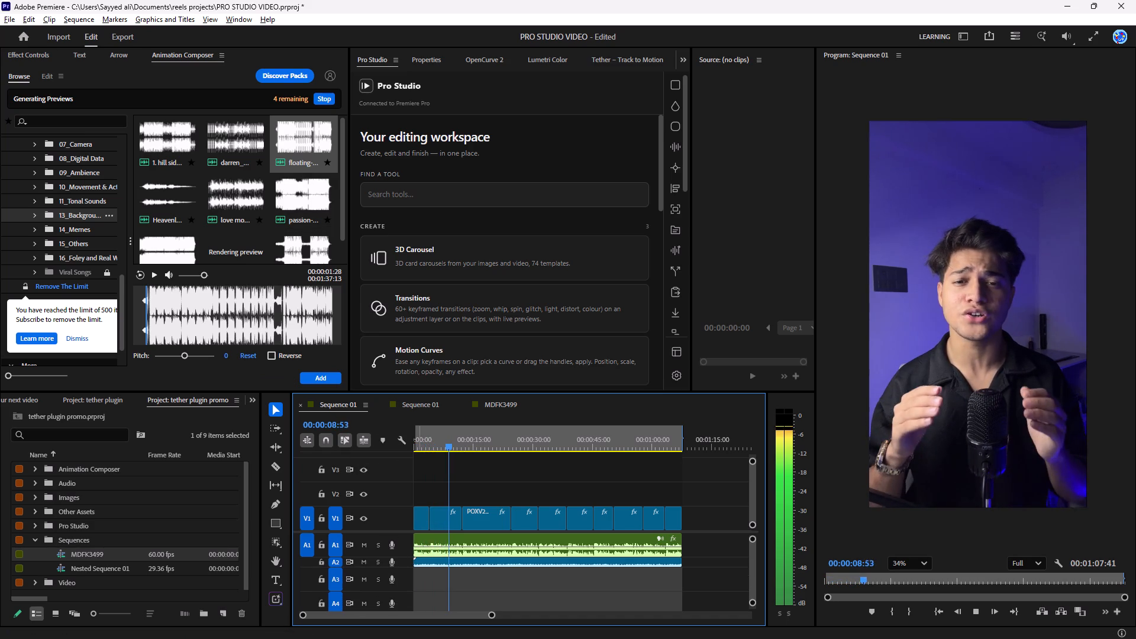
left_click(406, 544)
scroll(406, 544, "down", 6, "alt")
left_click(411, 559)
scroll(411, 559, "down", 7, "alt")
left_click(404, 570)
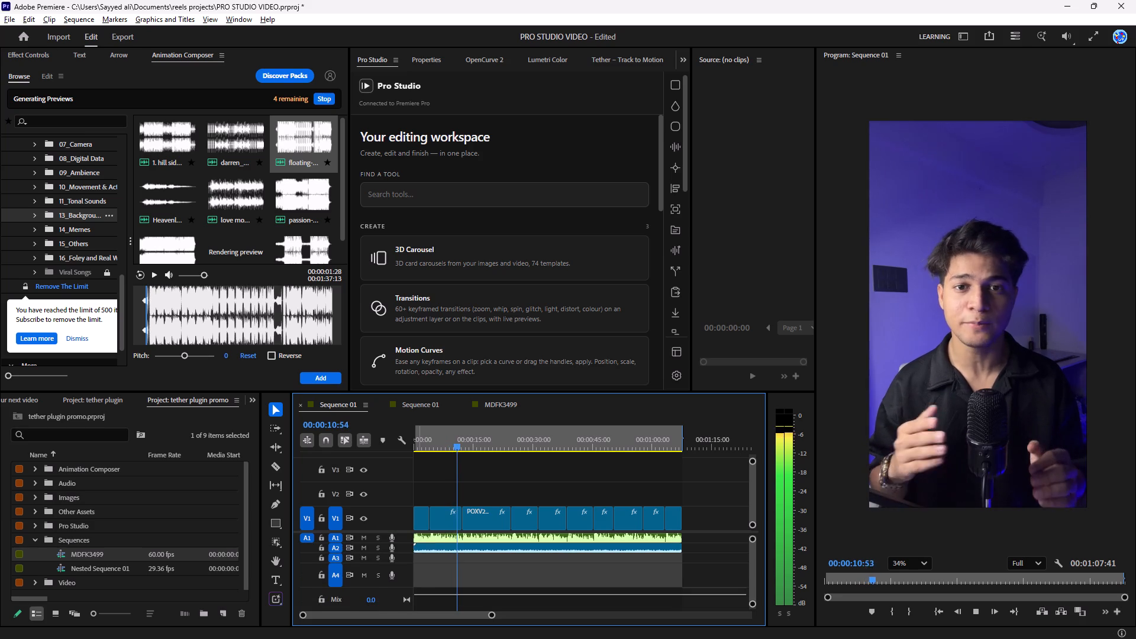
scroll(404, 570, "down", 14, "alt")
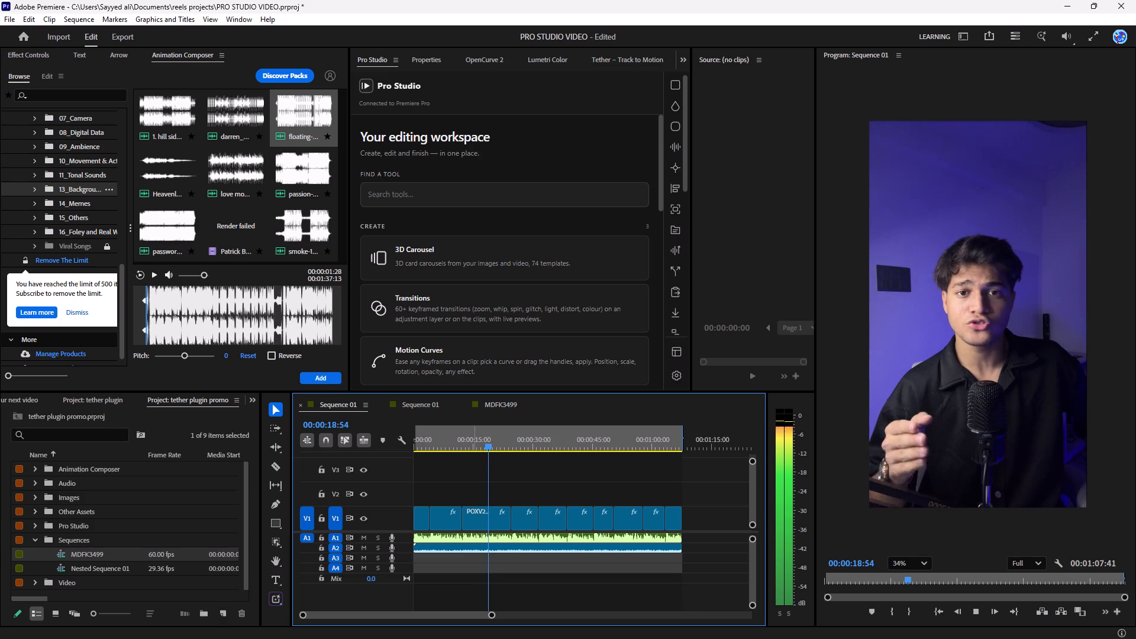
scroll(405, 525, "down", 5, "alt")
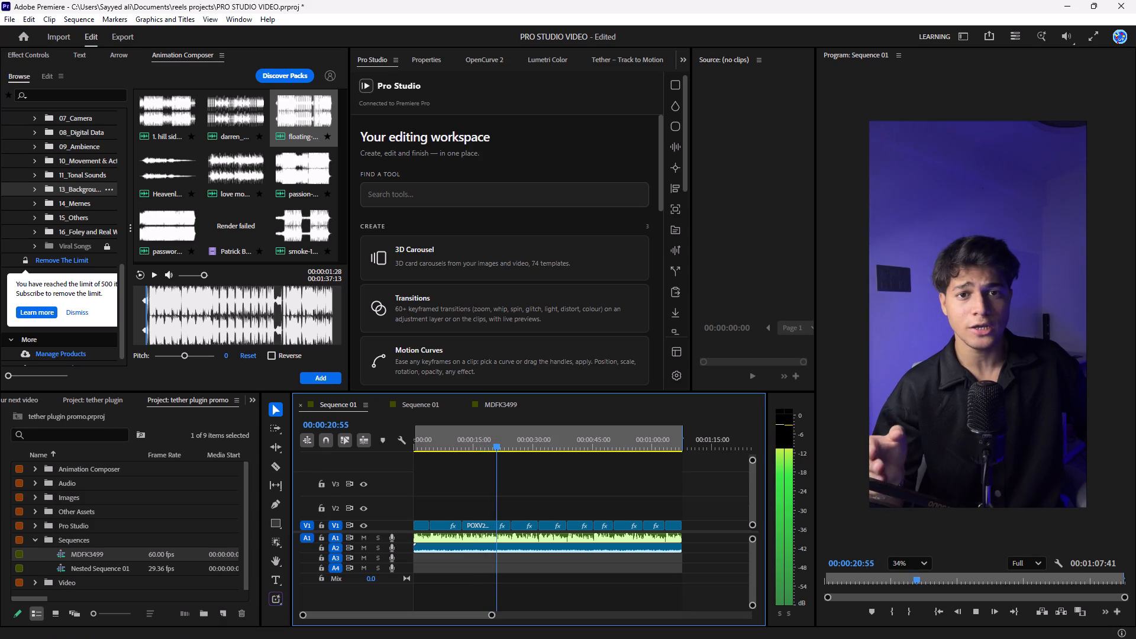
scroll(394, 503, "down", 6, "alt")
left_click(398, 506)
scroll(398, 506, "down", 6, "alt")
scroll(408, 576, "down", 6, "alt")
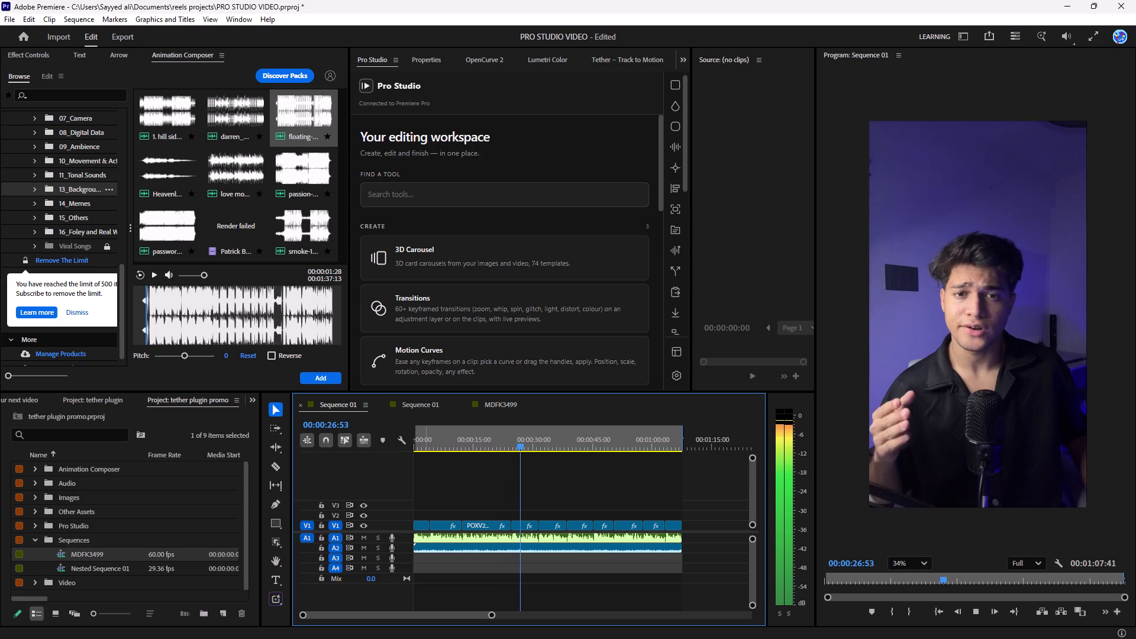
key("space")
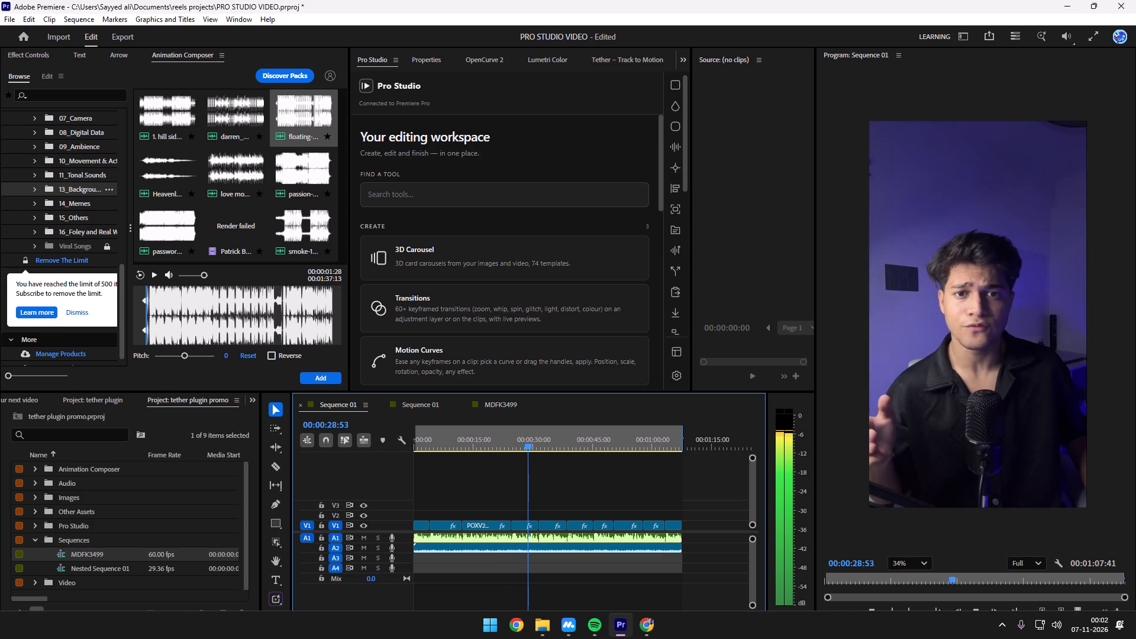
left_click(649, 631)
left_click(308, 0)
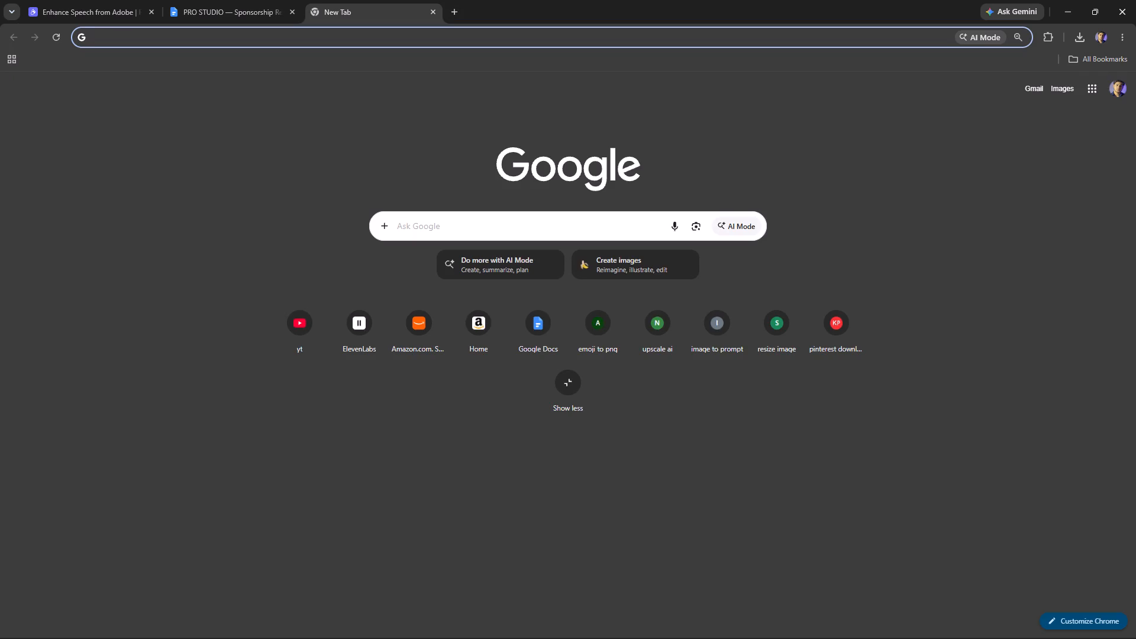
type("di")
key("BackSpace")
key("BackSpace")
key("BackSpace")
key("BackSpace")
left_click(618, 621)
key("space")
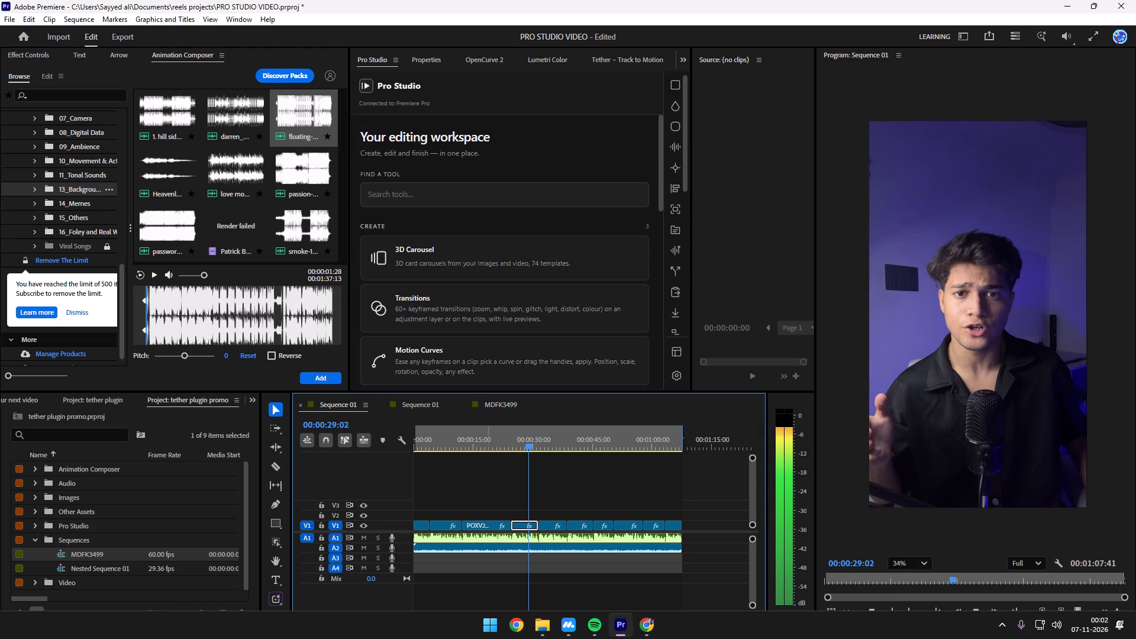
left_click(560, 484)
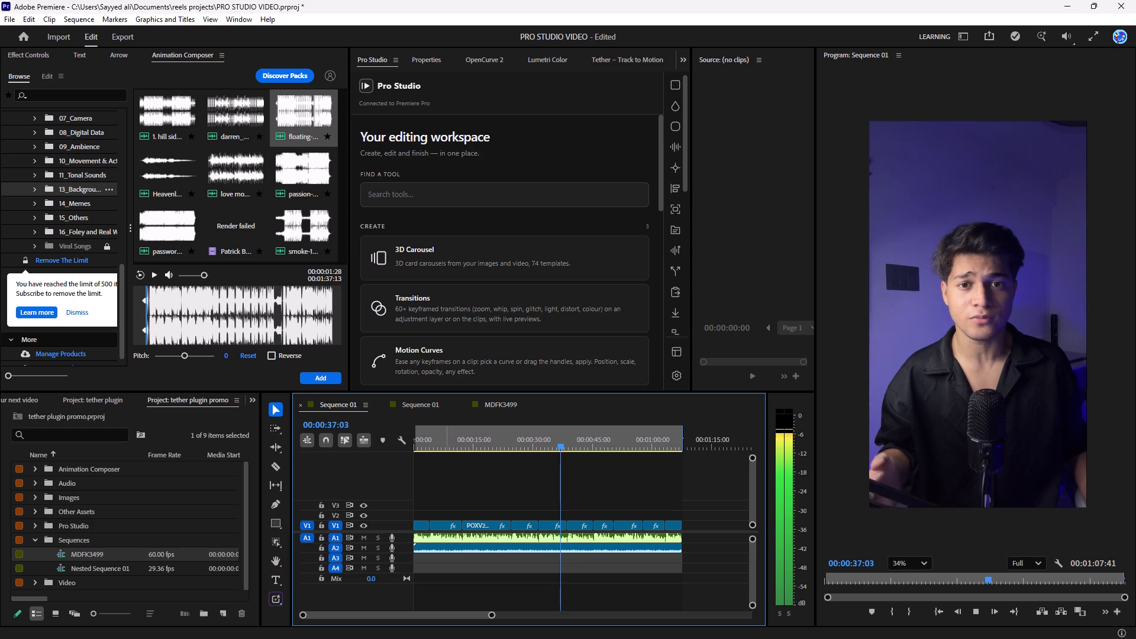
Replay Sequence 01 from its start and make the timeline area taller.
left_click_drag(451, 437, 357, 449)
key("space")
left_click_drag(493, 390, 494, 382)
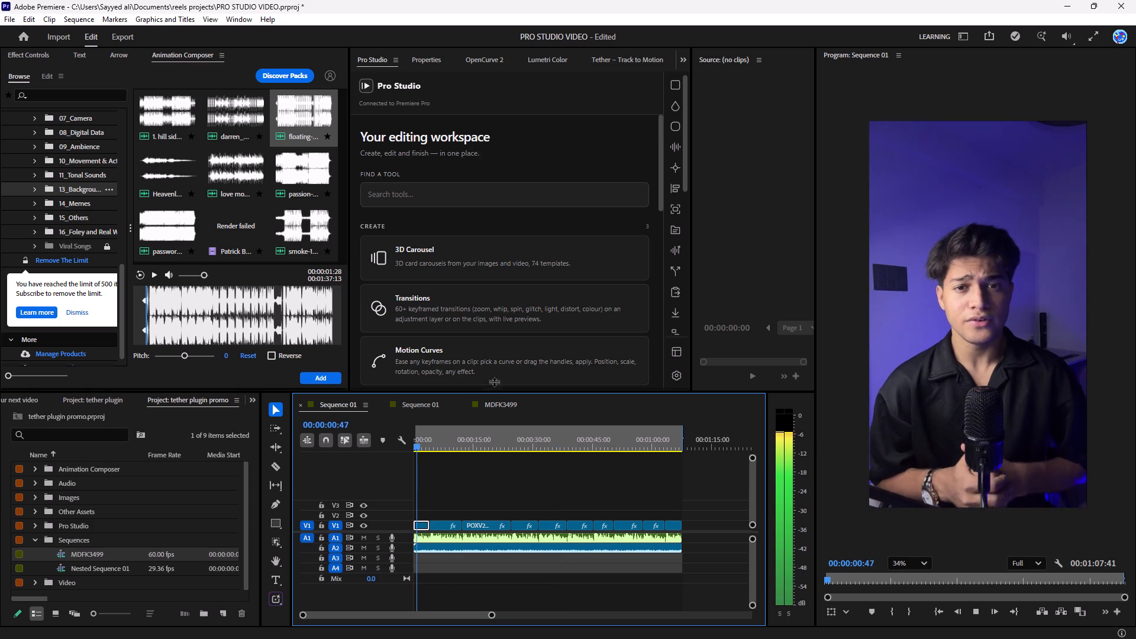
left_click_drag(494, 382, 502, 336)
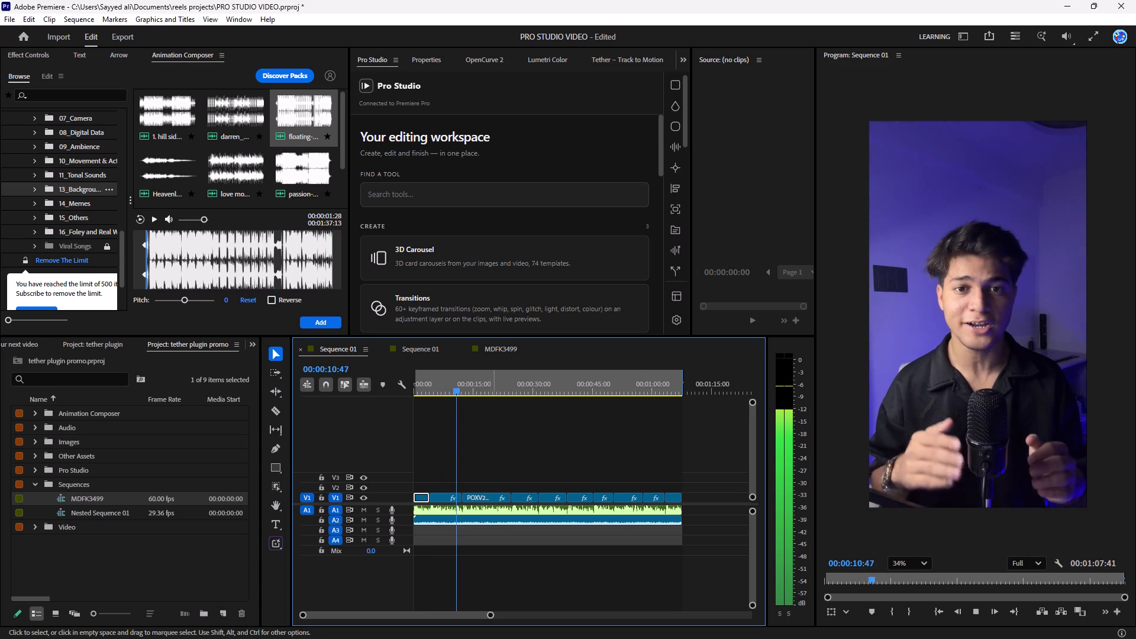
Replay the opening seconds of Sequence 01 several times to review the voice and background music.
key("space")
left_click_drag(456, 386, 364, 406)
key("space")
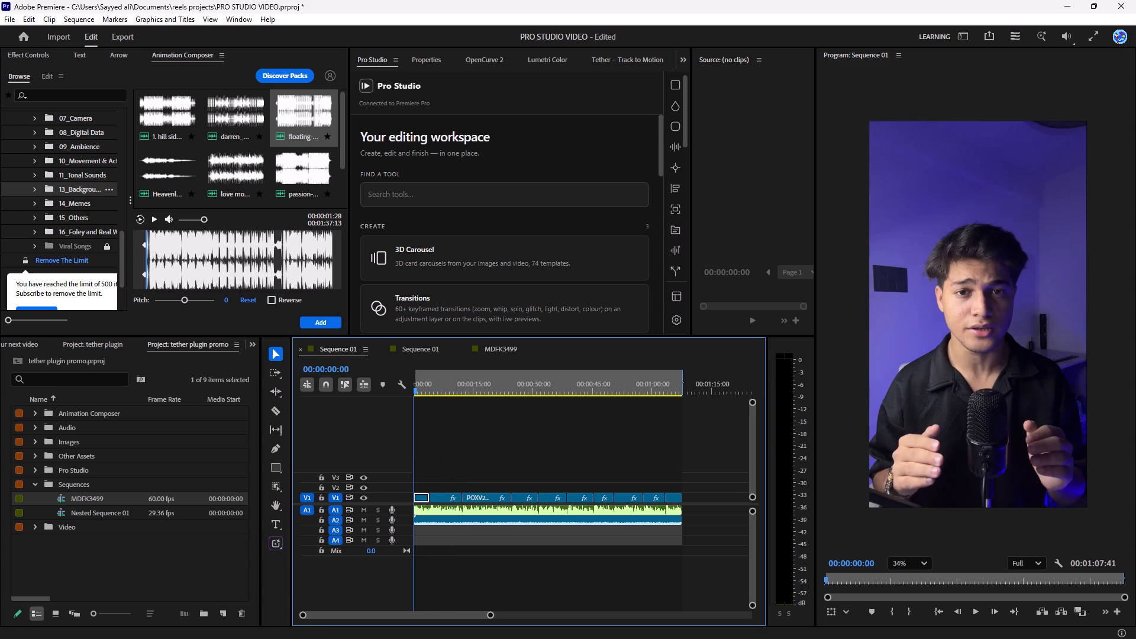
key("space")
left_click_drag(427, 383, 346, 411)
key("space")
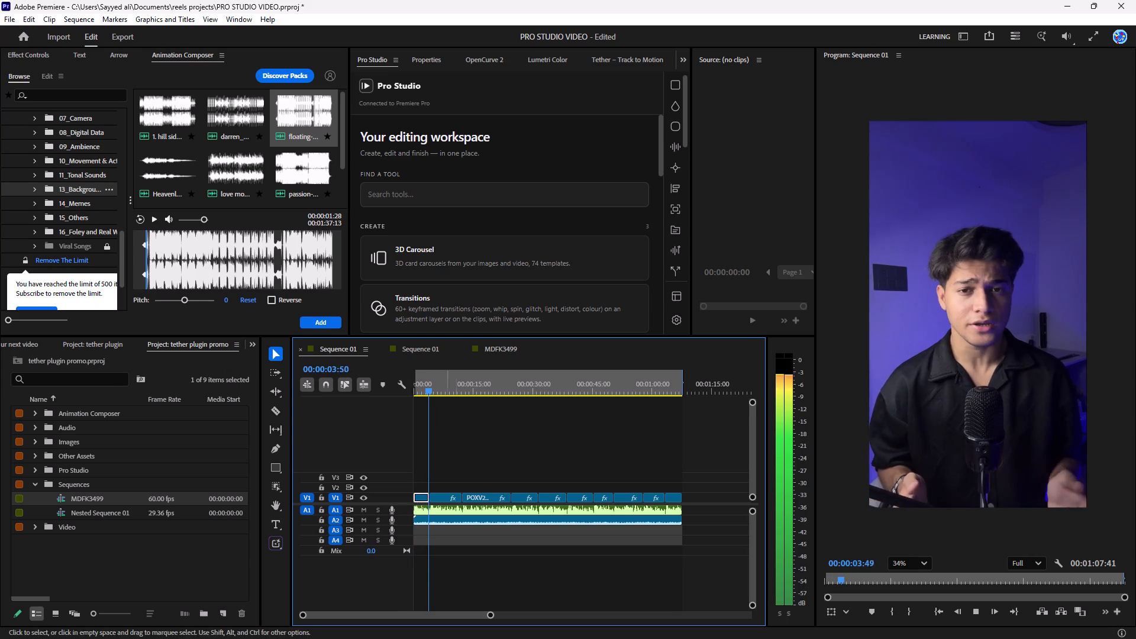
key("space")
left_click_drag(435, 382, 327, 424)
key("space")
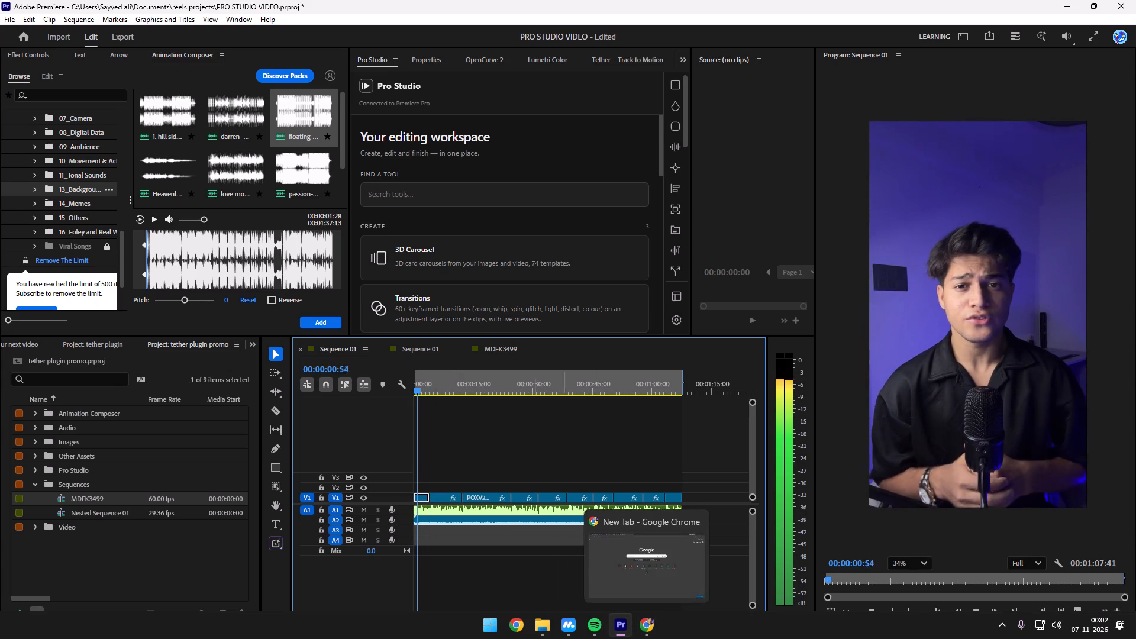
left_click(459, 411)
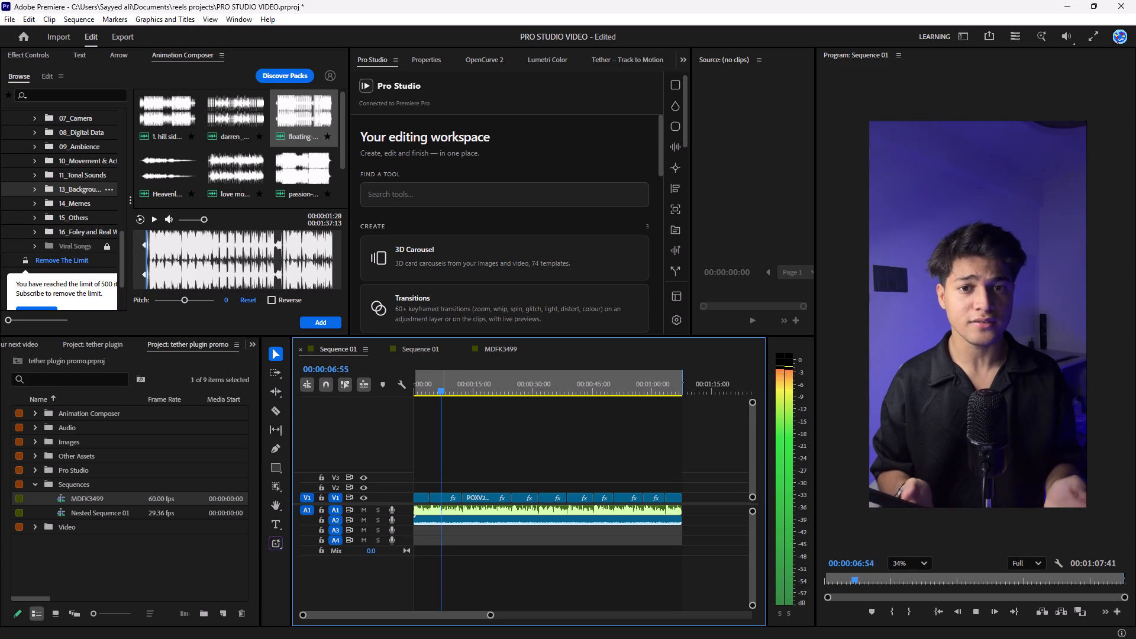
Return the playhead to the start of Sequence 01 and save the PRO STUDIO VIDEO project.
left_click_drag(446, 382, 321, 414)
key("ctrl+s")
left_click(453, 423)
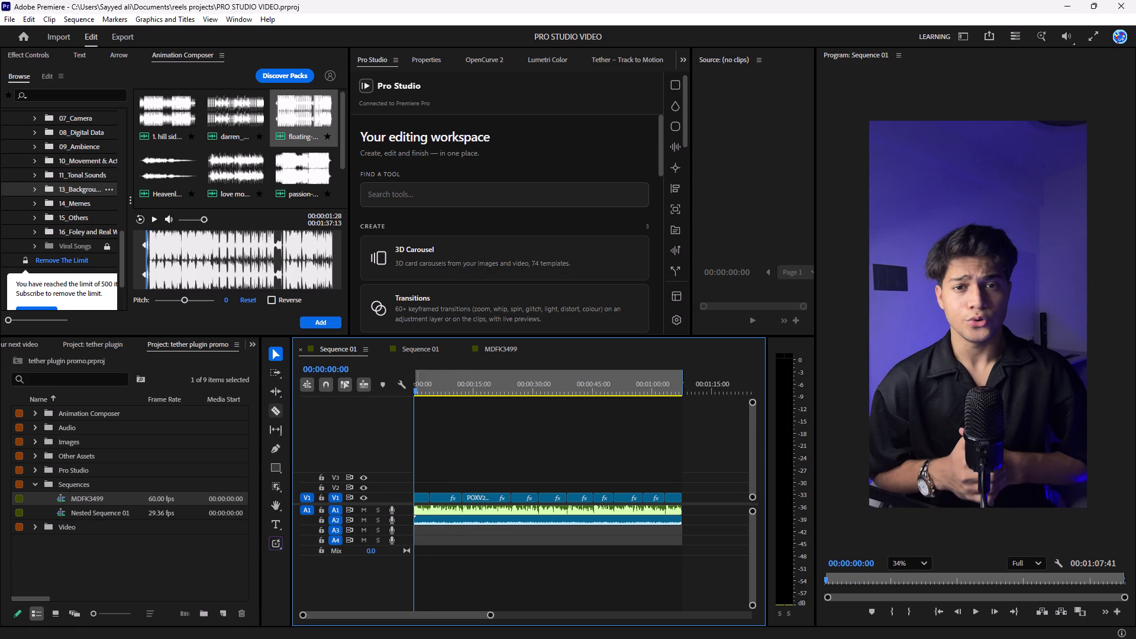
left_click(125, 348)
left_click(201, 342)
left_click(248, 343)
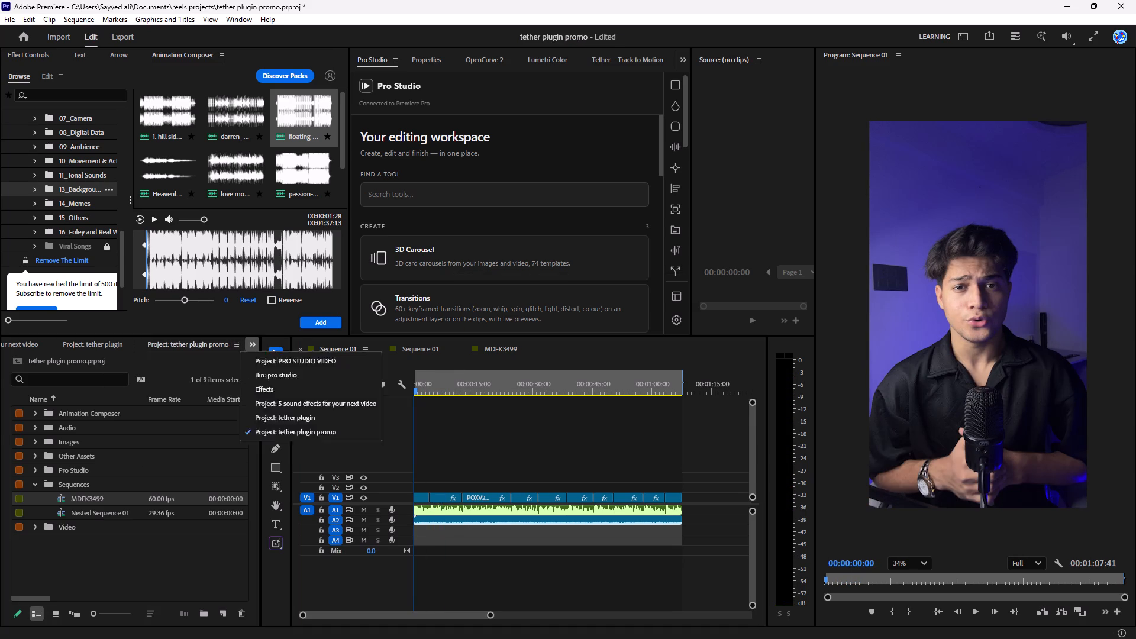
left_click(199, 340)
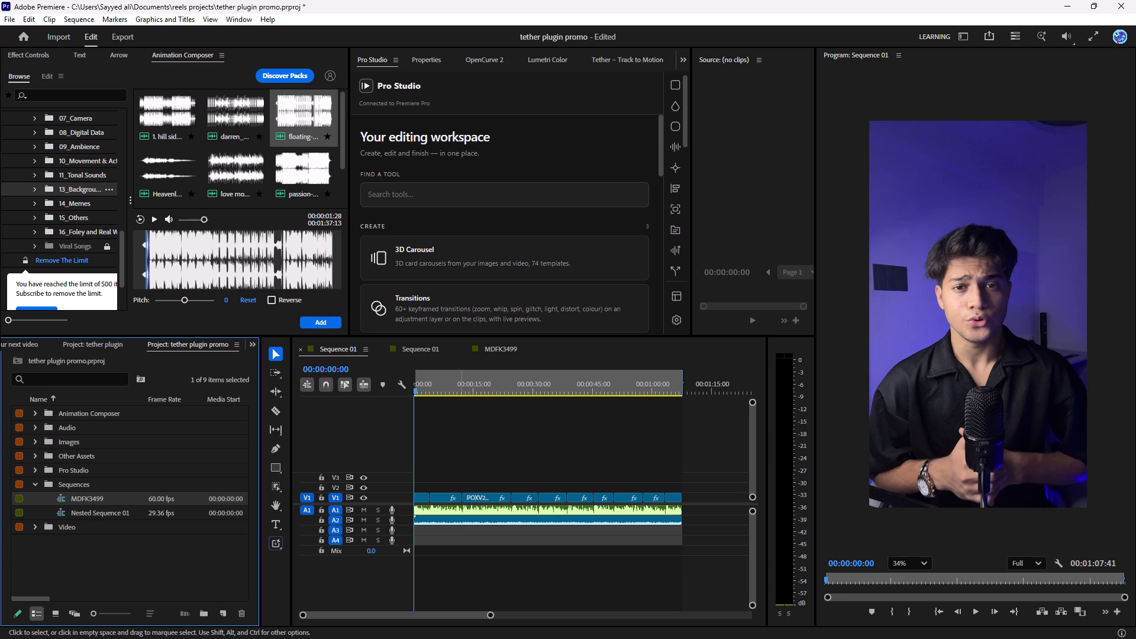
Play the opening of Sequence 01 once more and return the playhead to the start.
left_click_drag(450, 394, 334, 419)
left_click(468, 441)
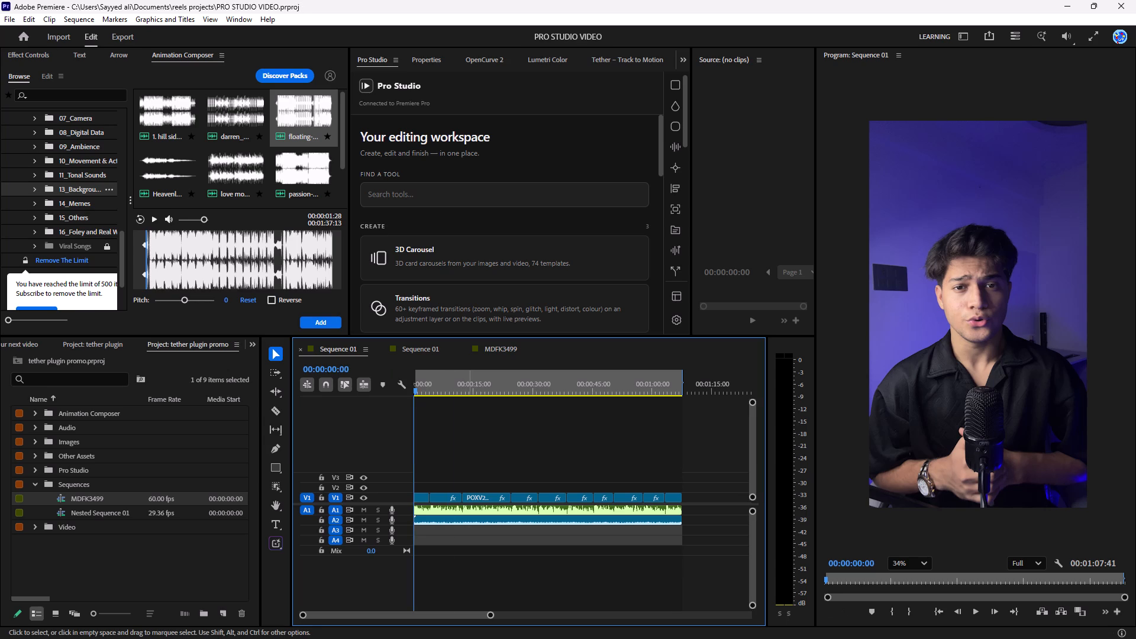
key("space")
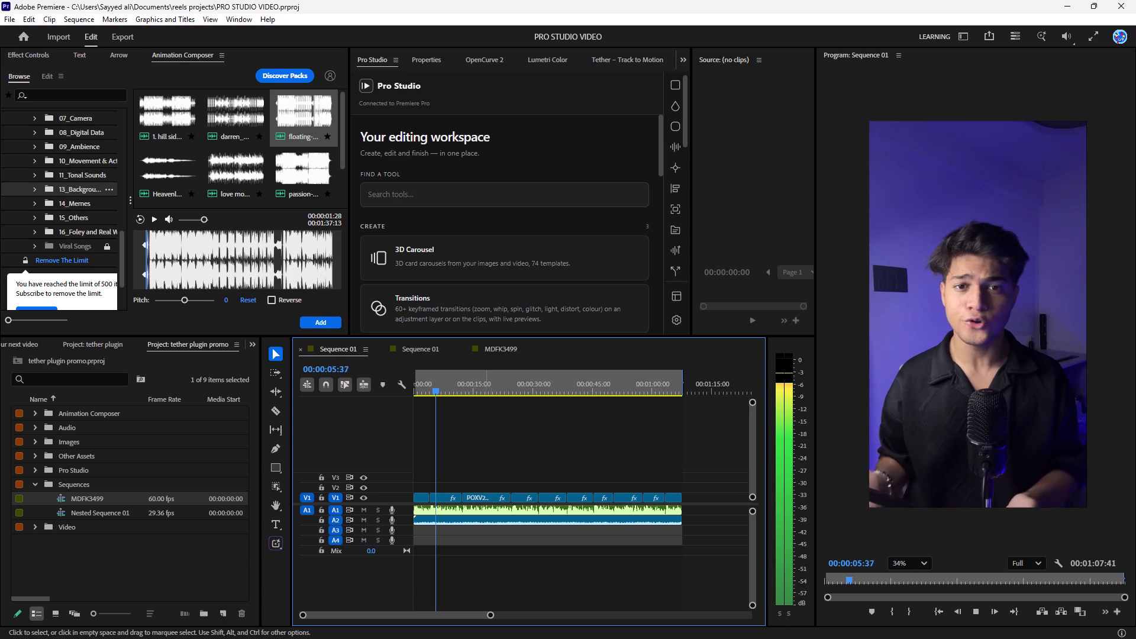
key("space")
left_click_drag(442, 389, 315, 417)
left_click(447, 399)
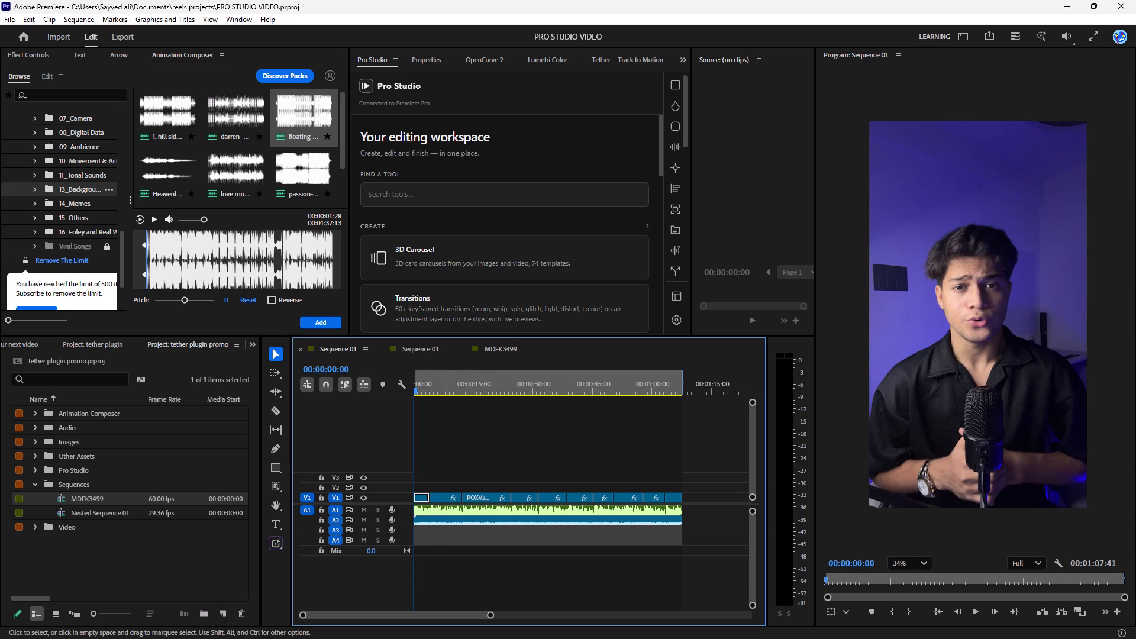
Save the PRO STUDIO VIDEO project.
key("ctrl+s")
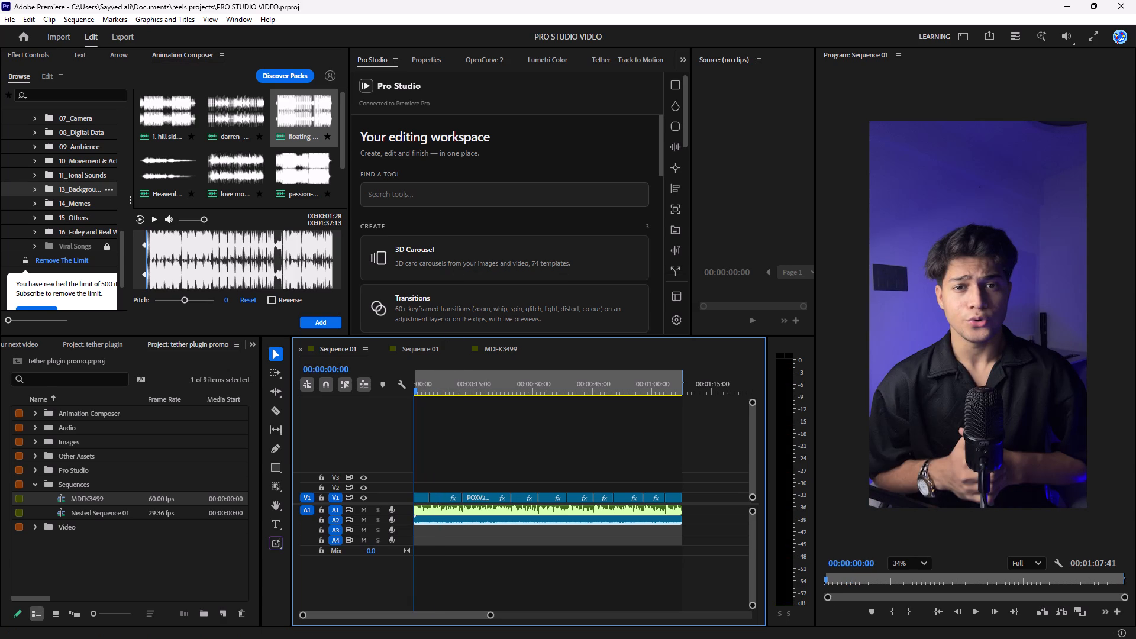
Look through the recent projects, filtering them by "mas", and return to the PRO STUDIO VIDEO project.
left_click(12, 32)
left_click(17, 34)
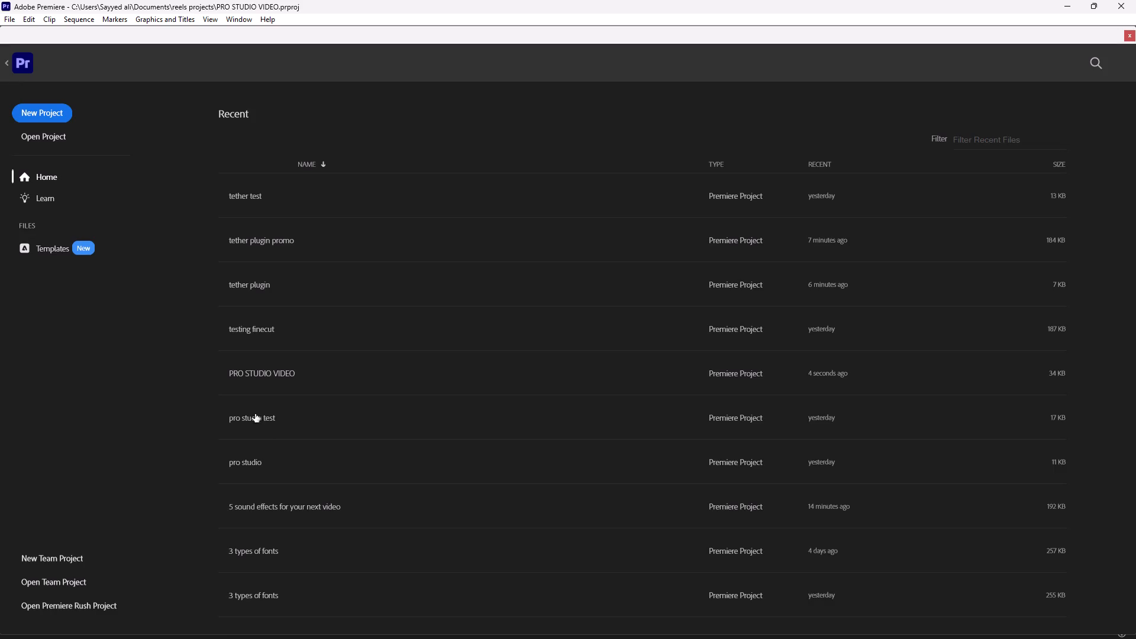
scroll(299, 495, "down", 11)
scroll(305, 514, "up", 6)
left_click(998, 140)
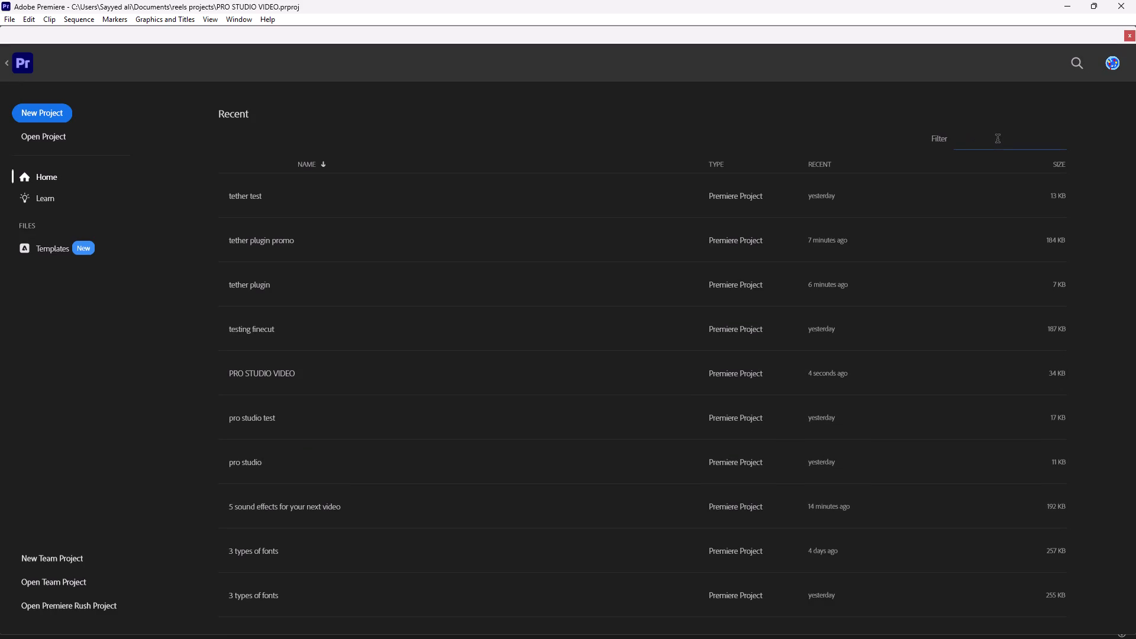
type("mas")
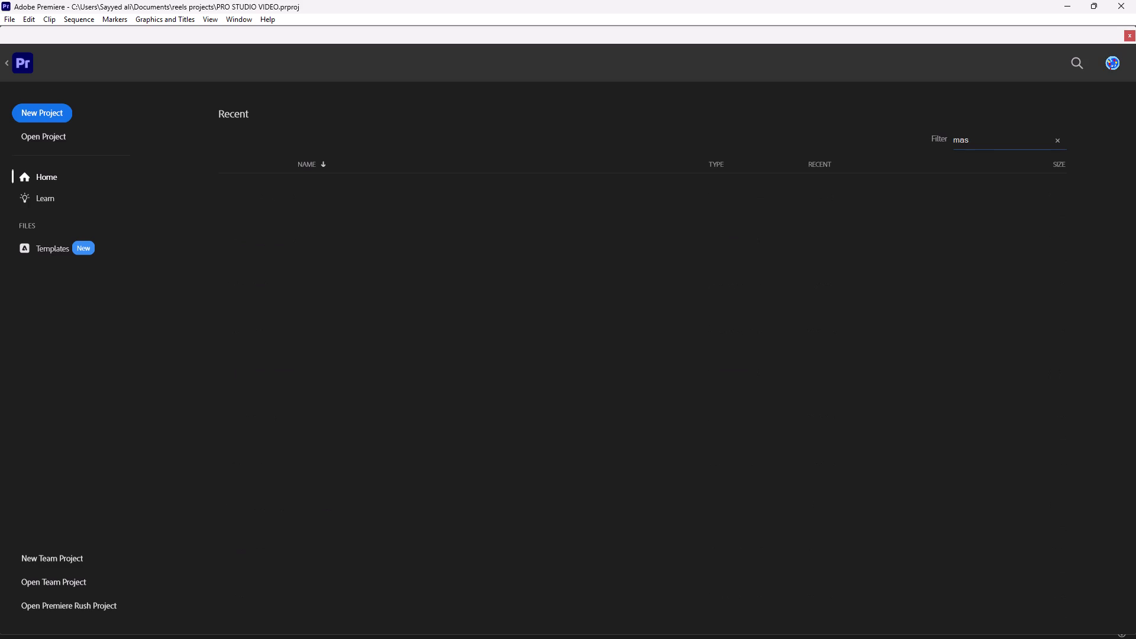
key("BackSpace")
key("BackSpace")
key("BackSpace")
key("BackSpace")
key("BackSpace")
key("BackSpace")
key("BackSpace")
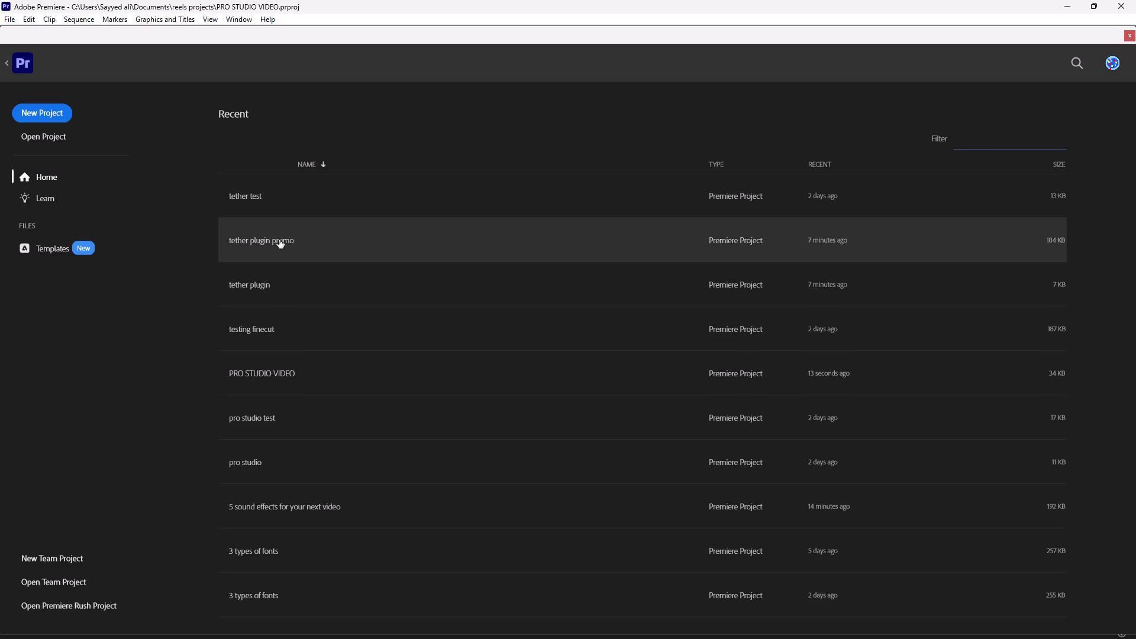
left_click(297, 382)
Play Sequence 01 from its start with the timeline zoomed in on the opening clips.
key("space")
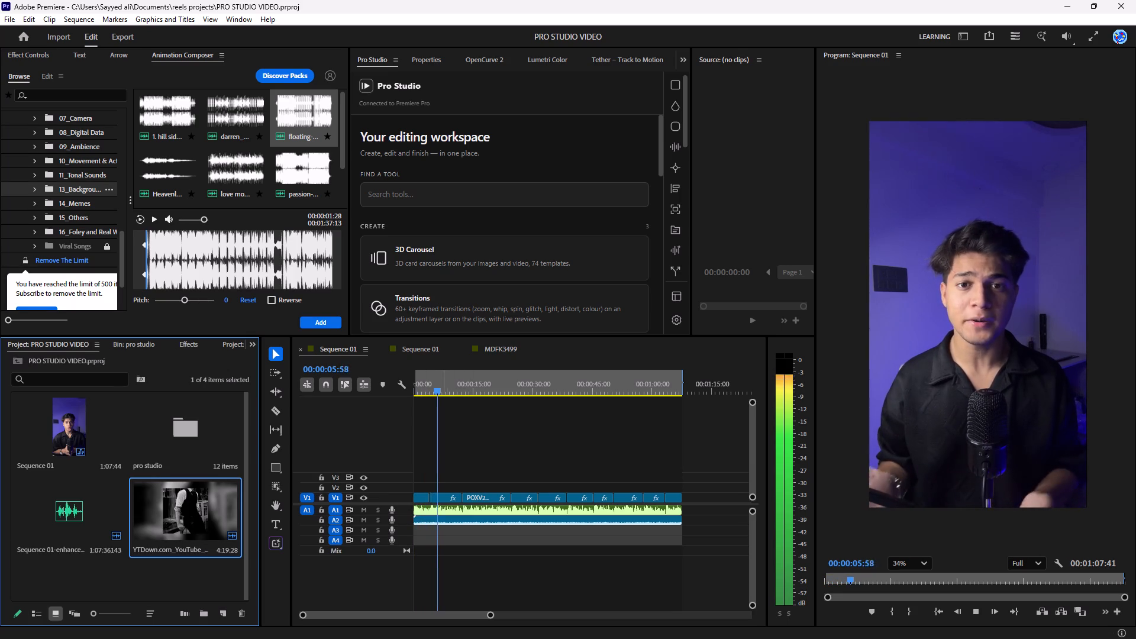
left_click_drag(441, 377, 336, 395)
key("space")
left_click_drag(492, 615, 411, 617)
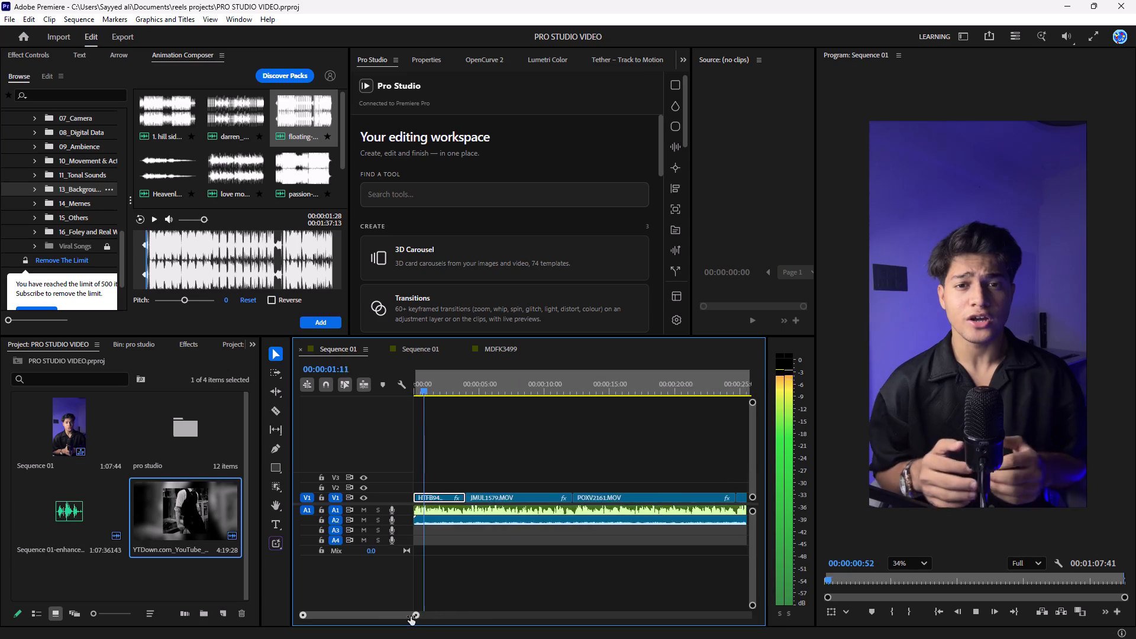
left_click_drag(411, 617, 393, 626)
left_click(515, 444)
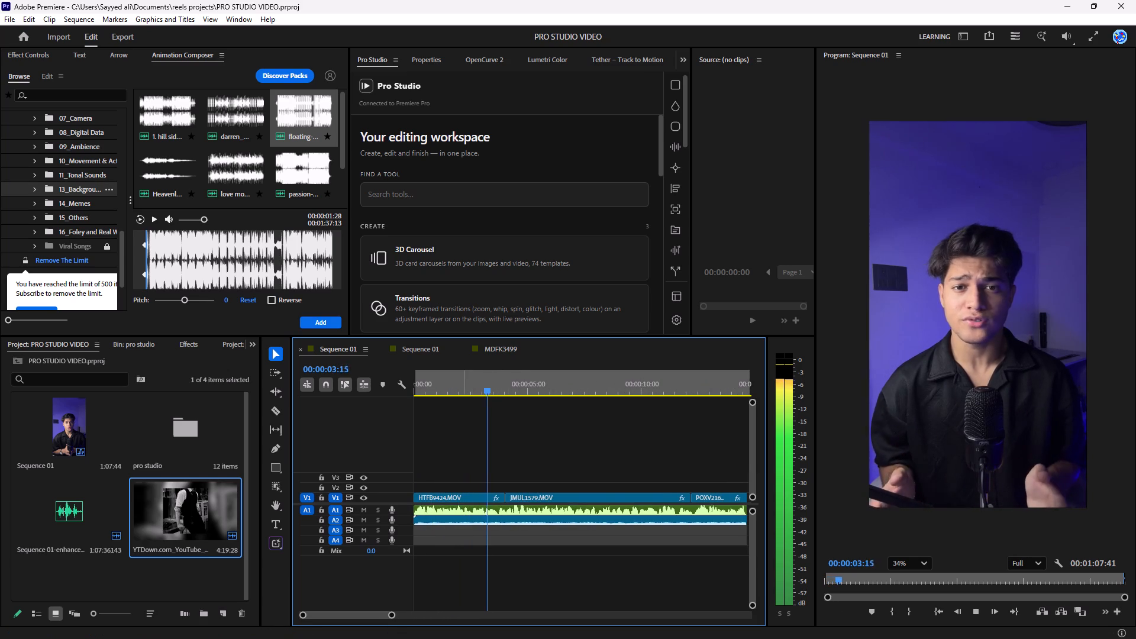
Replay the first two seconds of Sequence 01 in short bursts, restarting from the beginning to check the voice against the music.
key("space")
left_click_drag(464, 386, 314, 412)
left_click(477, 431)
key("space")
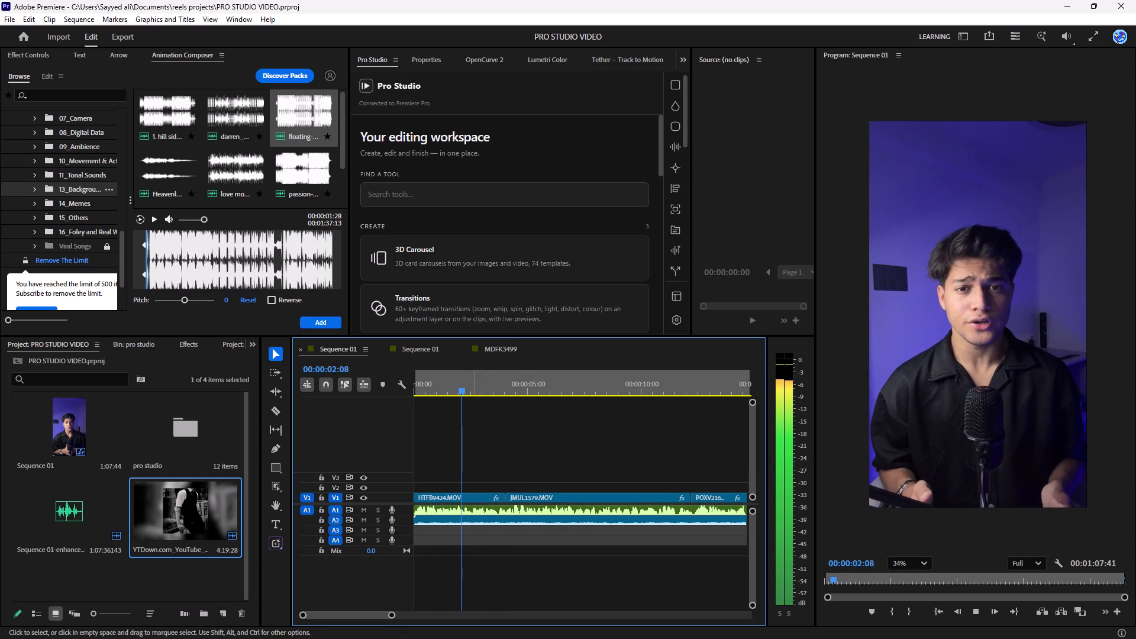
key("space")
left_click_drag(444, 380, 379, 385)
key("space")
left_click(472, 411)
key("space")
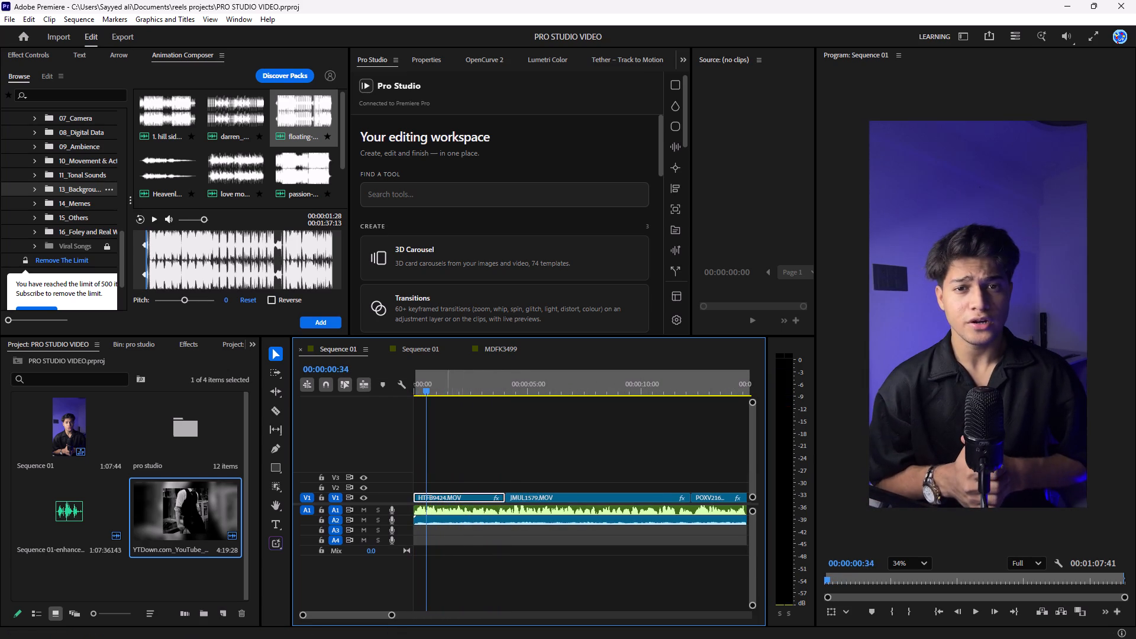
left_click_drag(435, 380, 352, 403)
key("space")
key("space")
key("space")
key("space")
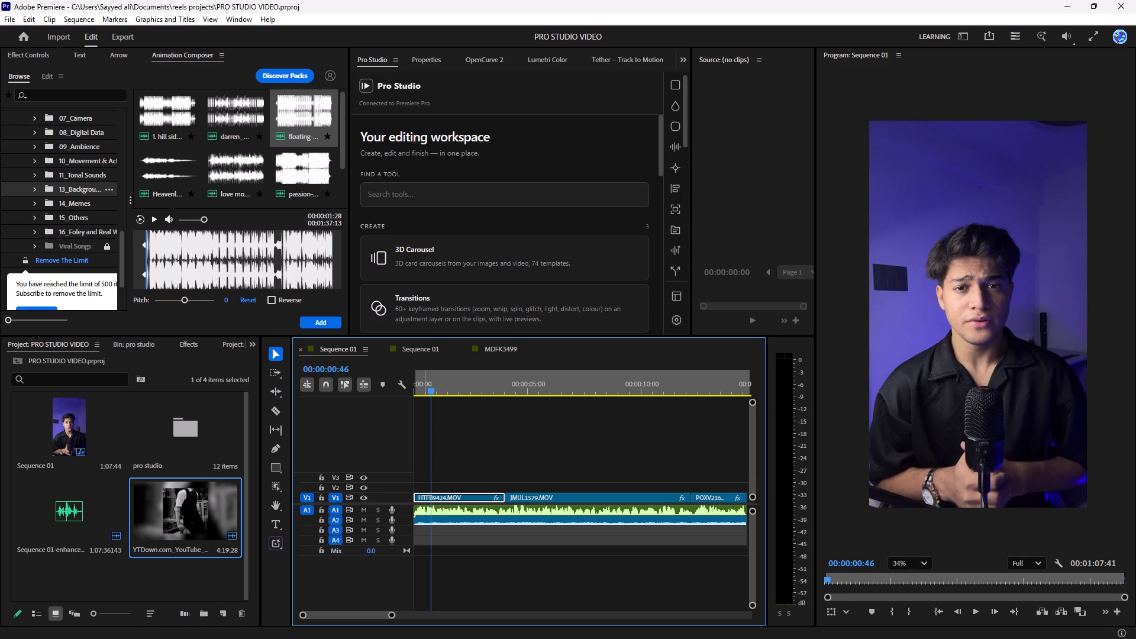
key("space")
key("space")
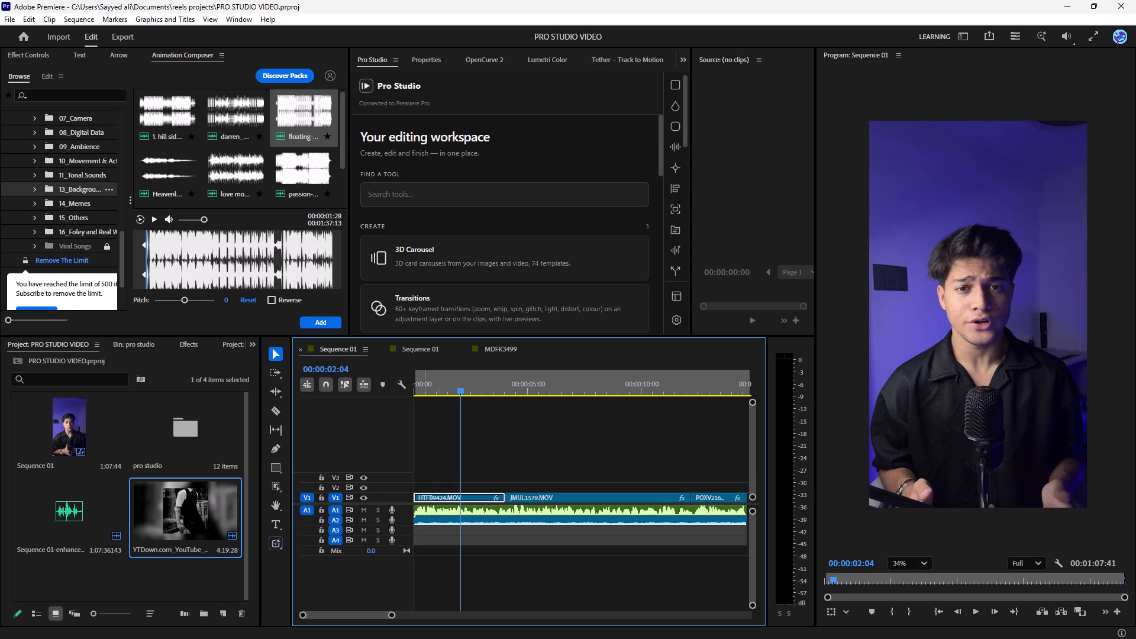
Replay the HTFB9424.MOV opening clip from the sequence start several more times and return the playhead to the start.
left_click_drag(444, 374, 377, 382)
key("space")
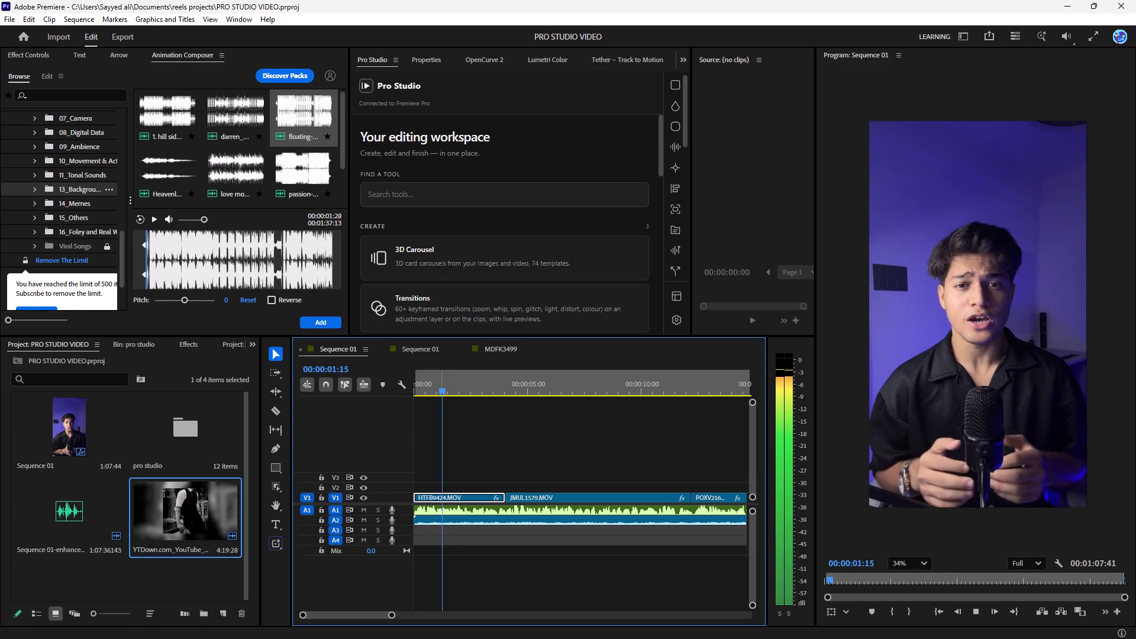
key("space")
key("space")
left_click(509, 407)
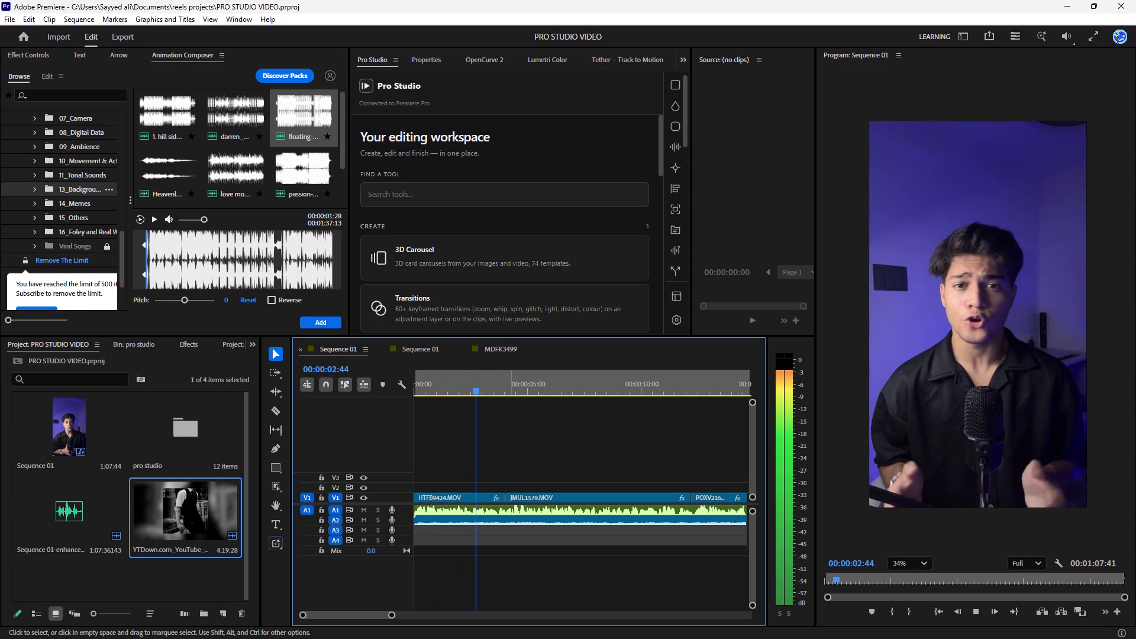
key("space")
left_click_drag(453, 376, 370, 393)
key("space")
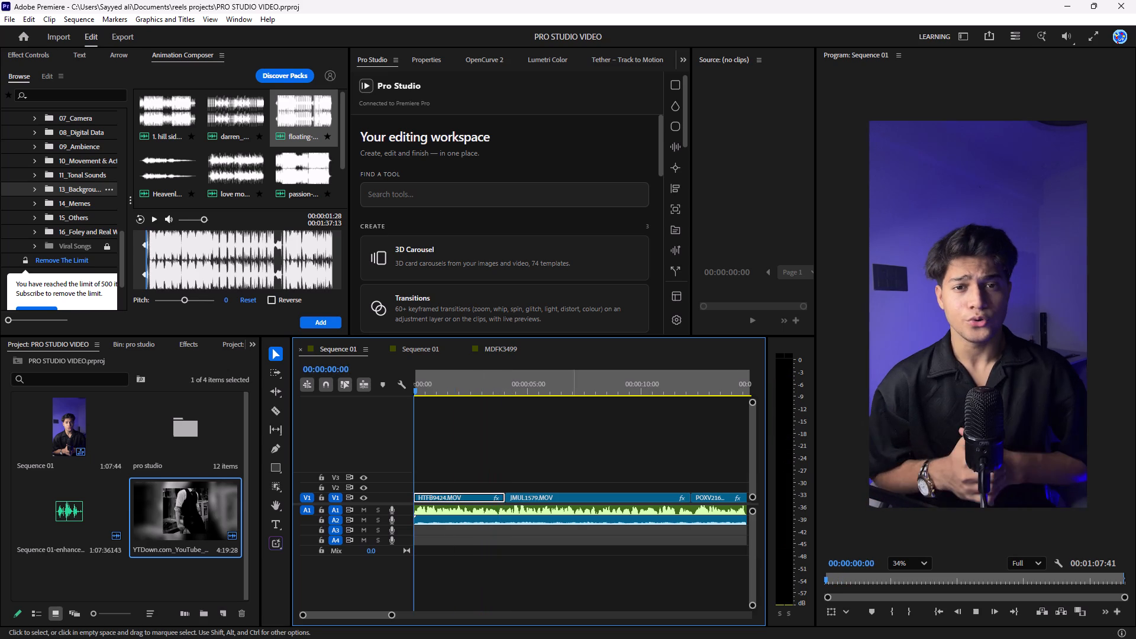
left_click(590, 404)
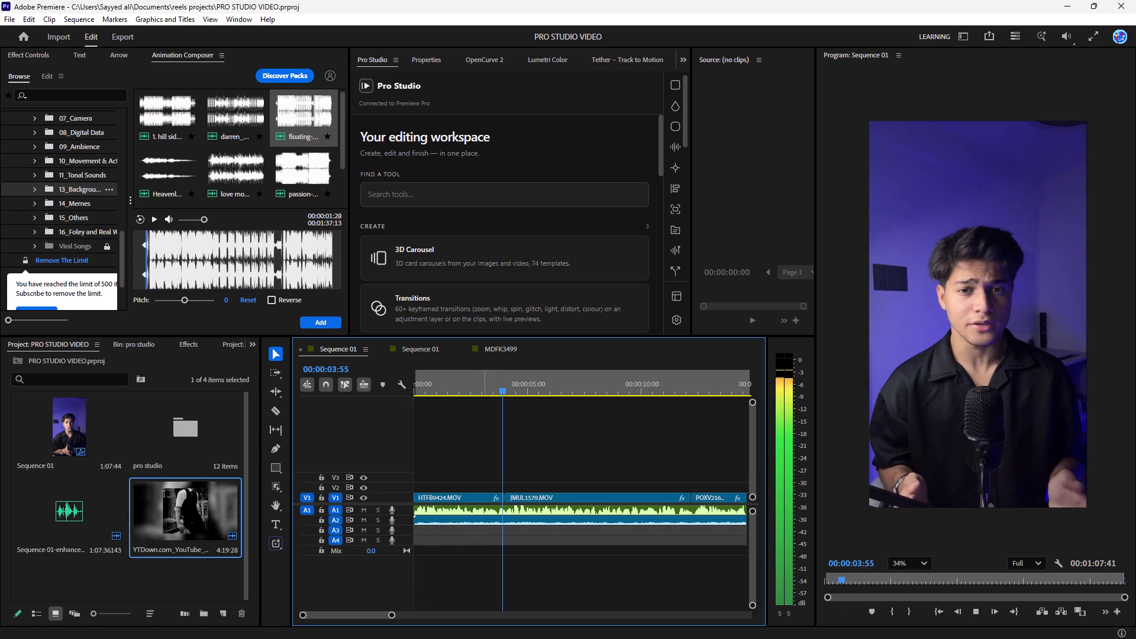
key("space")
left_click_drag(472, 380, 344, 417)
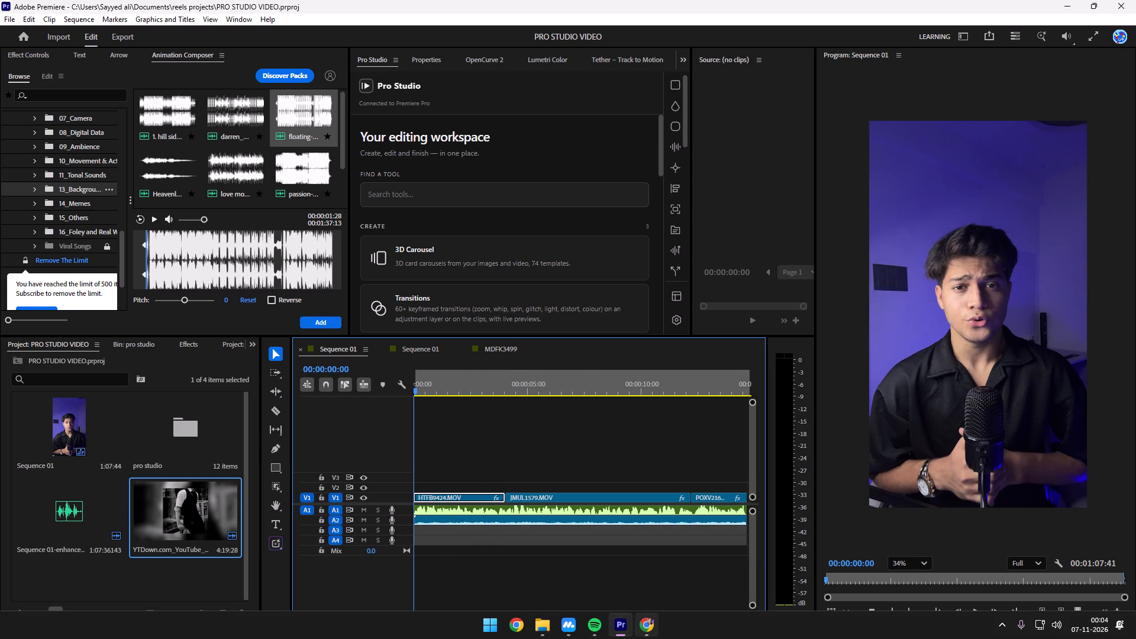
Switch to MuMuPlayer and start the Android Device emulator.
left_click(577, 616)
left_click(765, 256)
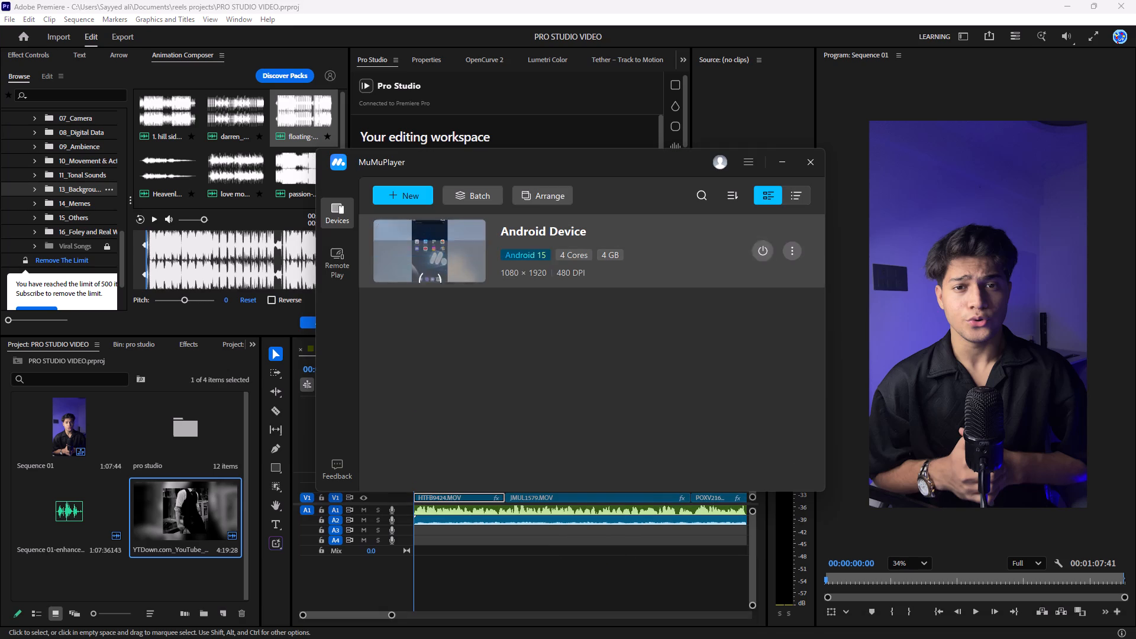
In File Explorer, look through FINE CUT - Signature Pack 2 and its 05_MASTER PROJECT folder in Music, and close the window.
left_click(534, 619)
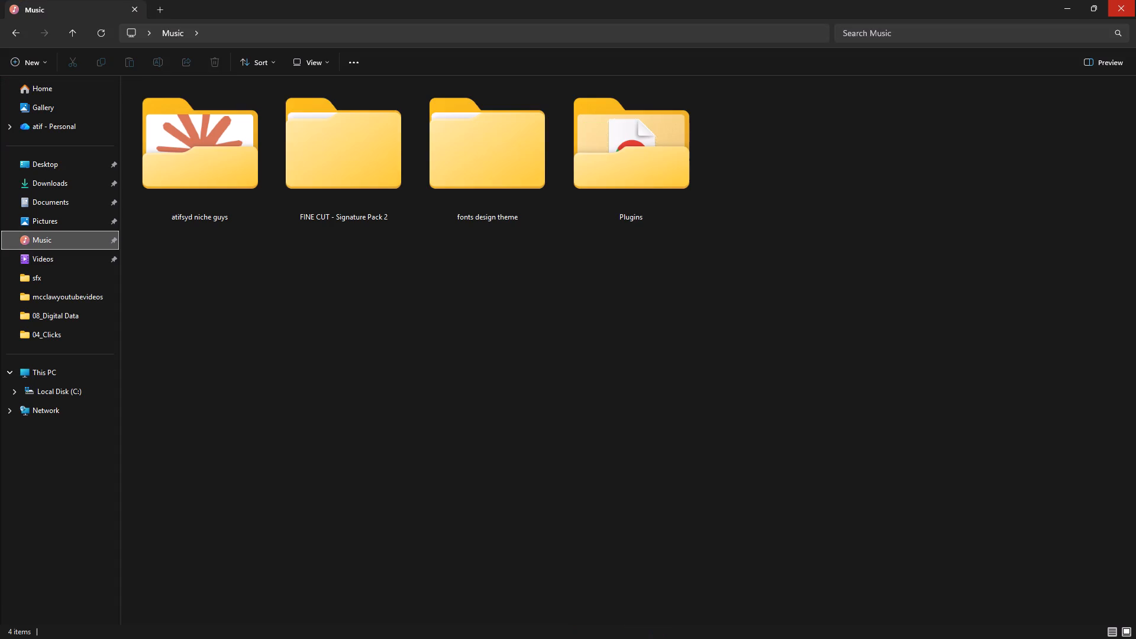
left_click(519, 195)
double_click(392, 182)
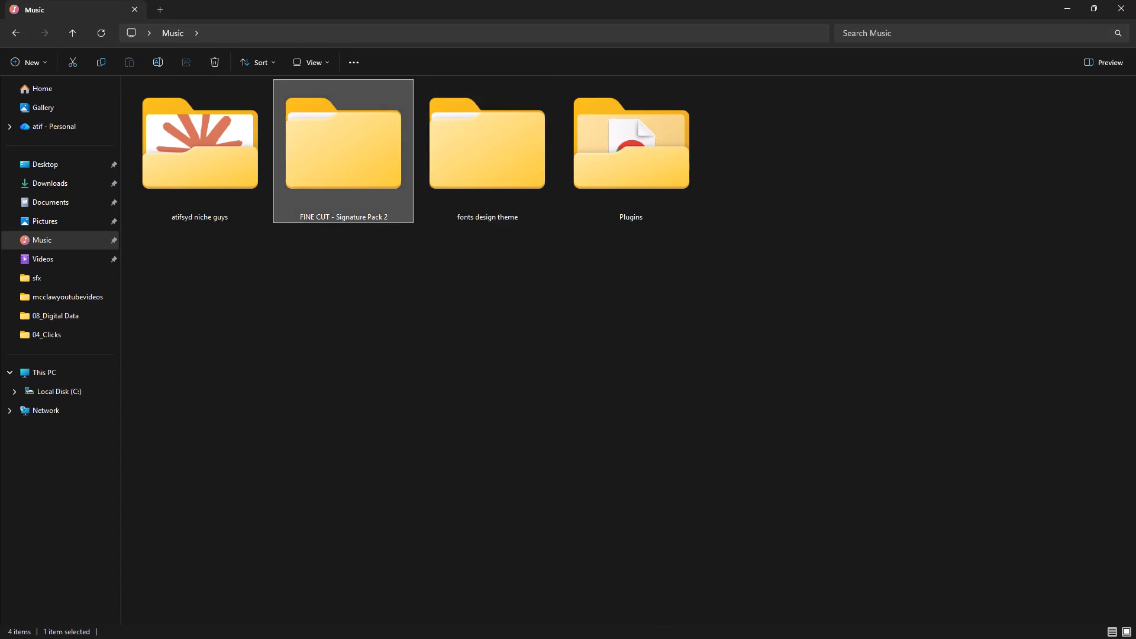
left_click(292, 111)
triple_click(276, 105)
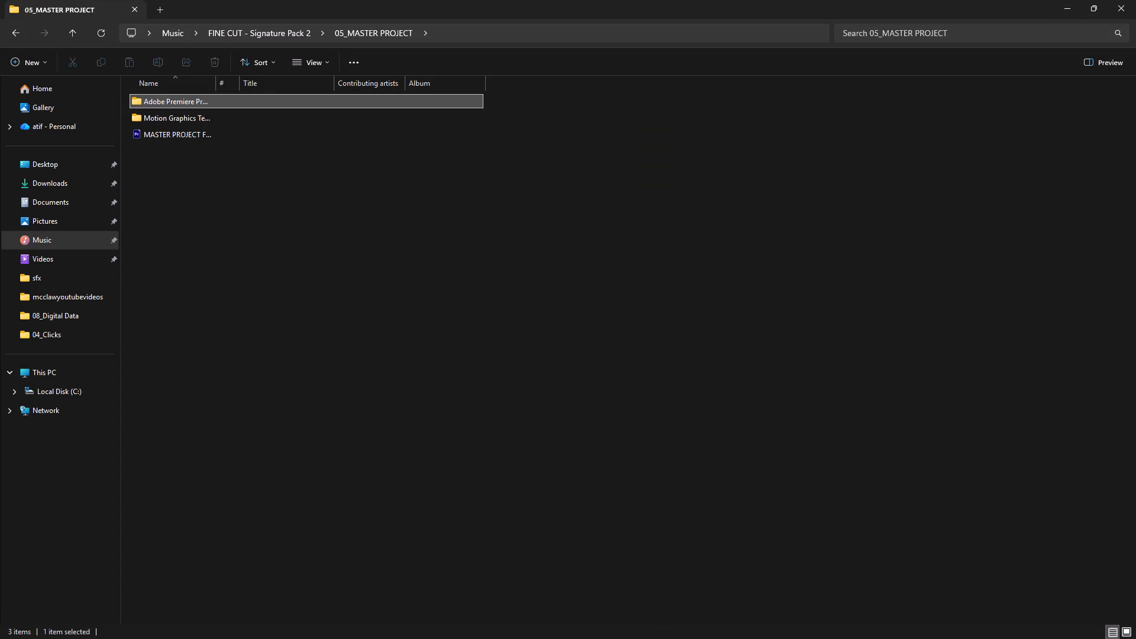
left_click(273, 34)
left_click(1105, 2)
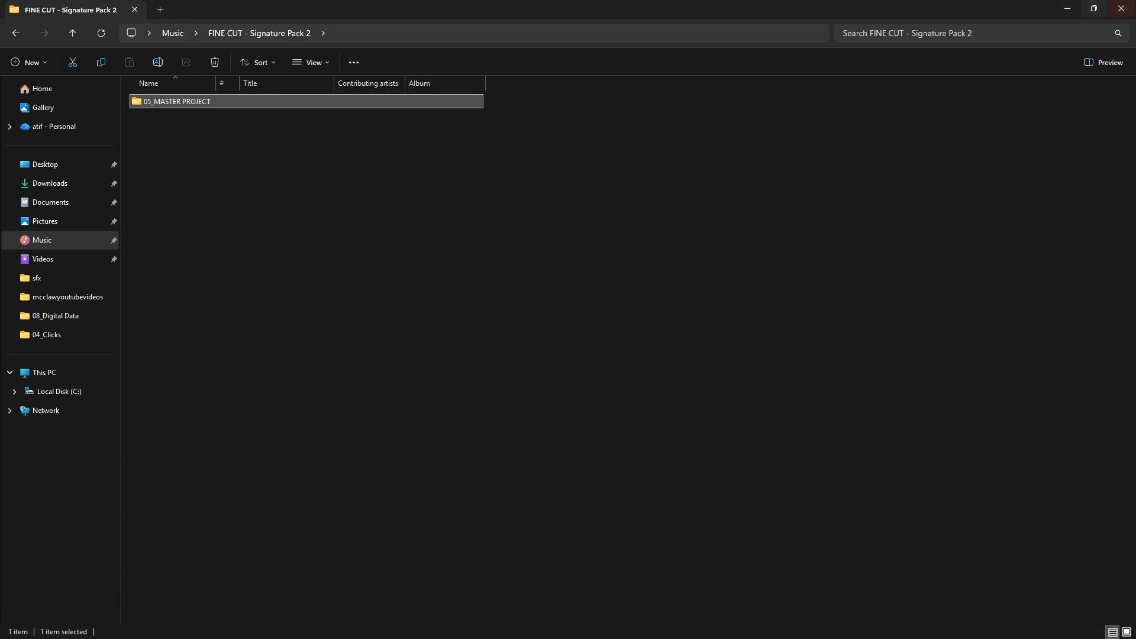
left_click(1121, 5)
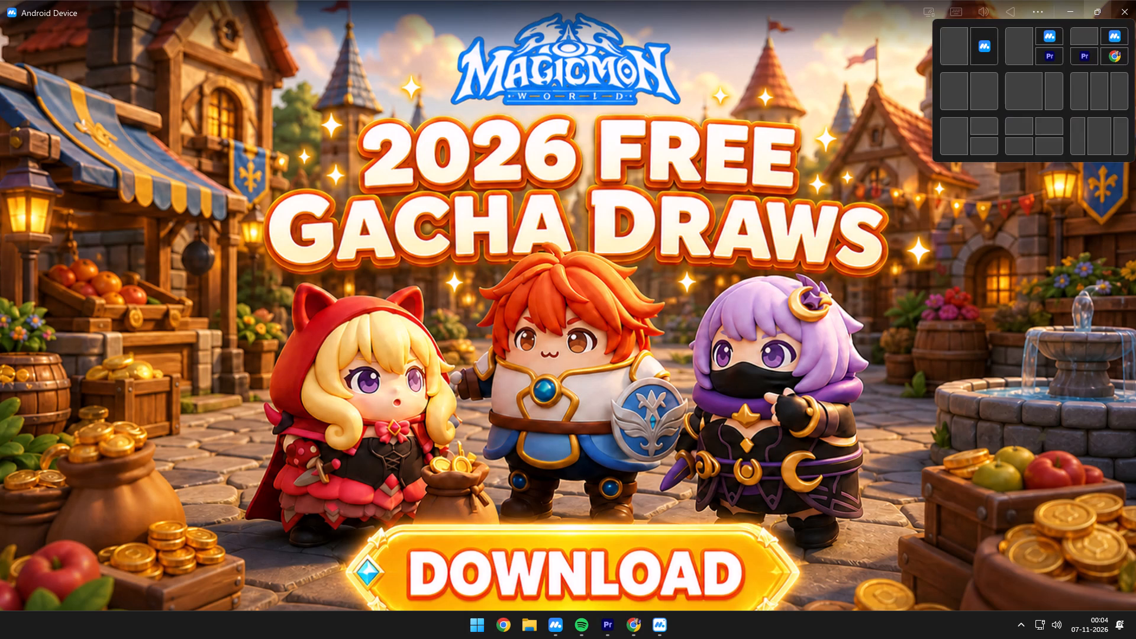
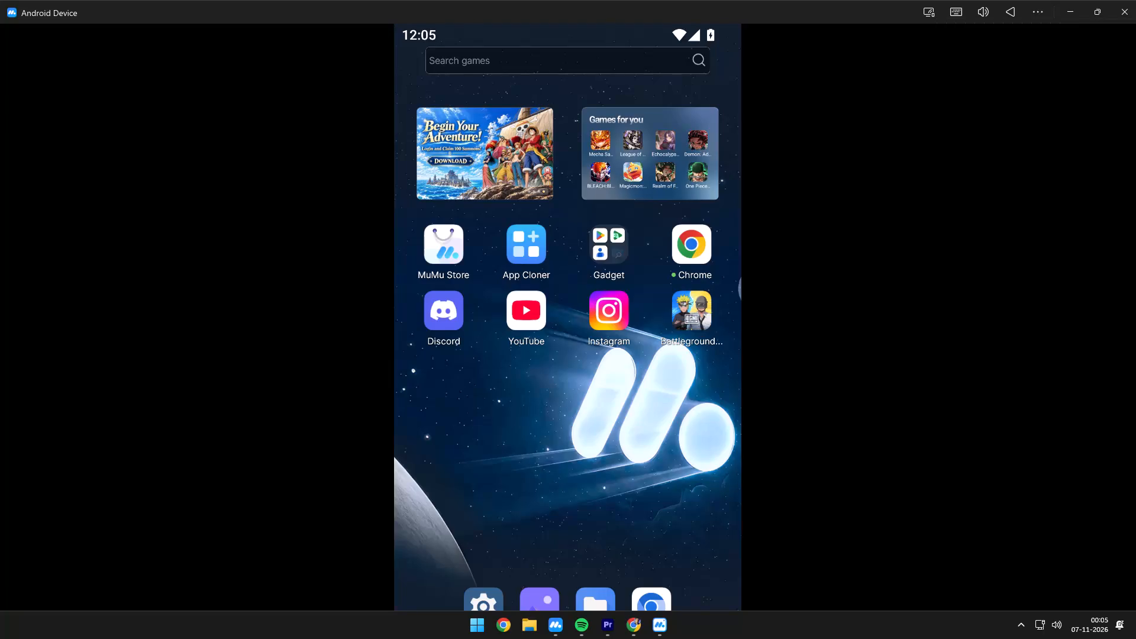
Open Instagram in the emulator and look through the artistbuildingacademy post in the home feed.
left_click(626, 303)
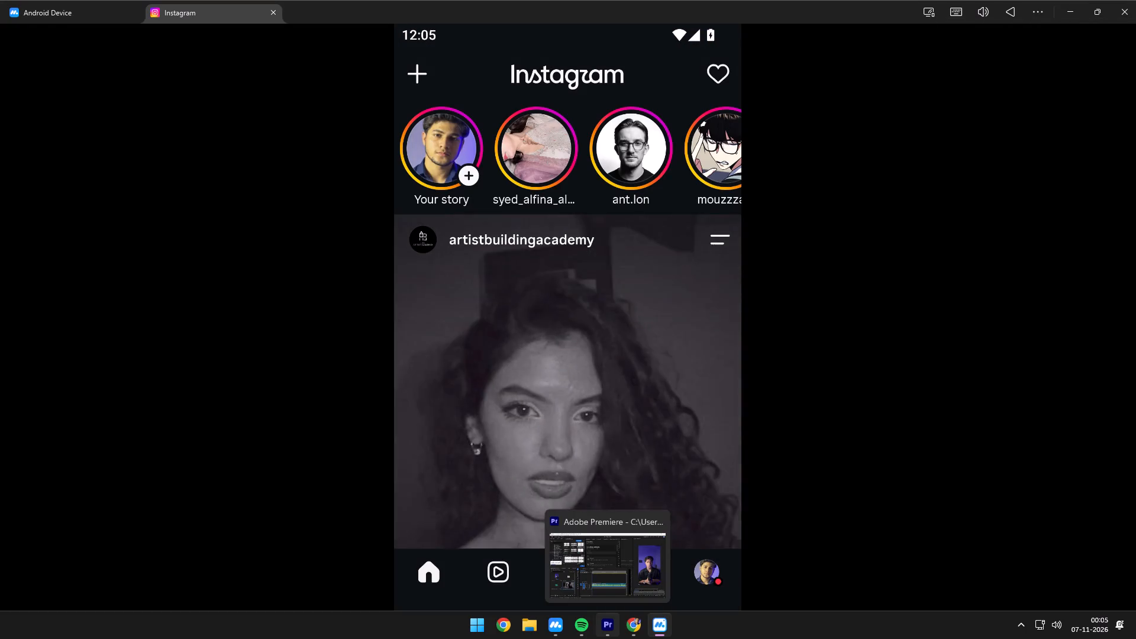
left_click_drag(617, 385, 621, 99)
left_click(710, 379)
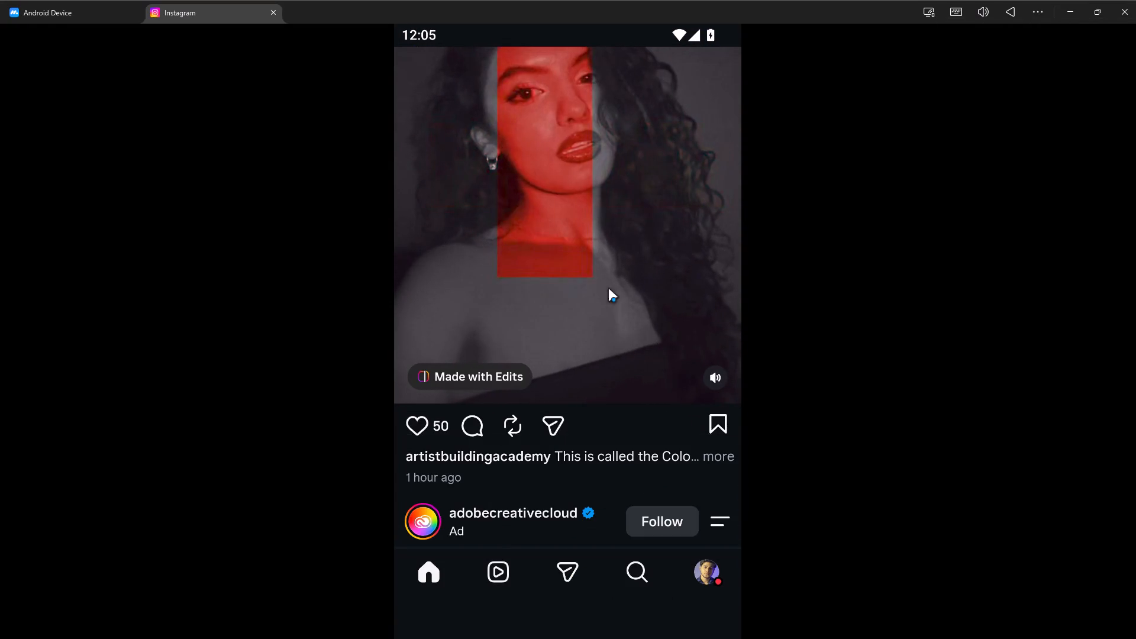
left_click_drag(609, 288, 598, 369)
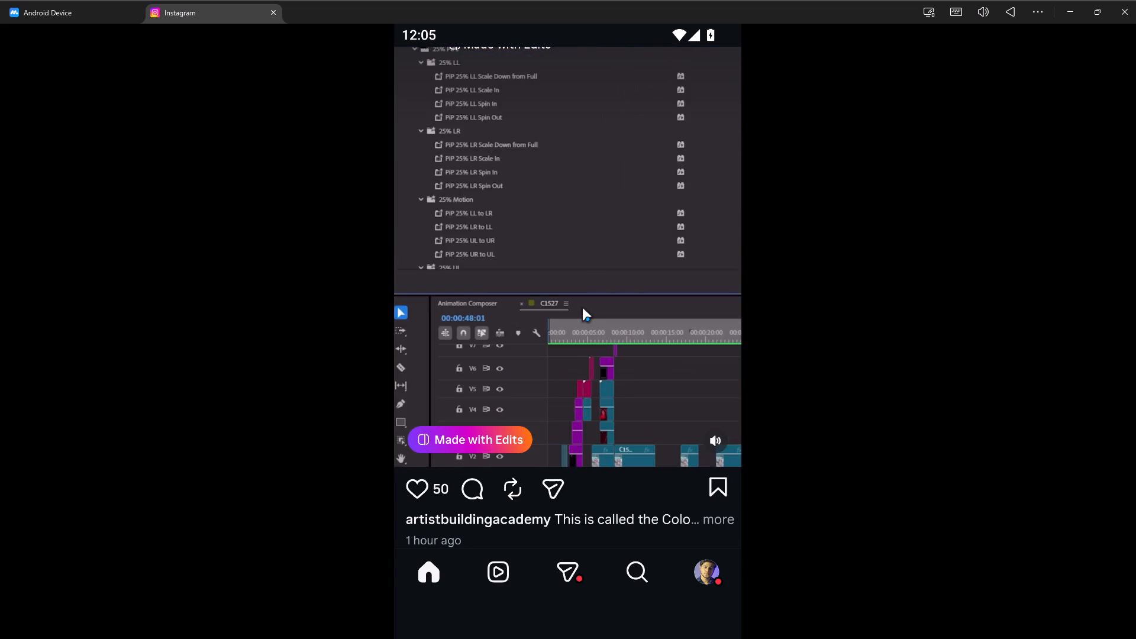
left_click_drag(582, 296, 583, 427)
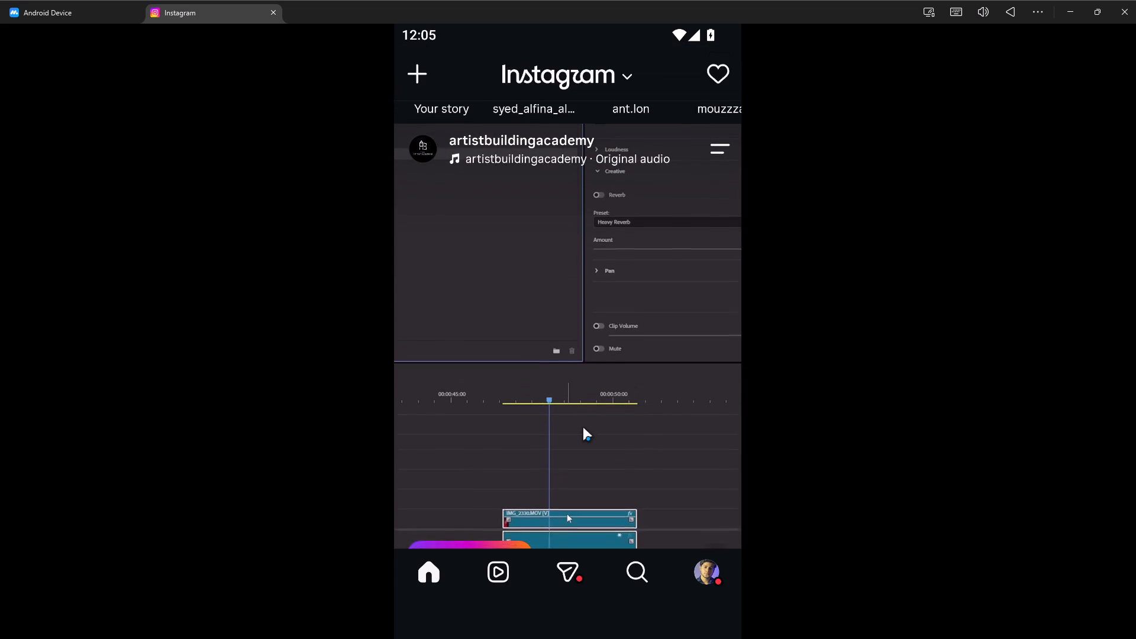
left_click_drag(583, 427, 577, 355)
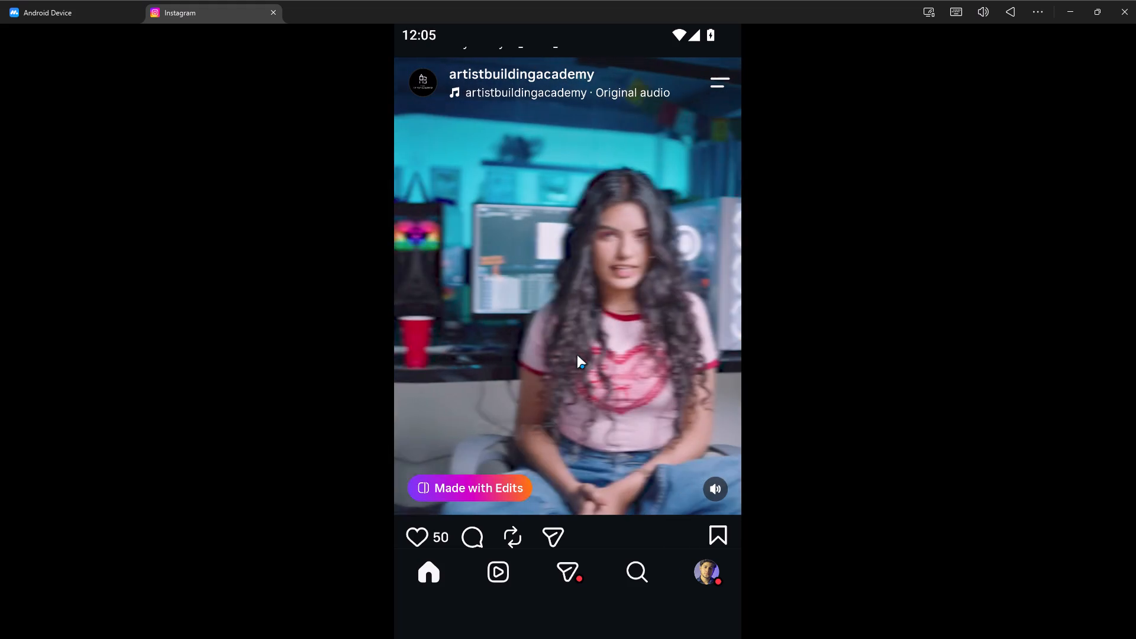
Go to the direct messages and open the newest unread chat in the General inbox.
left_click(570, 573)
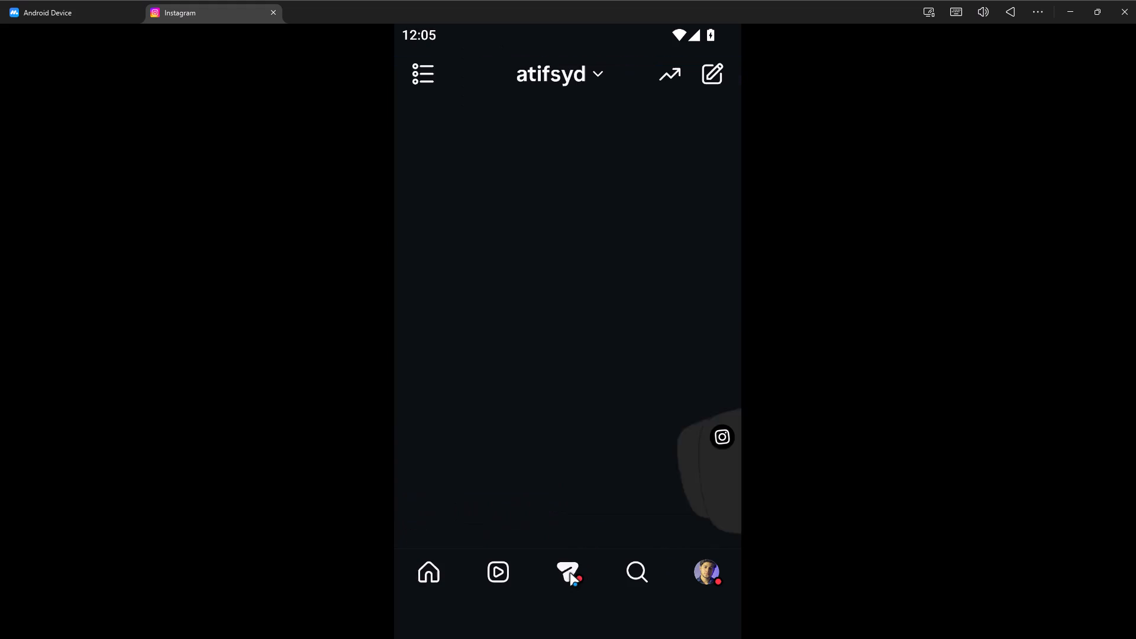
left_click(710, 344)
left_click_drag(656, 385, 660, 318)
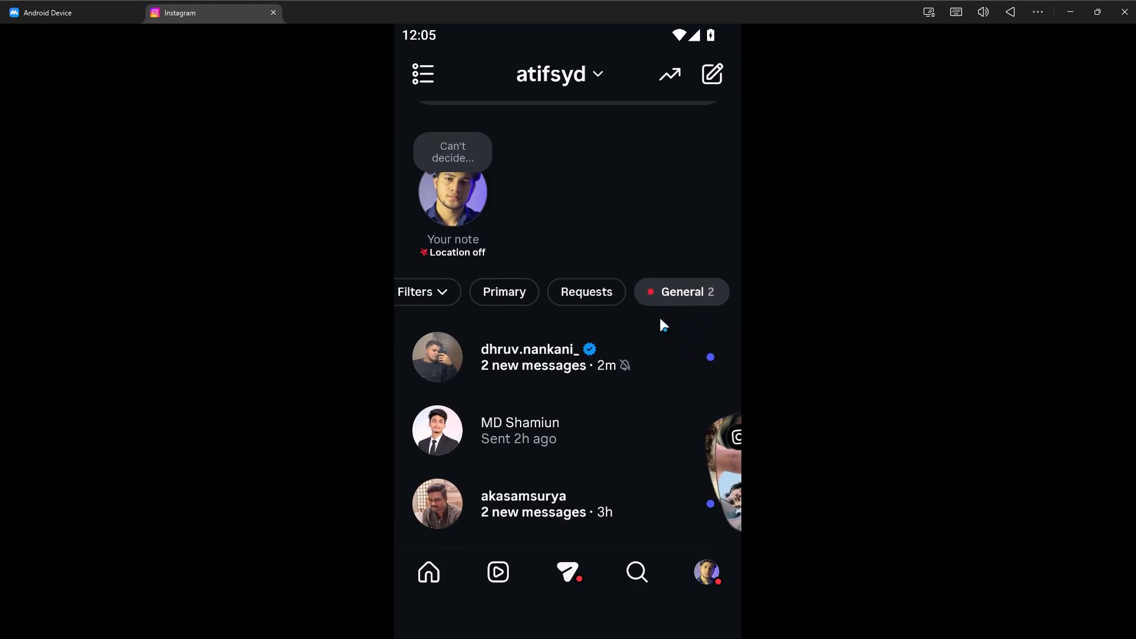
left_click_drag(660, 318, 660, 318)
left_click(636, 342)
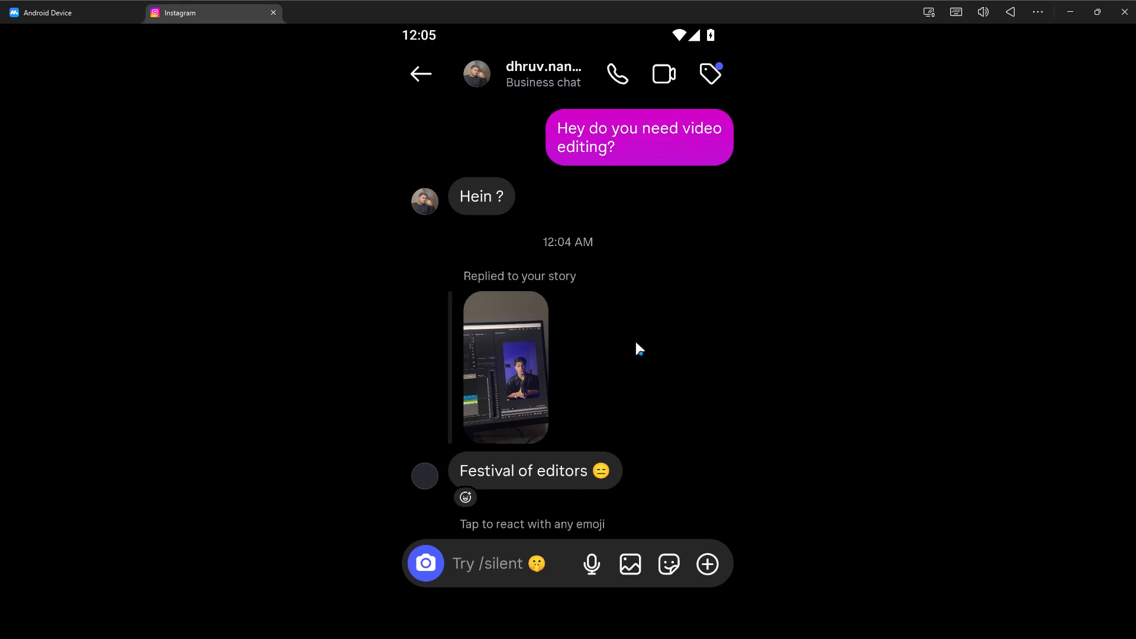
View the story the contact replied to, look through its replies and viewers, and return to the chat.
left_click(519, 348)
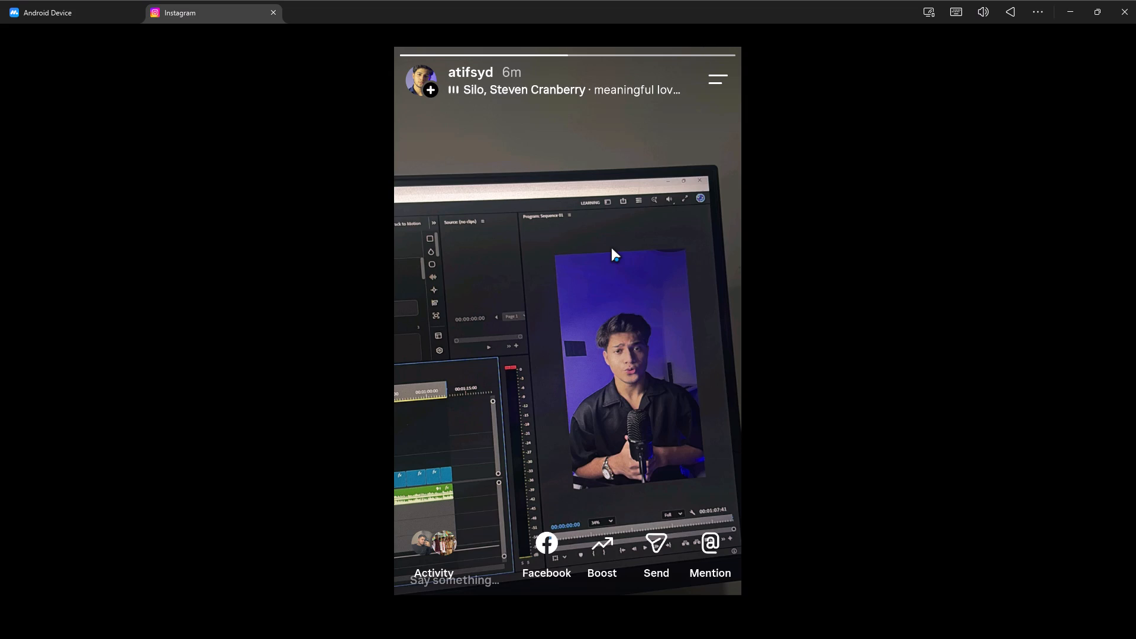
left_click(440, 543)
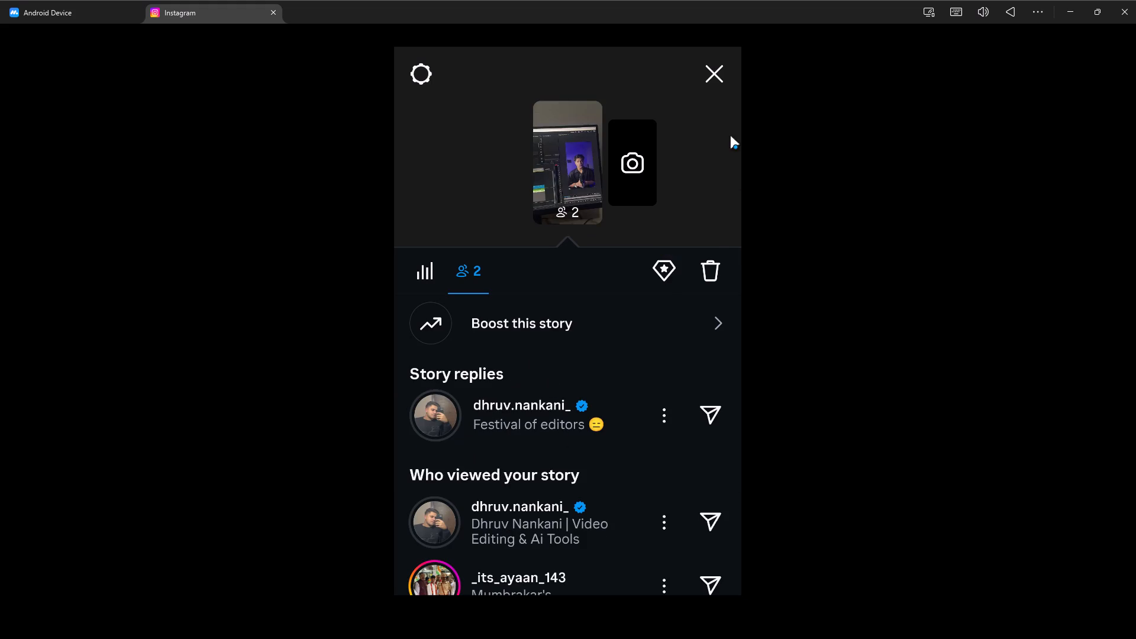
left_click_drag(604, 448, 612, 343)
left_click_drag(619, 429, 627, 375)
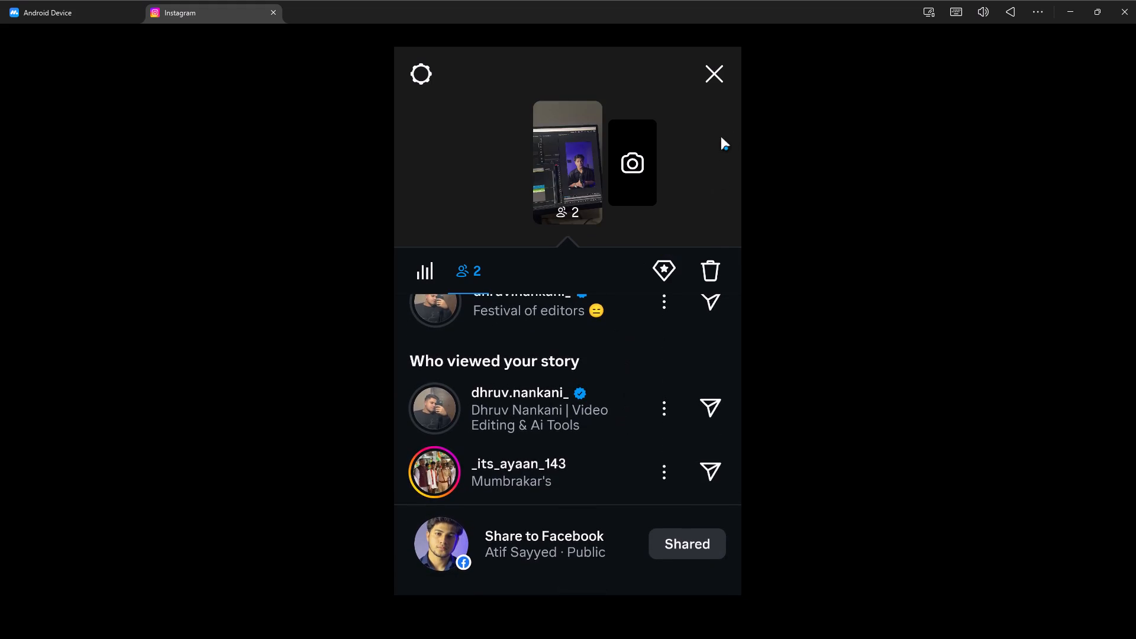
left_click(717, 78)
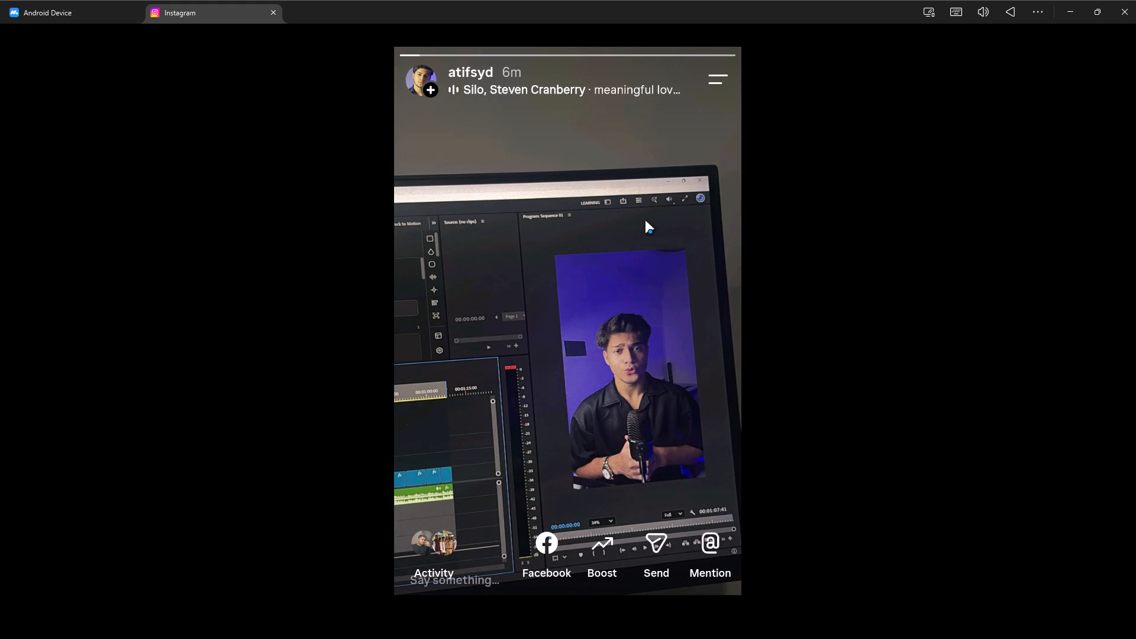
left_click_drag(616, 189, 667, 555)
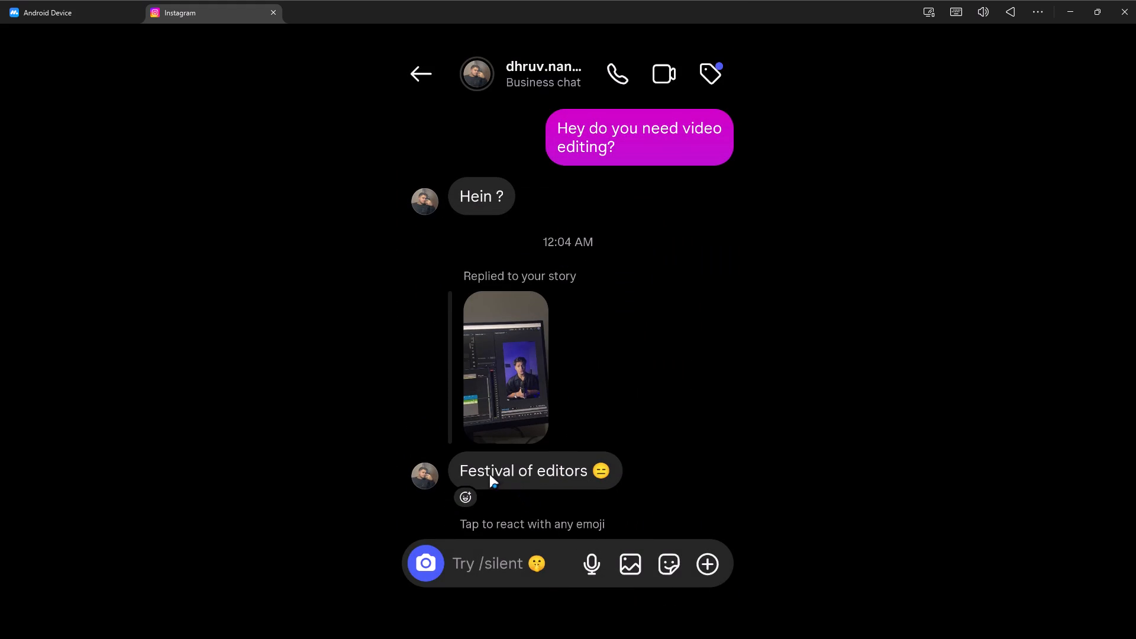
Reply to the "Festival of editors" message with a 😂 emoji and return to the inbox.
left_click_drag(478, 470, 750, 444)
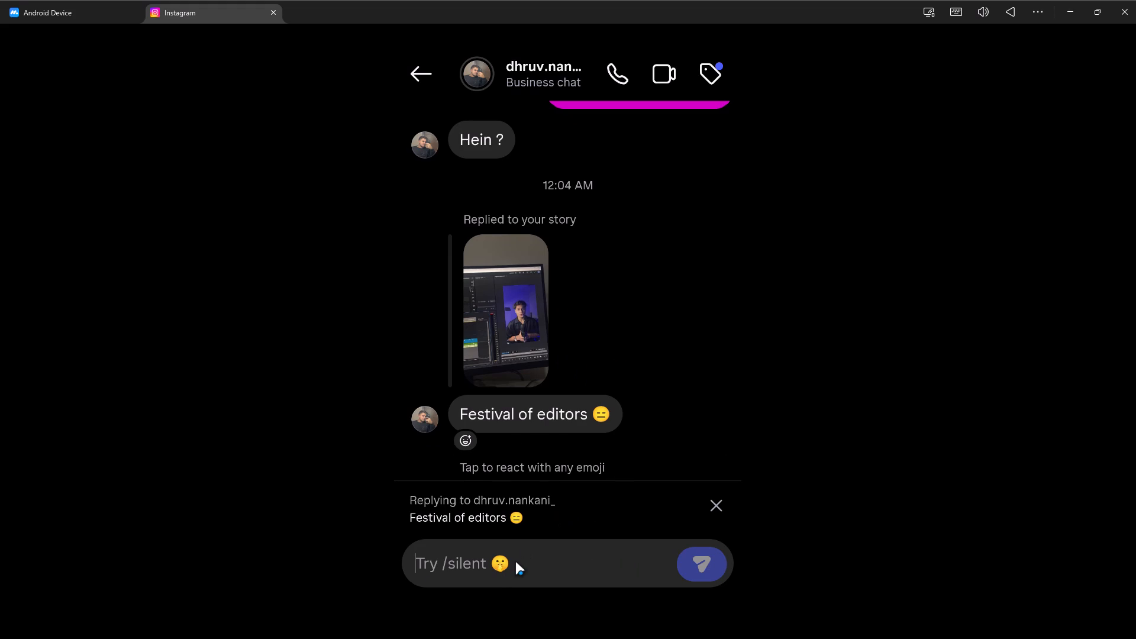
key("super+period")
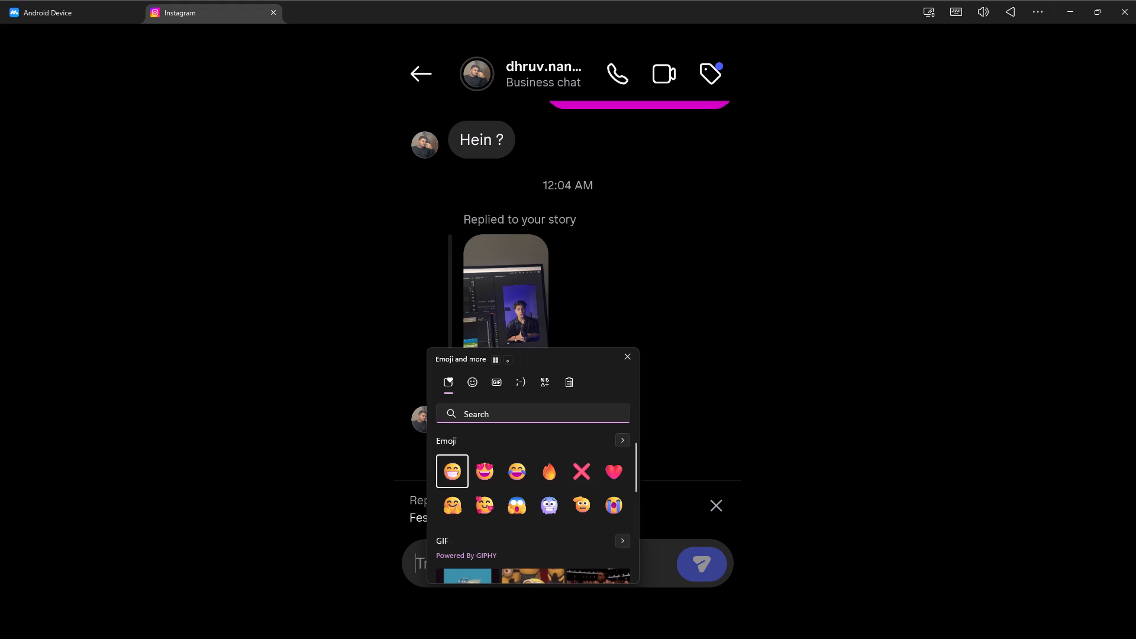
left_click(521, 474)
left_click(695, 441)
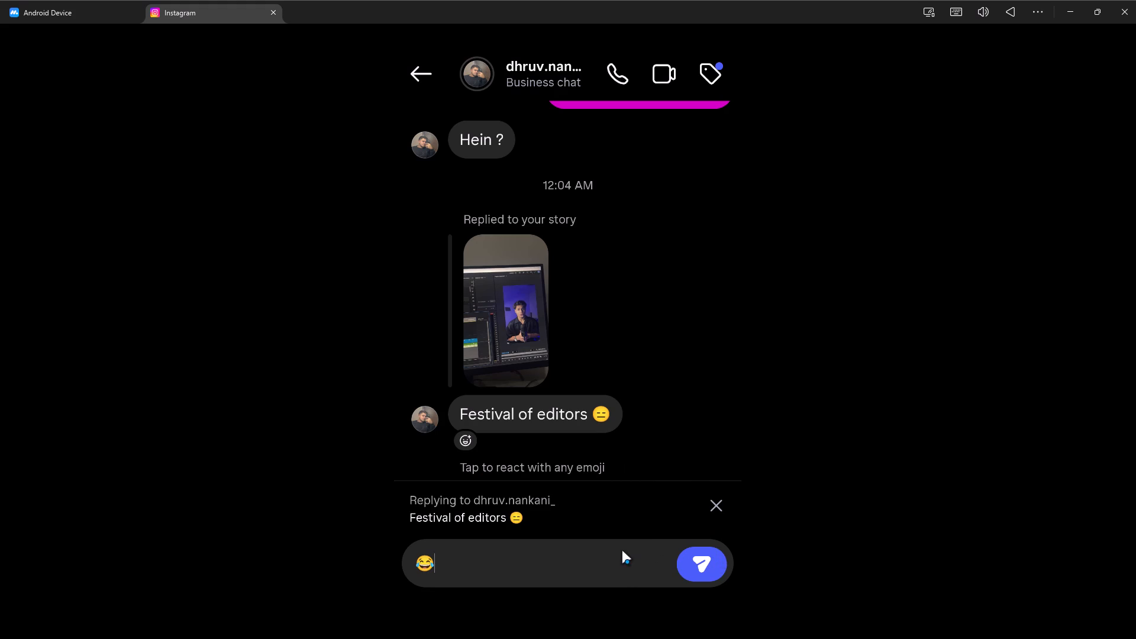
left_click(718, 558)
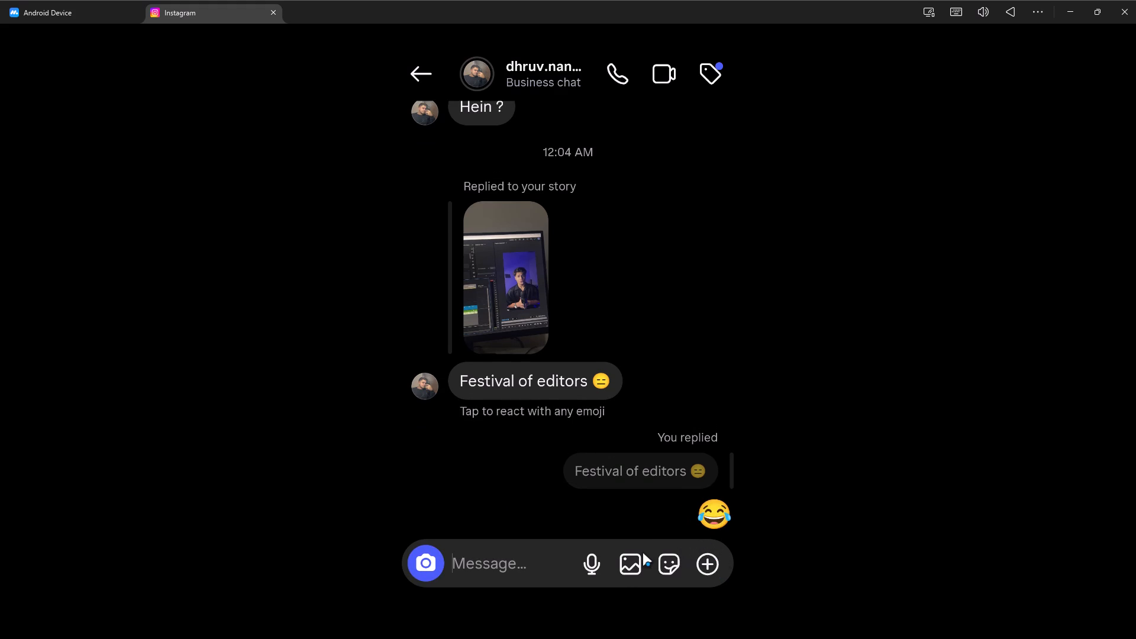
left_click(643, 560)
left_click(537, 241)
left_click(407, 64)
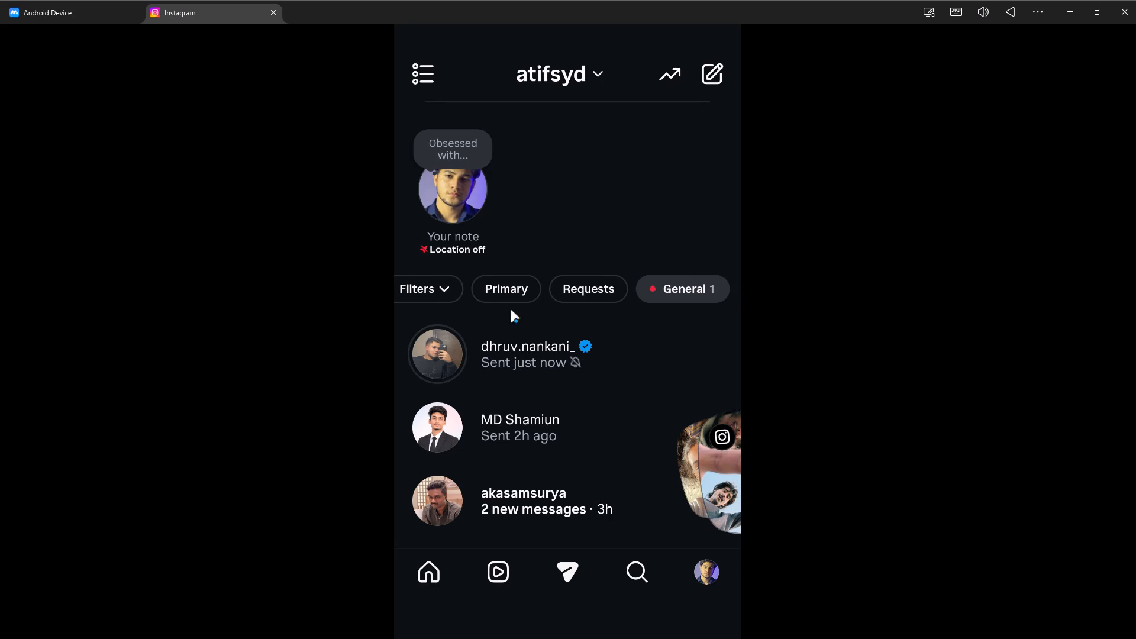
left_click(536, 337)
left_click(655, 211)
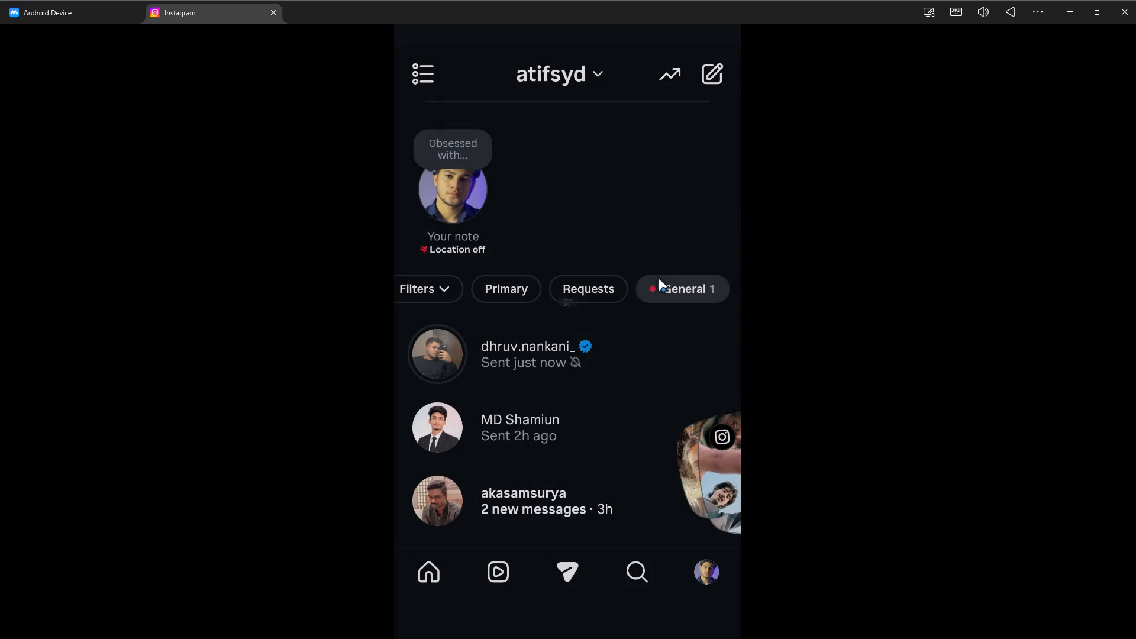
left_click(442, 572)
left_click(559, 586)
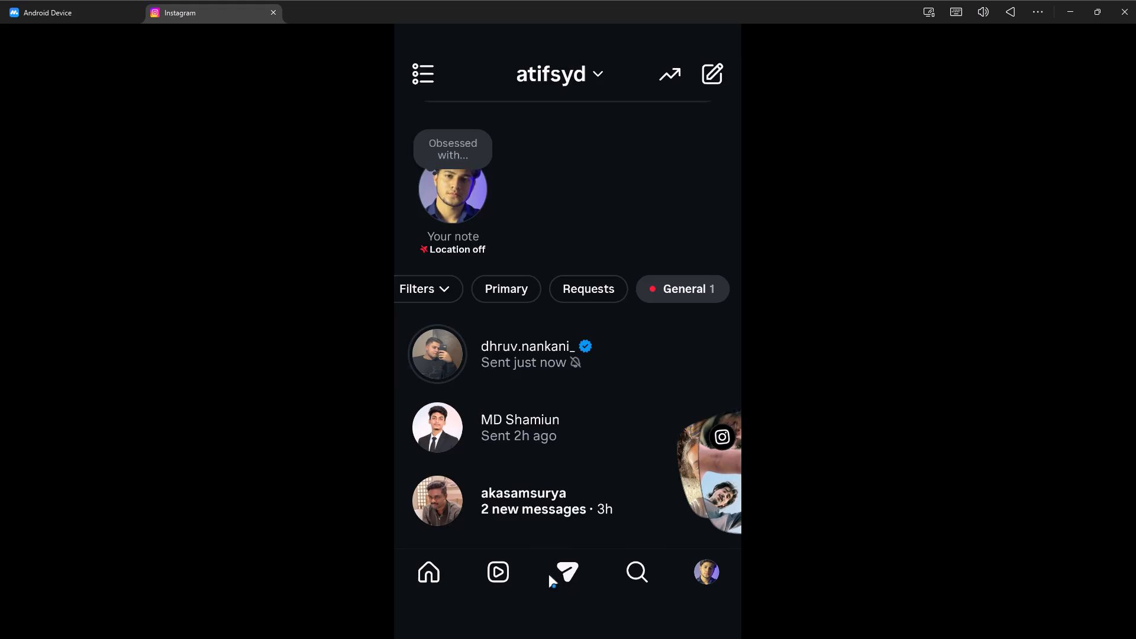
left_click(508, 568)
left_click_drag(515, 511, 531, 425)
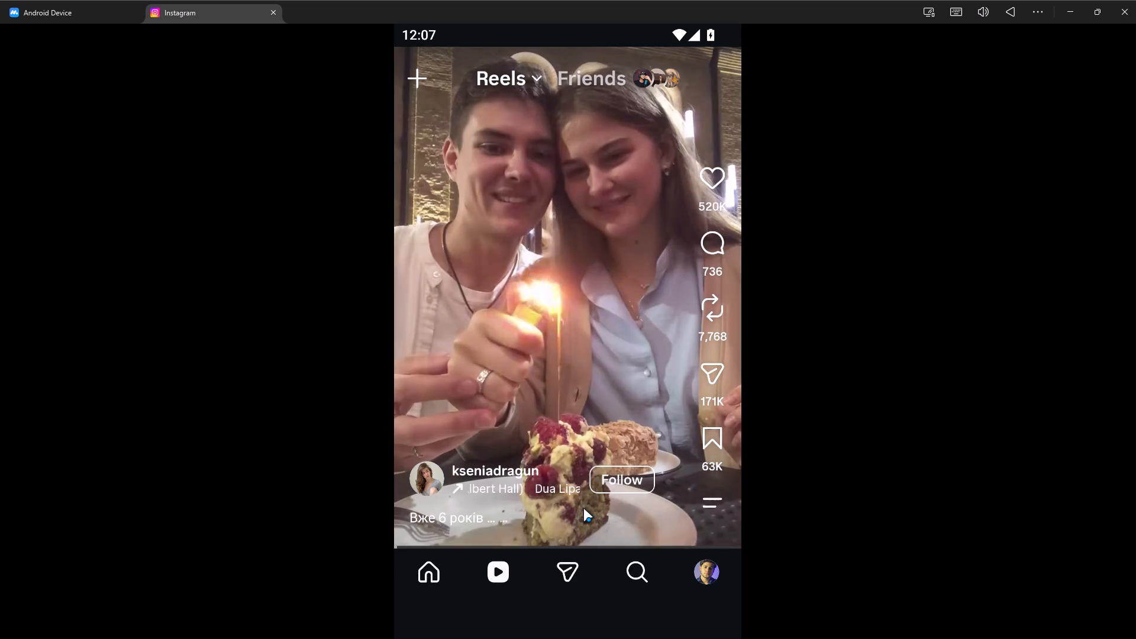
left_click_drag(570, 388, 580, 291)
left_click_drag(588, 300, 589, 212)
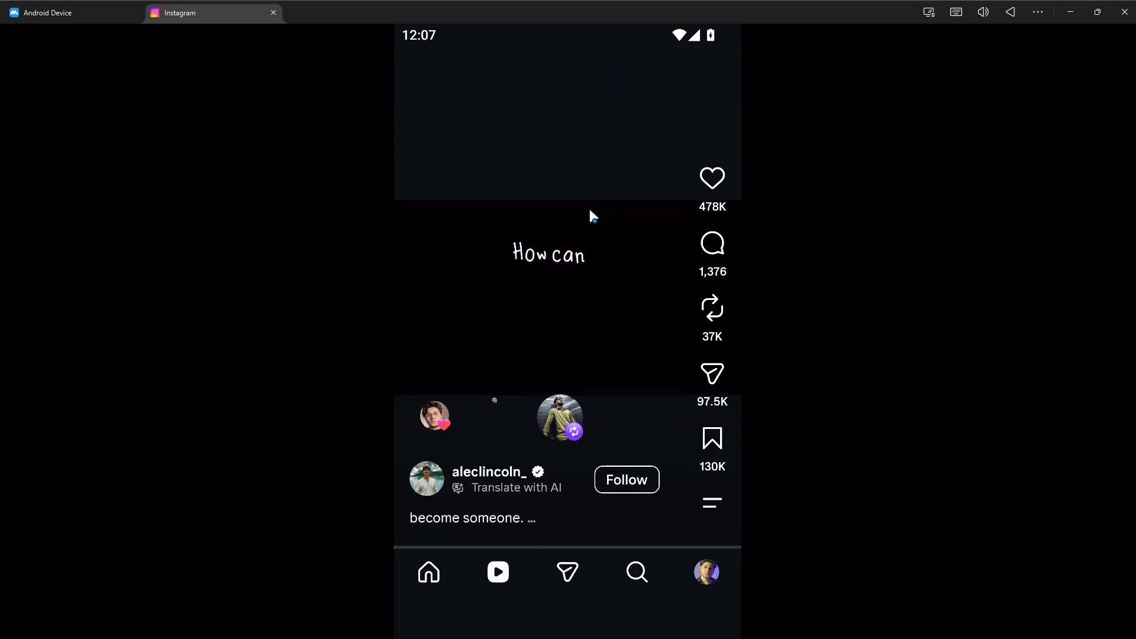
Like the "become someone" reel by aleclincoln_.
double_click(596, 328)
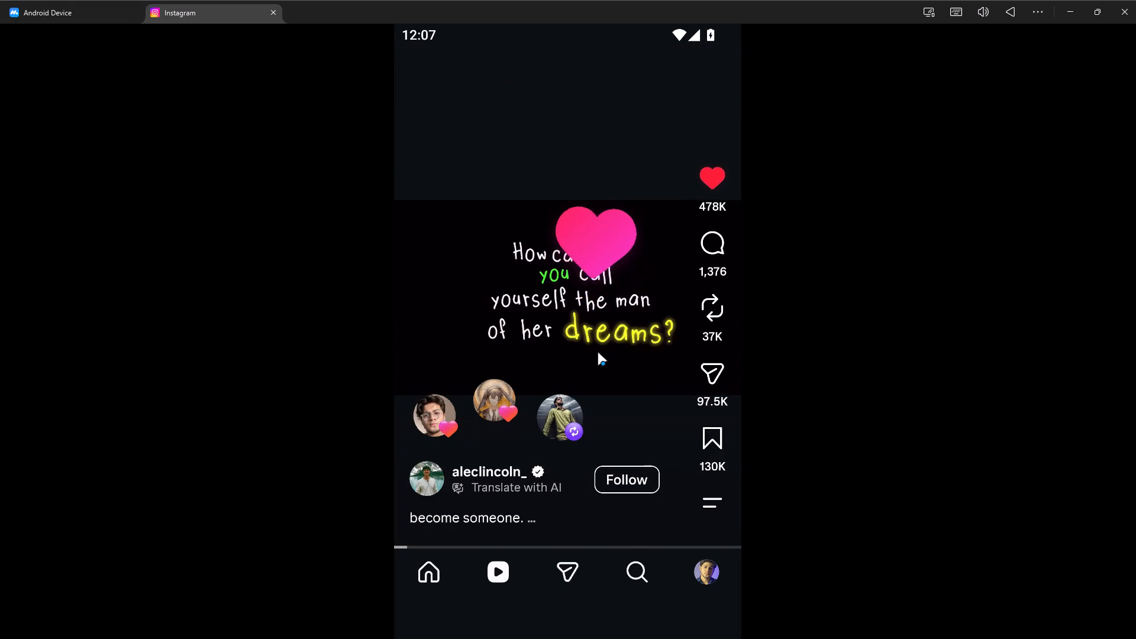
Watch the opening text animation of the "become someone" reel in short bursts, pausing and resuming playback.
left_click_drag(598, 352, 603, 288)
left_click_drag(605, 354, 615, 277)
left_click_drag(612, 288, 616, 505)
left_click_drag(609, 296, 628, 424)
left_click(618, 346)
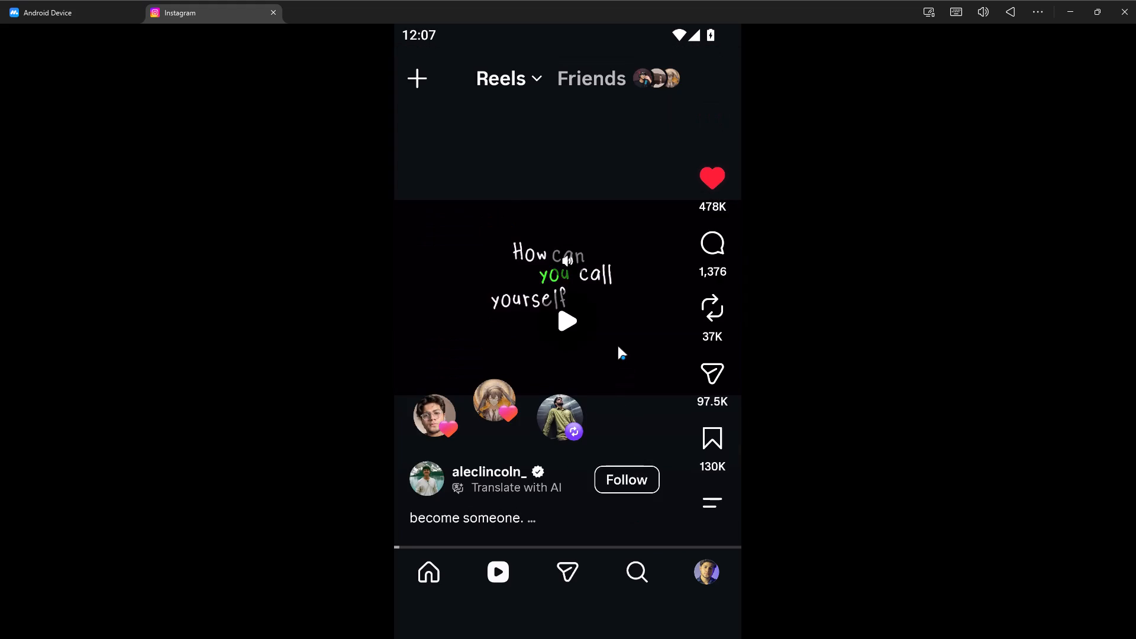
left_click(579, 418)
left_click(597, 352)
left_click(584, 324)
left_click(584, 324)
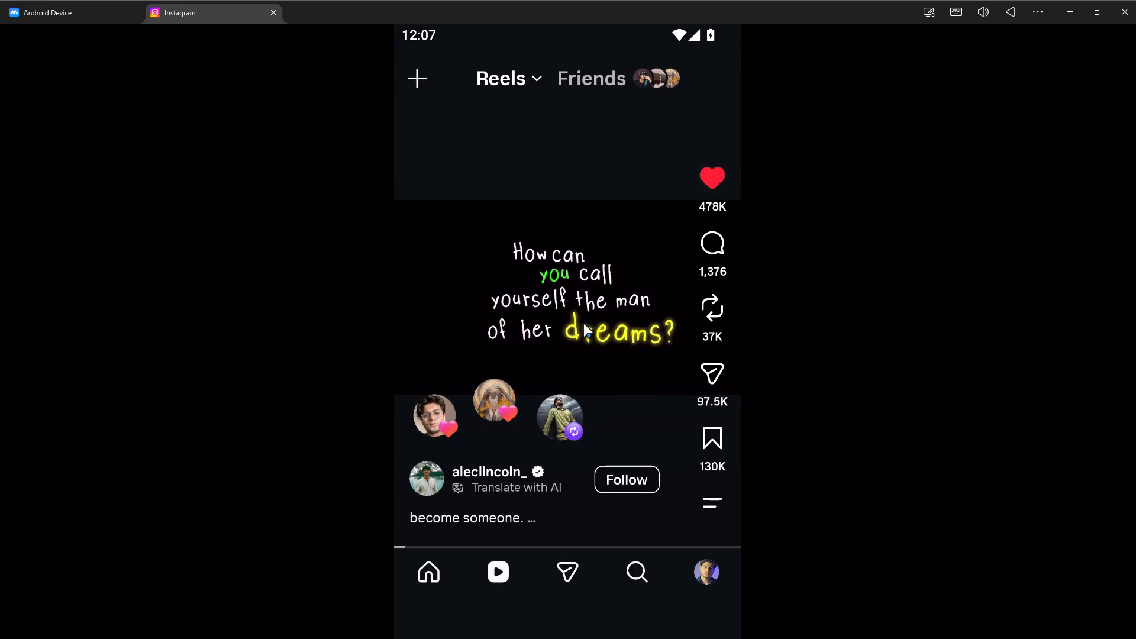
left_click(583, 323)
left_click(583, 323)
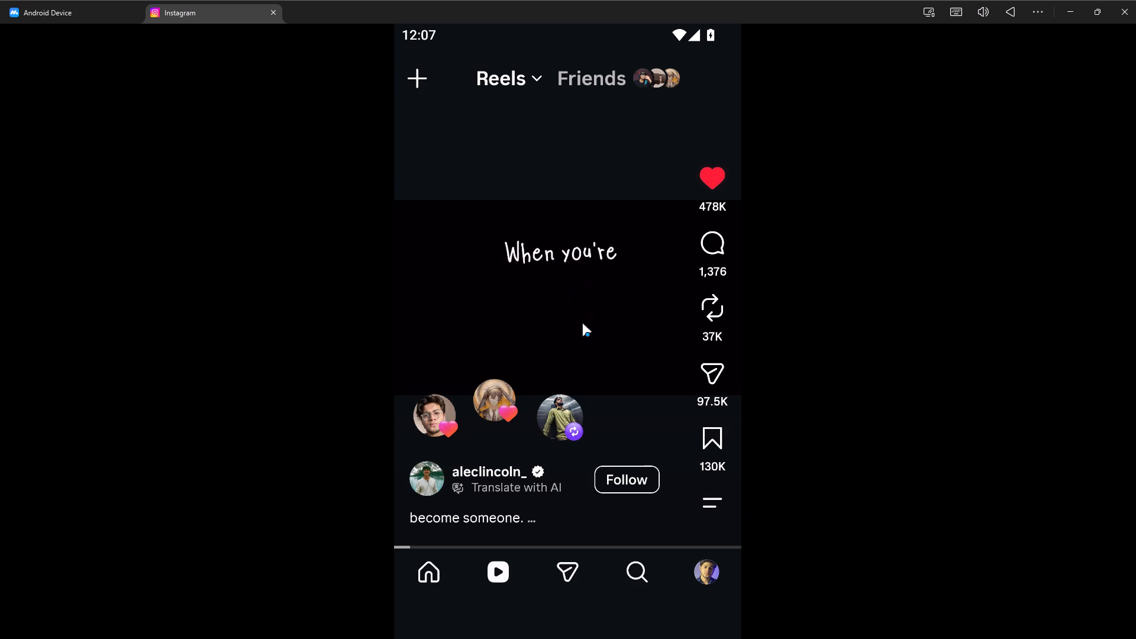
left_click(583, 323)
left_click(583, 323)
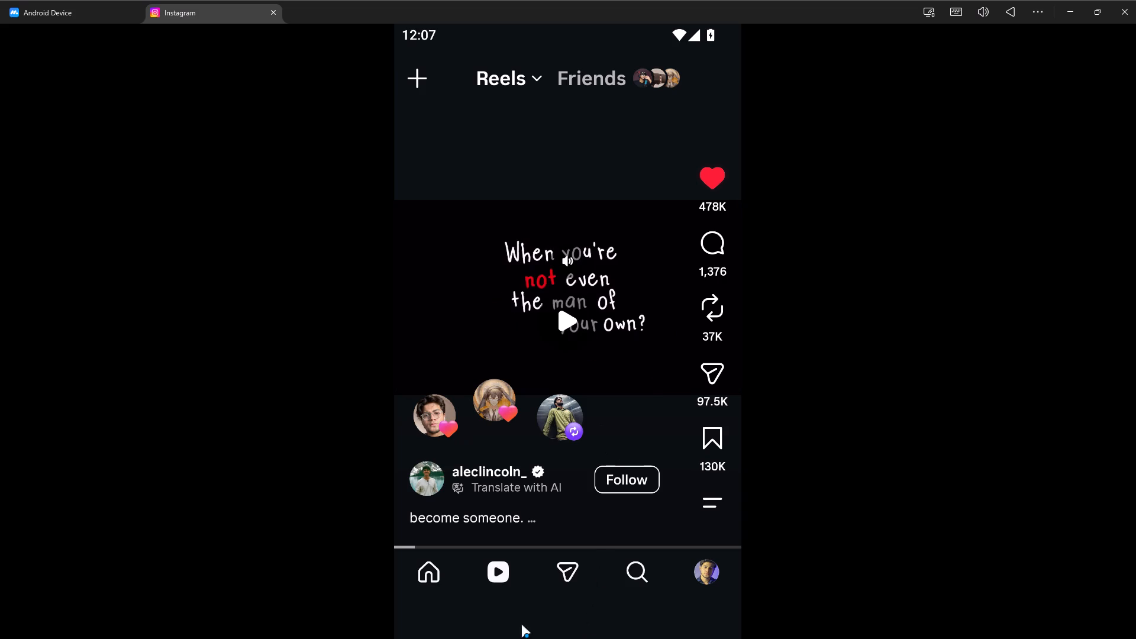
left_click(431, 562)
left_click(431, 562)
left_click(543, 197)
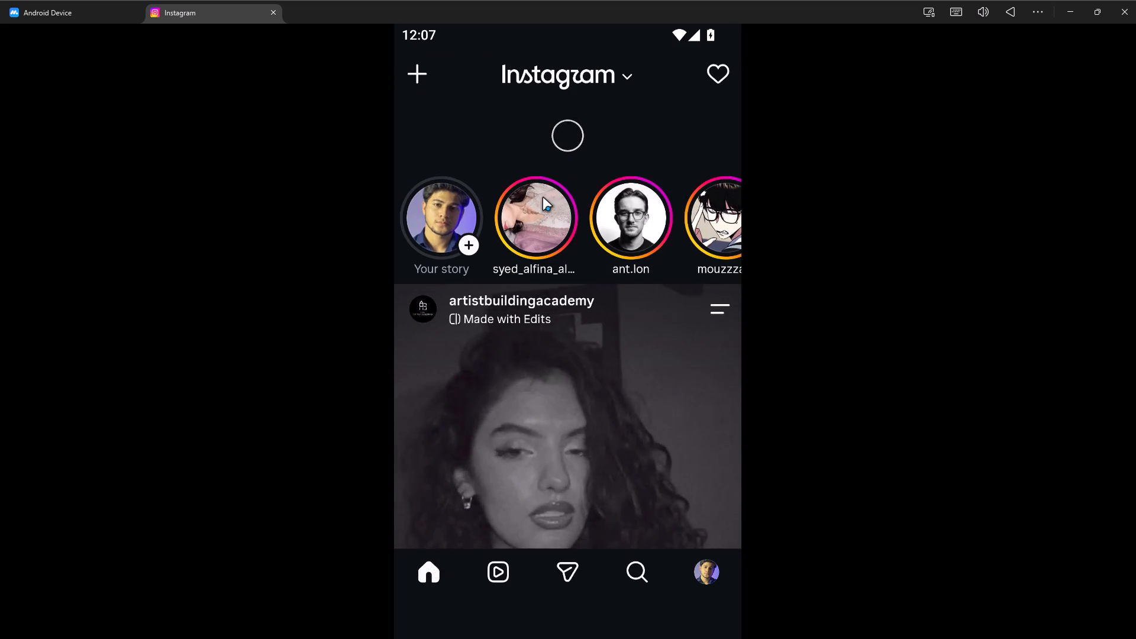
left_click_drag(694, 298, 541, 285)
double_click(697, 278)
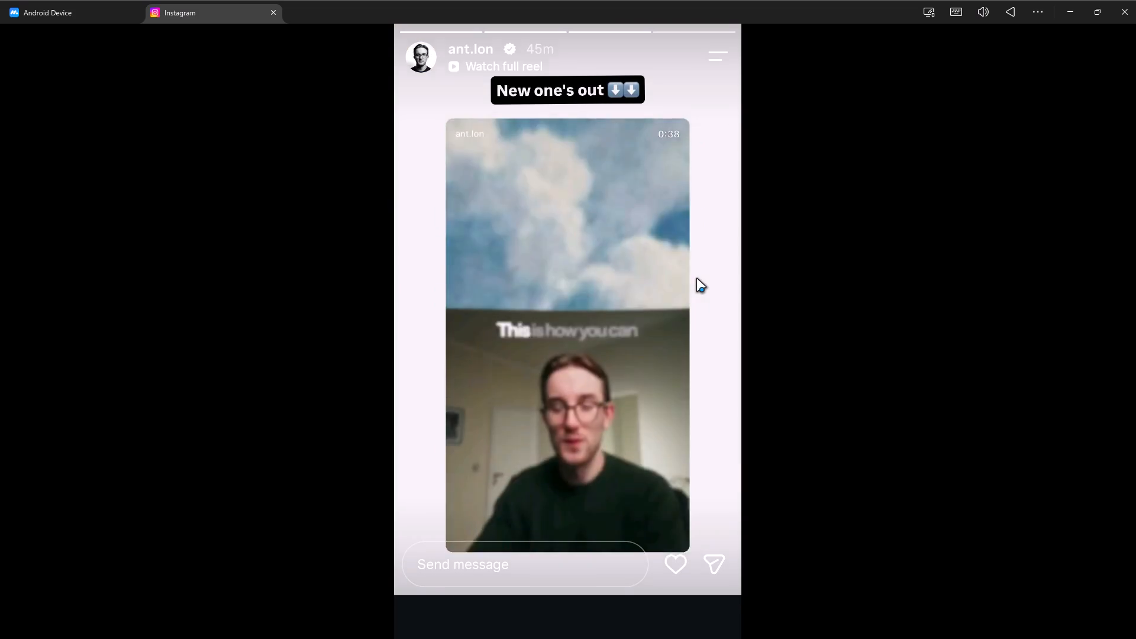
double_click(401, 291)
left_click_drag(663, 209, 676, 509)
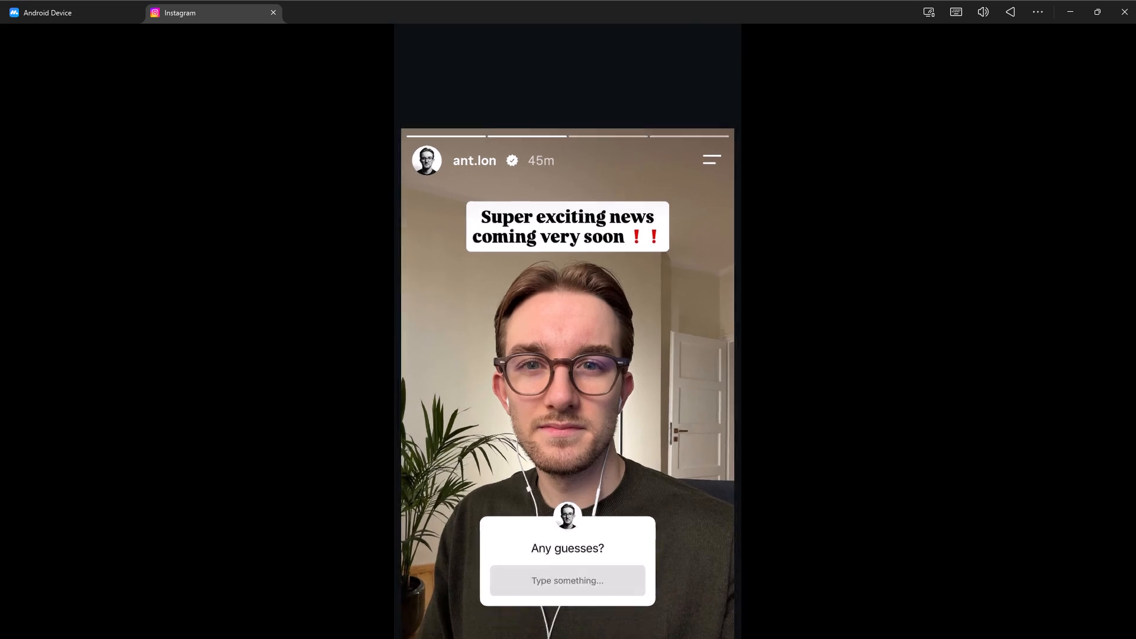
left_click(711, 585)
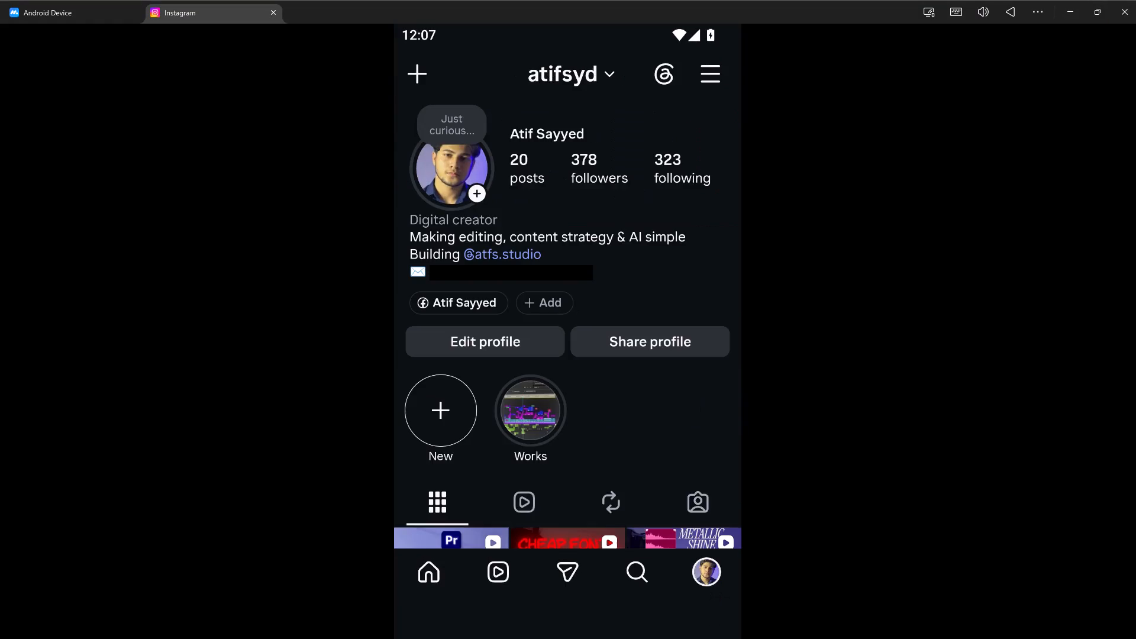
Minimise both emulator windows and switch back to the PRO STUDIO VIDEO project in Adobe Premiere.
left_click(1064, 12)
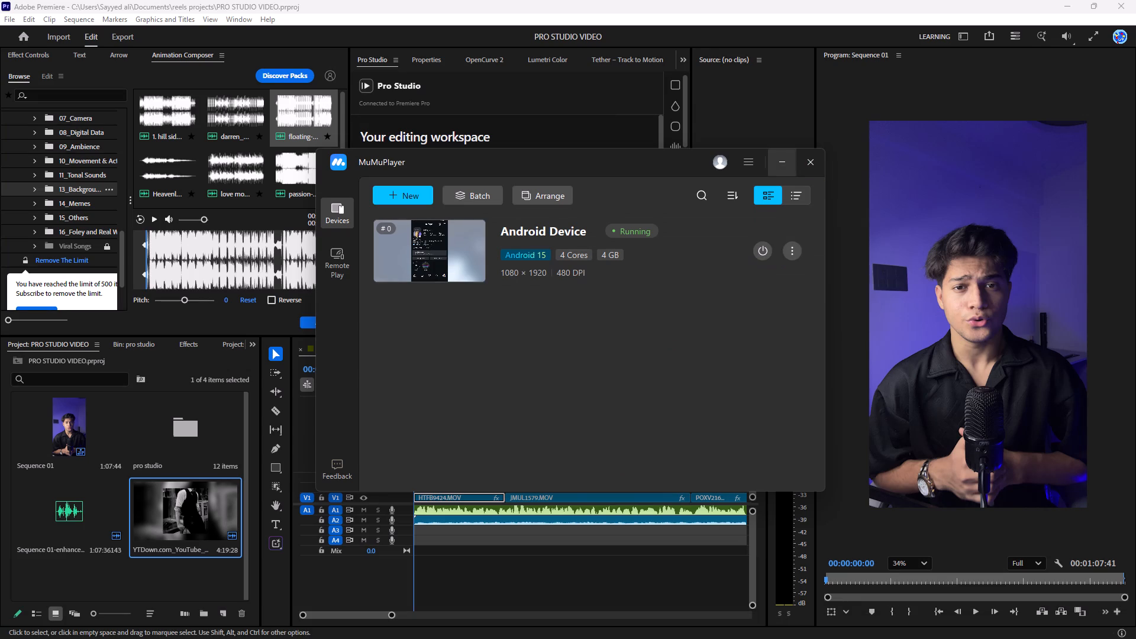
left_click(782, 160)
Play the HTFB9424.MOV opening of Sequence 01 in short bursts, returning the playhead to the start each time.
left_click_drag(446, 386, 291, 448)
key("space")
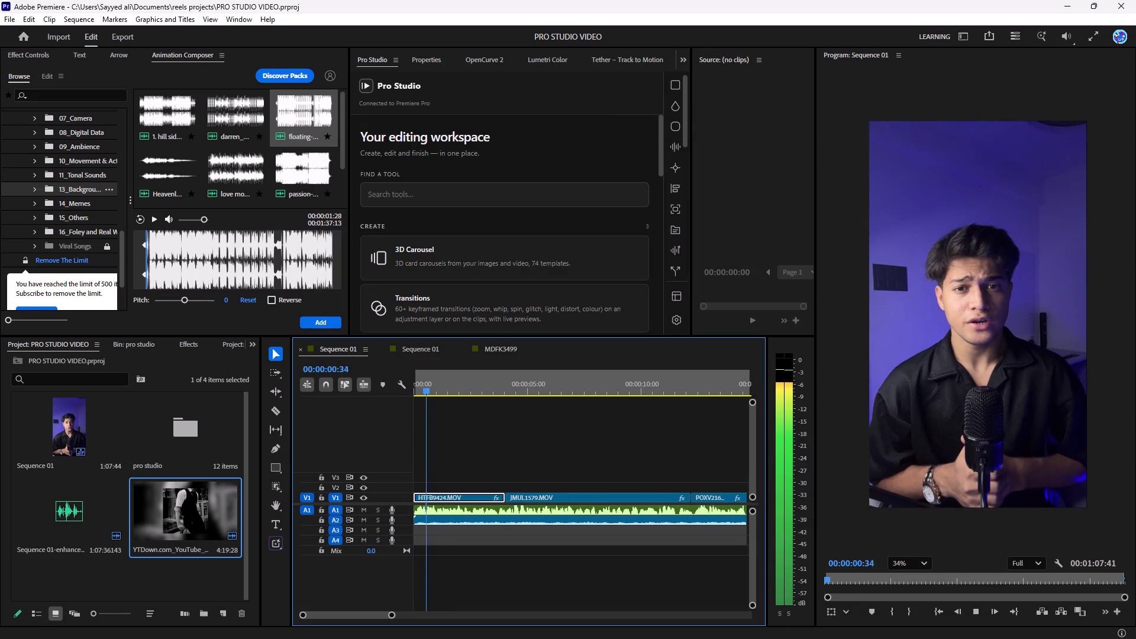
left_click(494, 437)
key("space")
left_click_drag(453, 379, 407, 403)
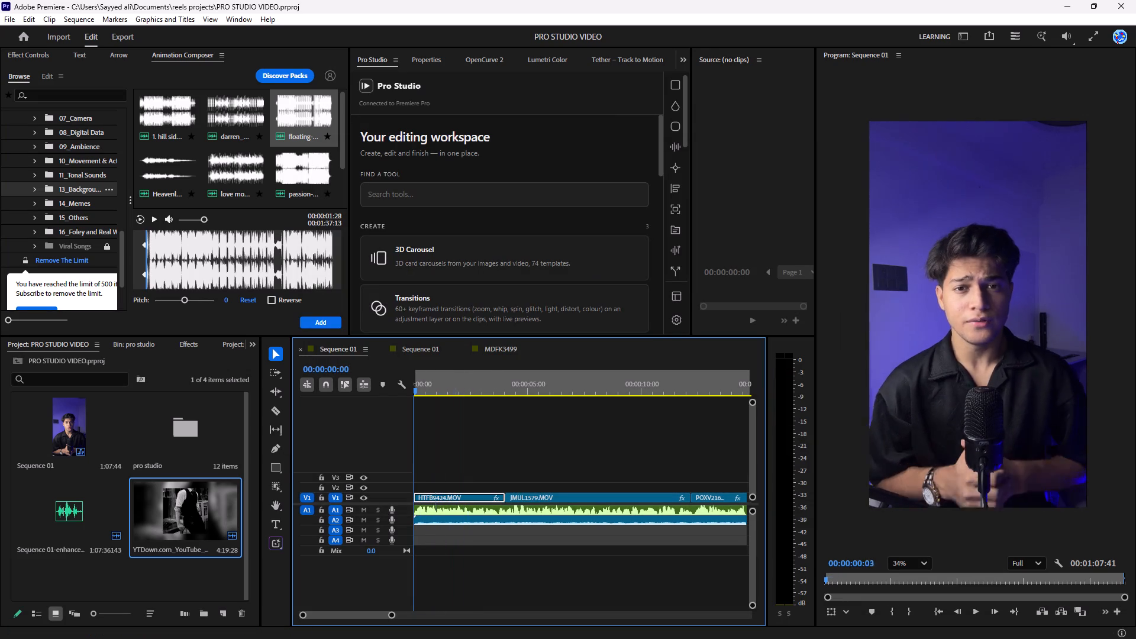
left_click_drag(407, 403, 343, 438)
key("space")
left_click(491, 435)
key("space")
left_click_drag(443, 385, 341, 417)
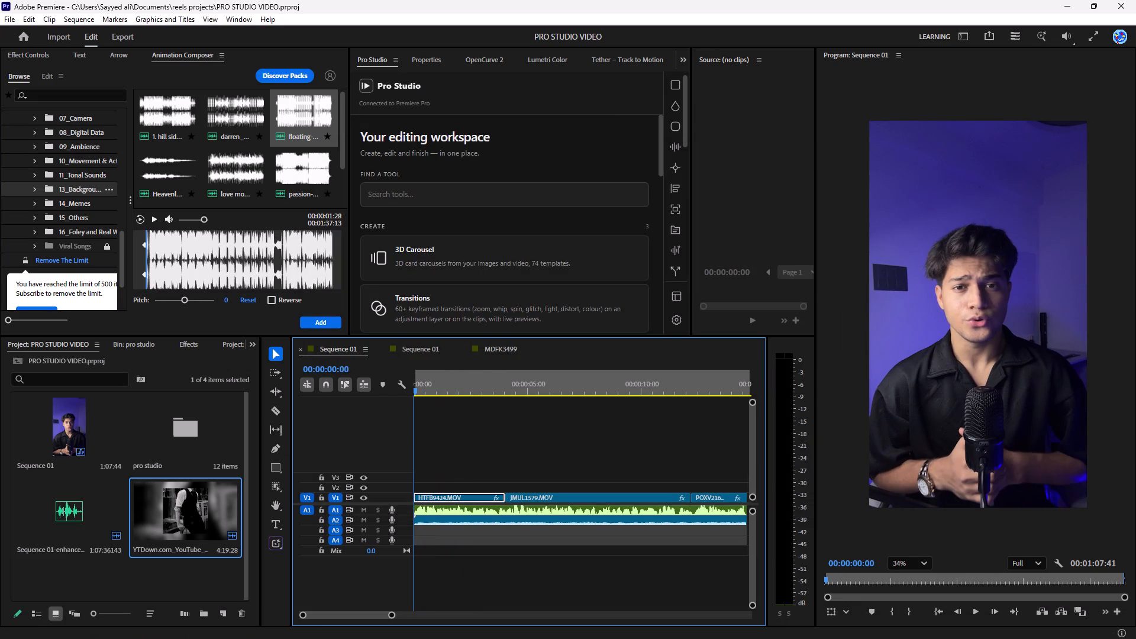
Save the PRO STUDIO VIDEO project.
key("ctrl+s")
Deselect the opening clip and play Sequence 01 from the start through HTFB9424.MOV into JMUL1579.MOV.
left_click(483, 453, "ctrl")
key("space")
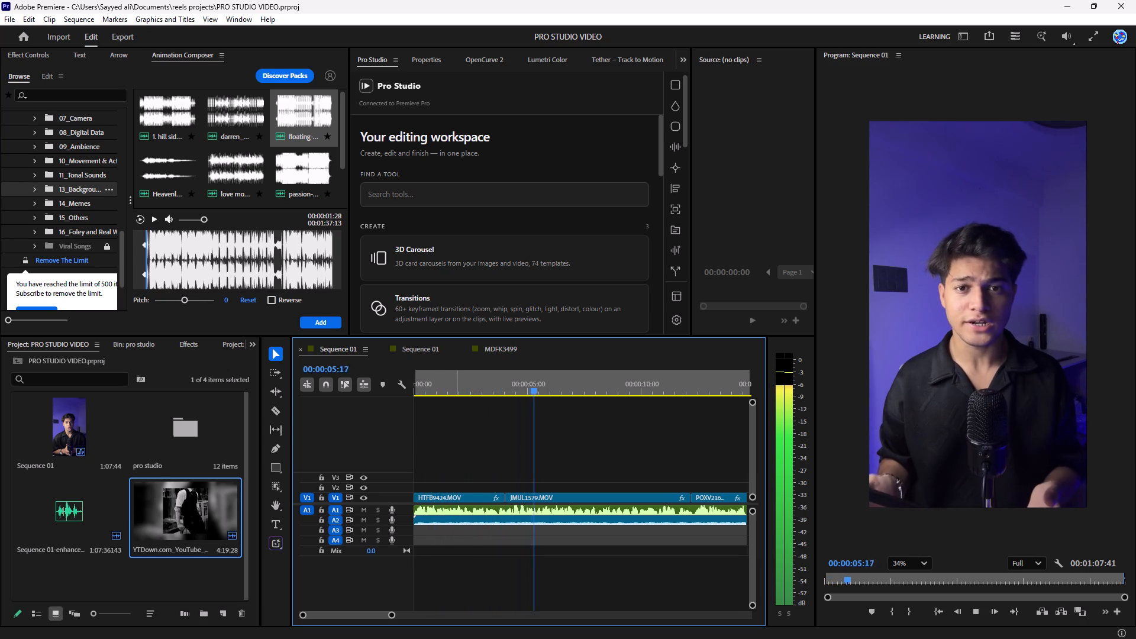
Replay the opening seconds of Sequence 01 from its start and return the playhead to the beginning.
key("space")
left_click_drag(464, 382, 329, 450)
key("space")
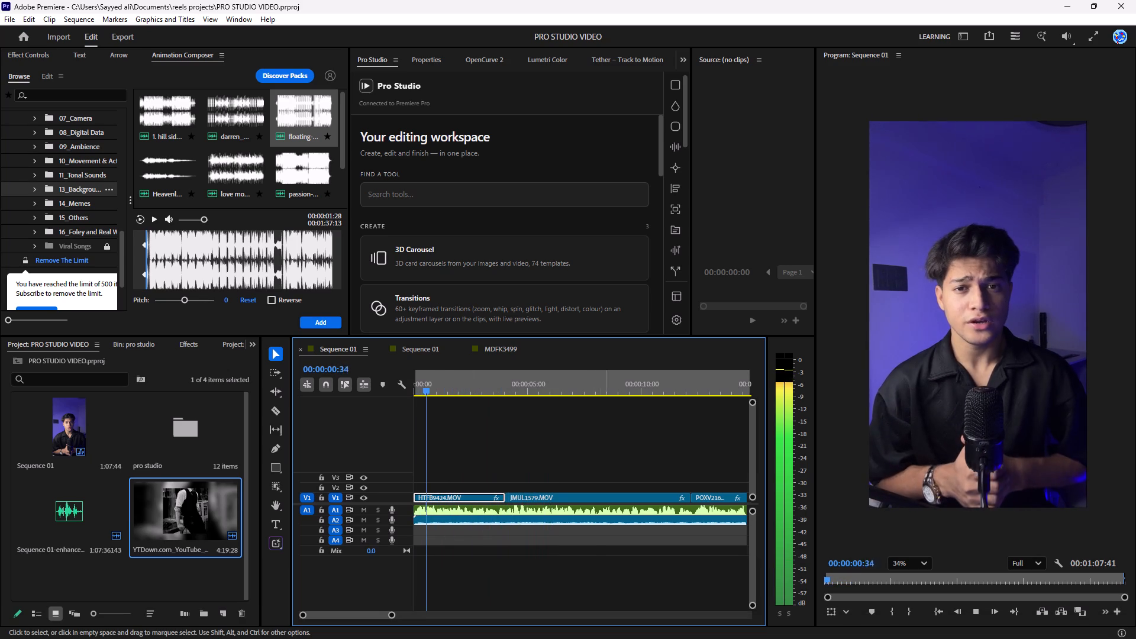
left_click(579, 469)
key("space")
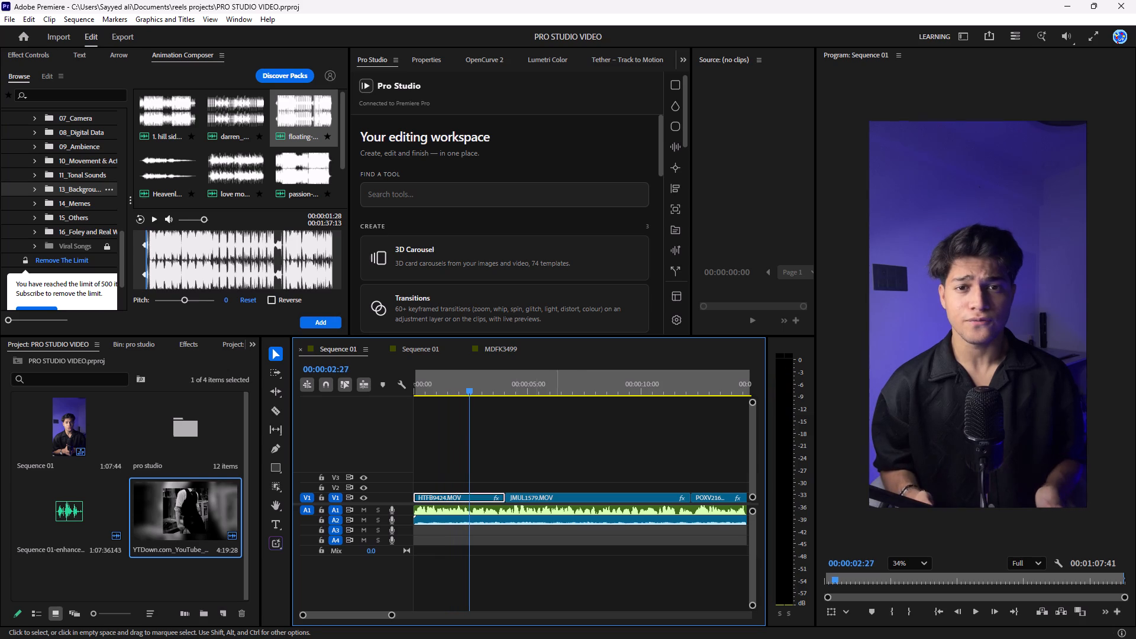
left_click_drag(431, 386, 337, 409)
left_click(479, 448)
Save the PRO STUDIO VIDEO project.
key("ctrl+s")
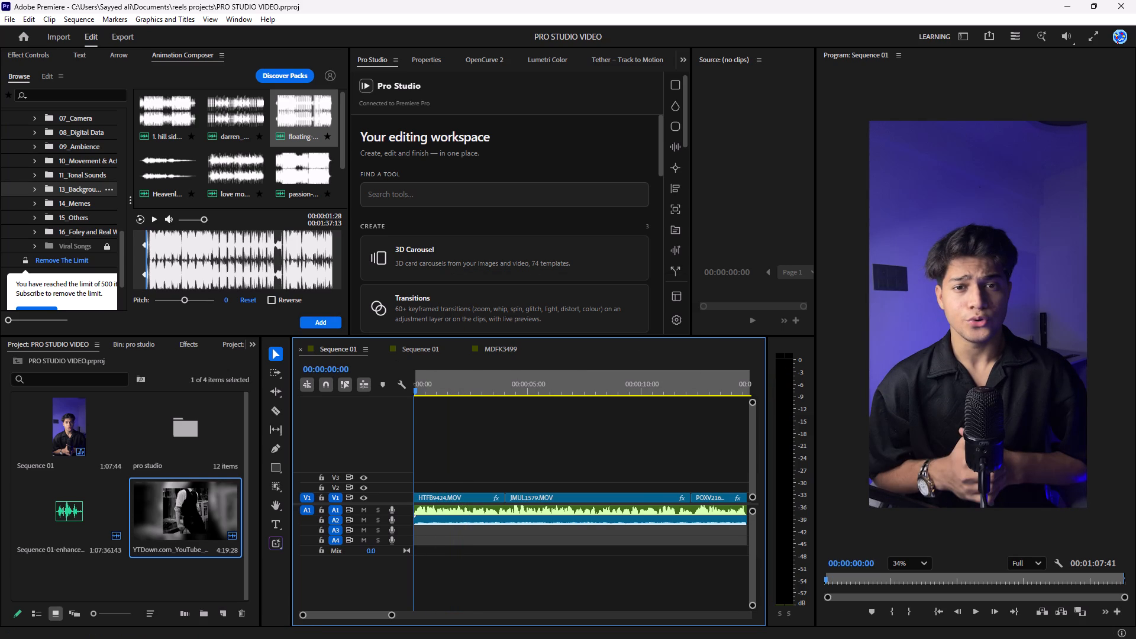
Generate a static transcript of Sequence 01.
scroll(663, 498, "down", 18, "alt")
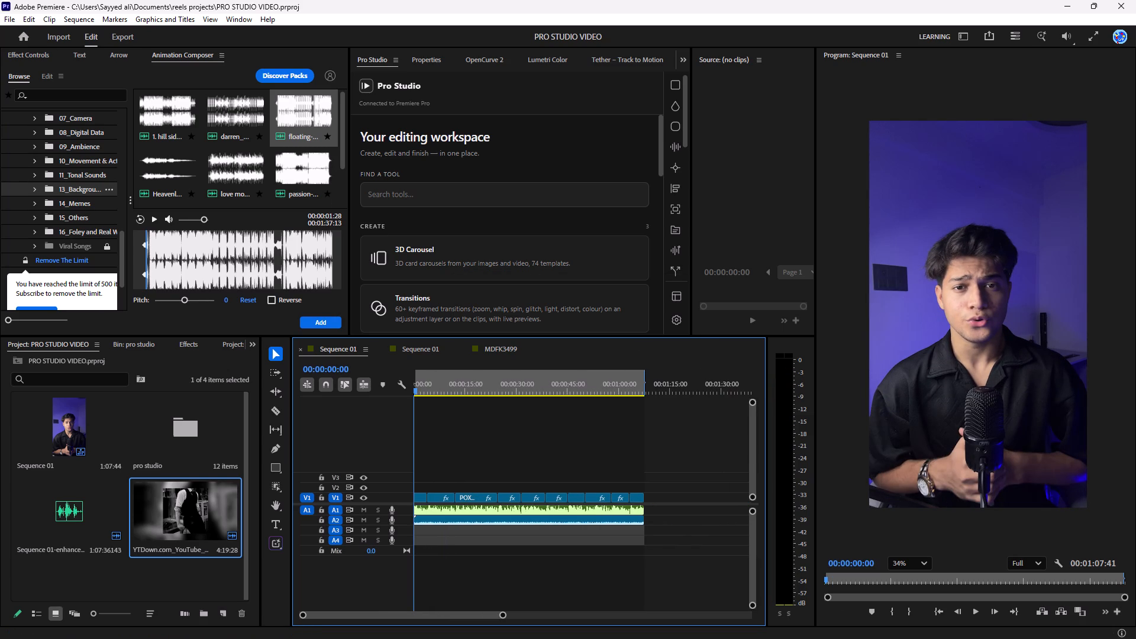
left_click(83, 52)
left_click(325, 99)
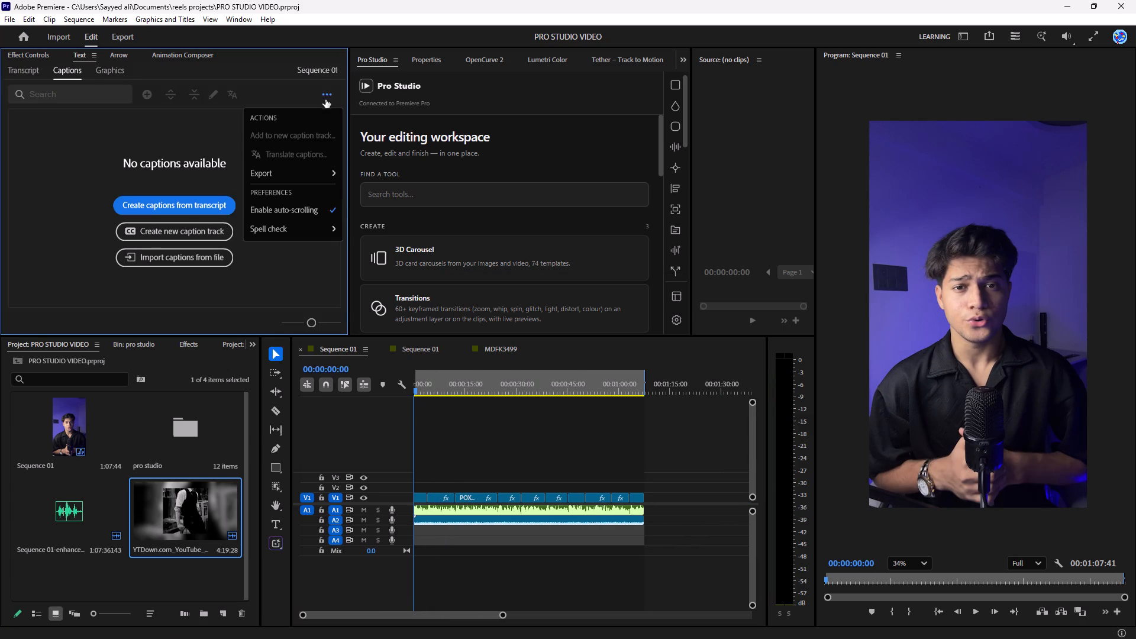
left_click(124, 157)
left_click(38, 63)
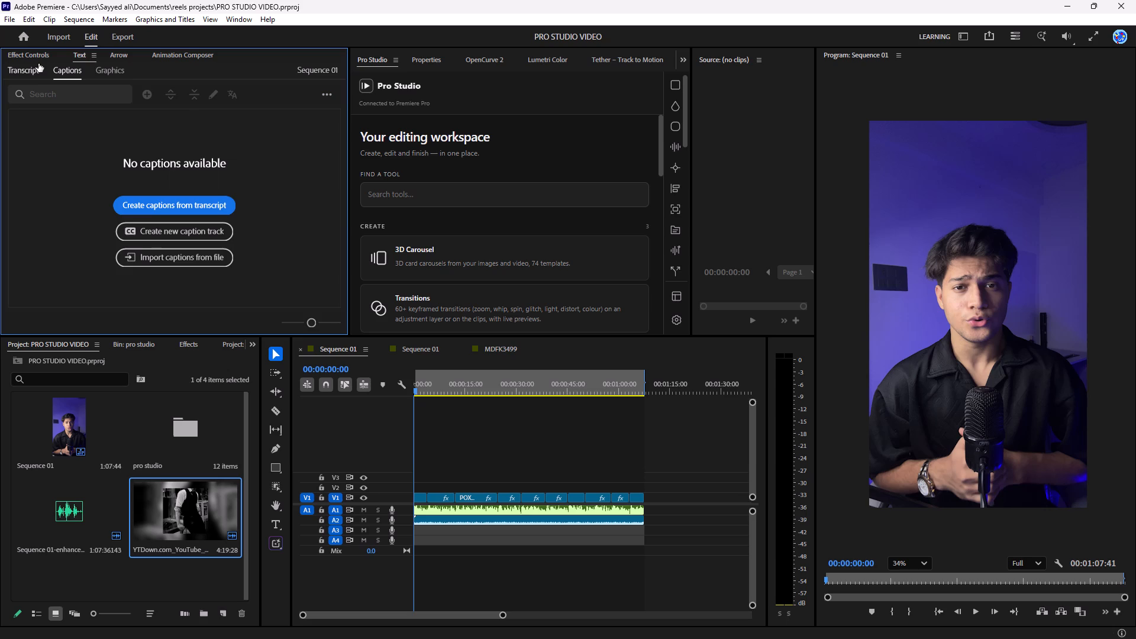
left_click(331, 91)
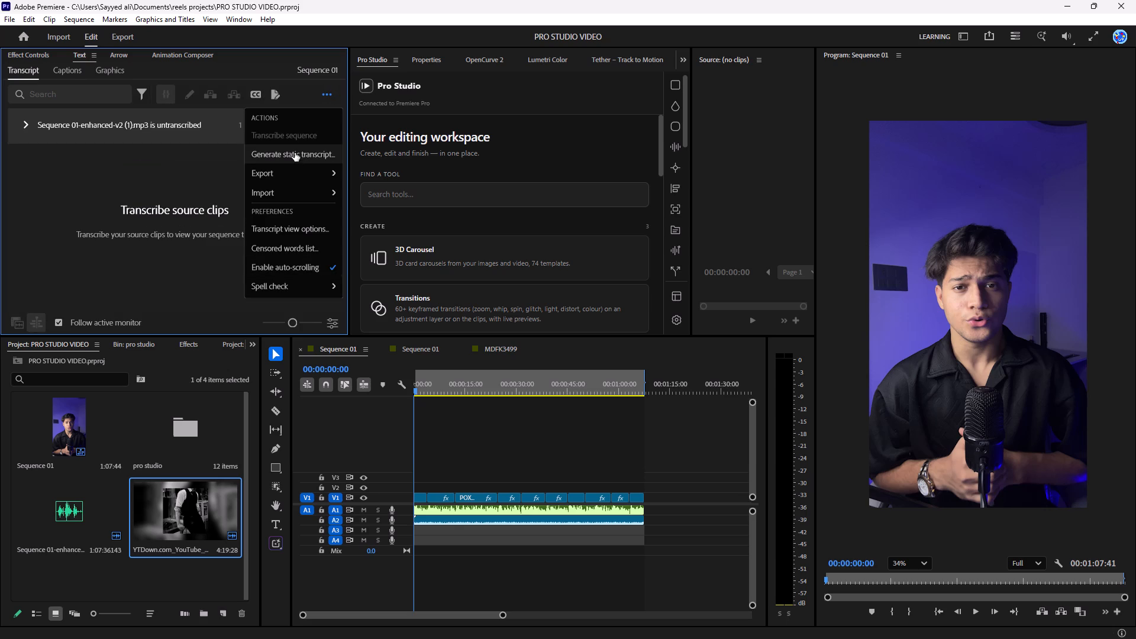
left_click(295, 153)
left_click(678, 373)
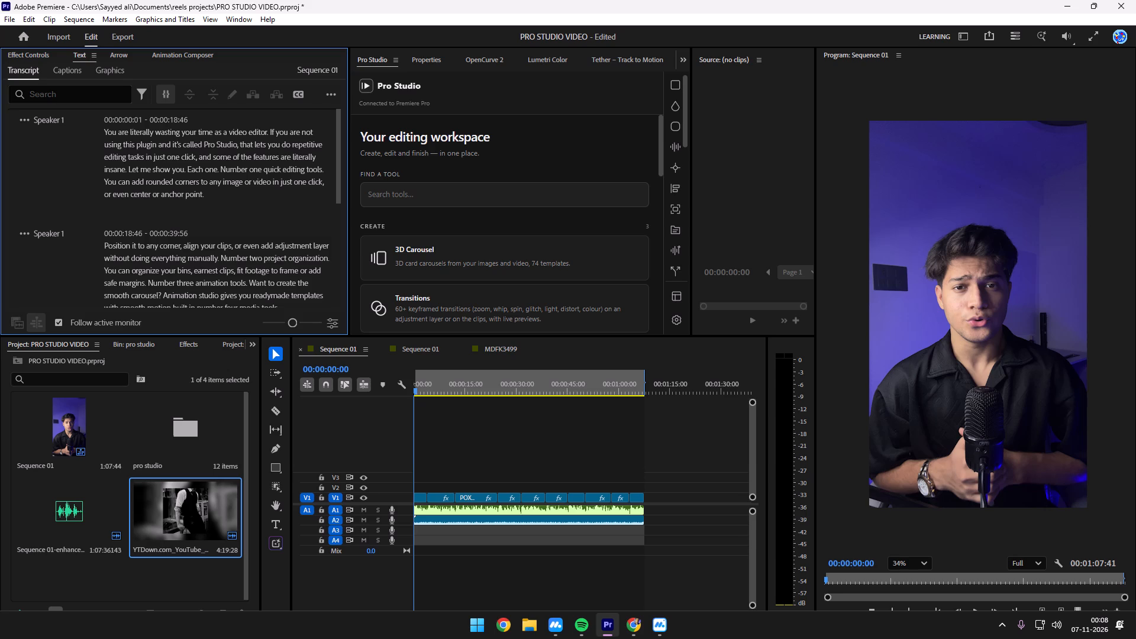
left_click(515, 450)
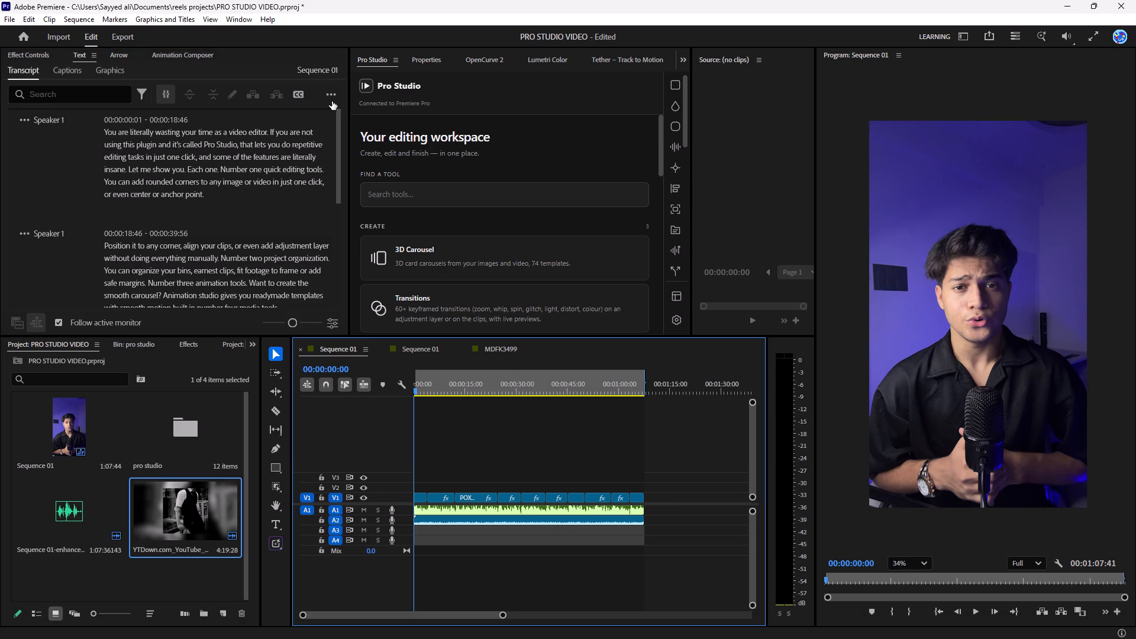
Create captions from the transcript using the Subtitle Default preset, Single Word layout and punctuation removed.
left_click(302, 95)
left_click(447, 333)
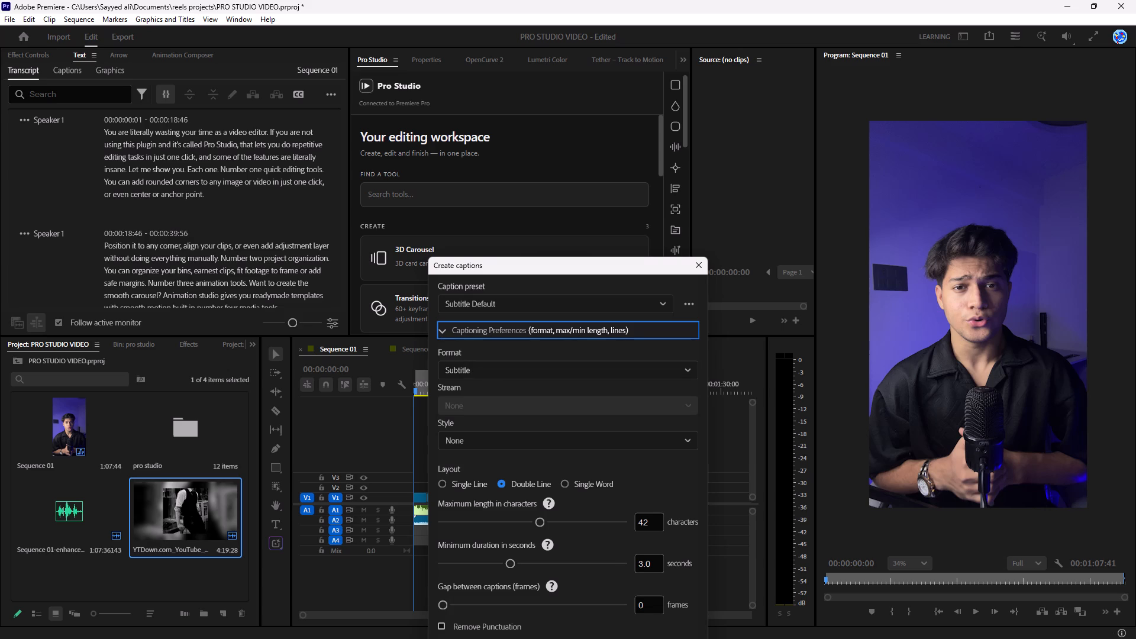
left_click_drag(580, 271, 554, 174)
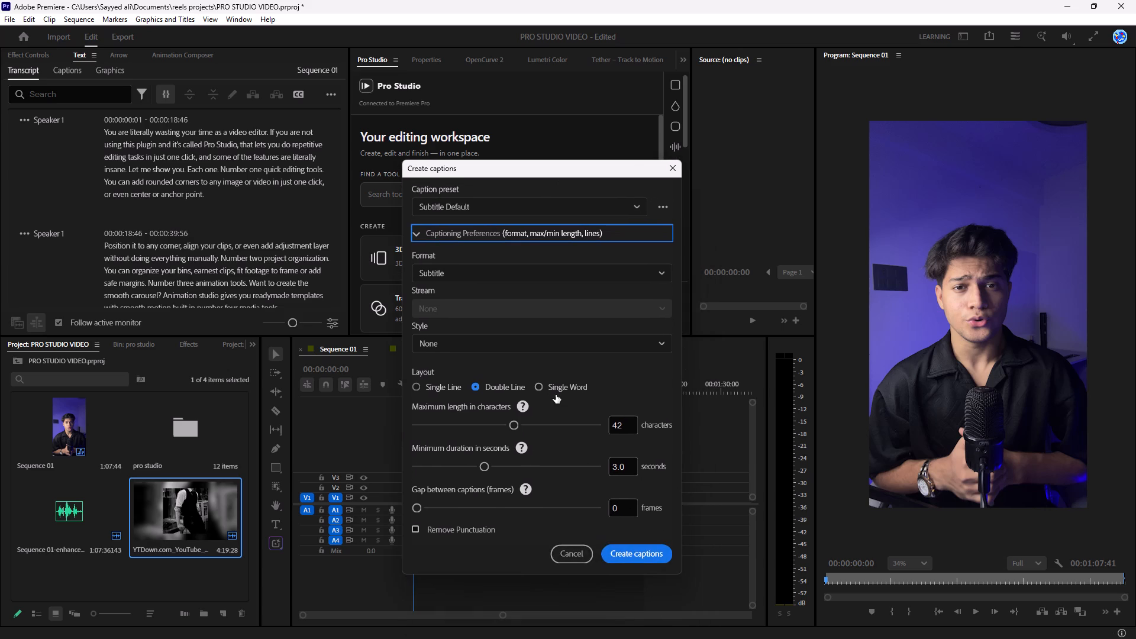
left_click(556, 395)
left_click(421, 528)
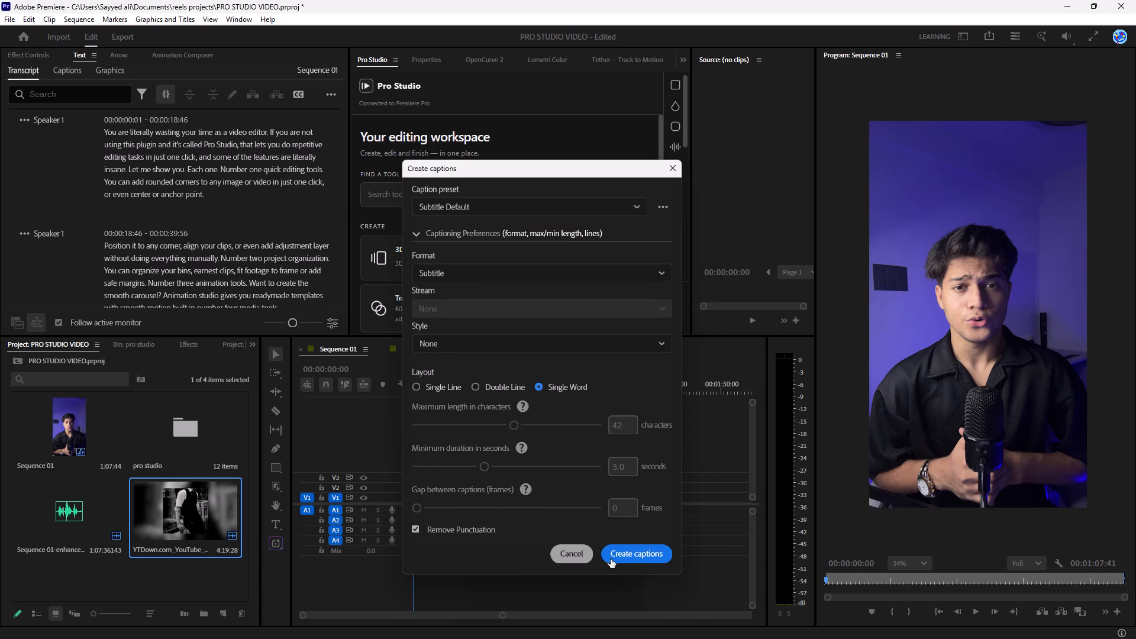
left_click(635, 556)
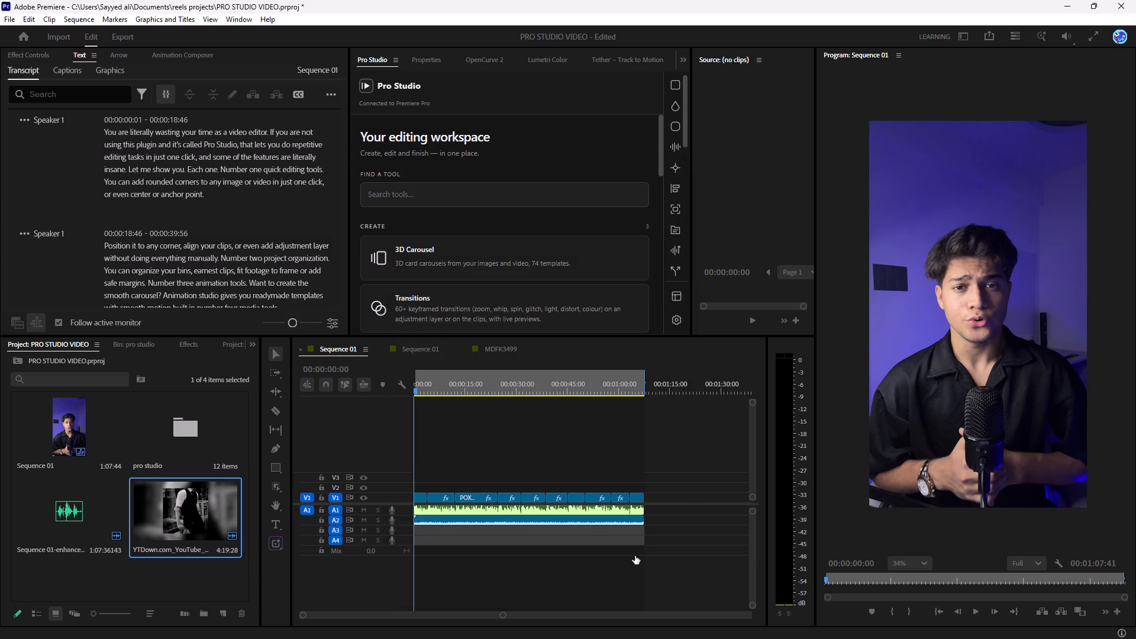
Place the playhead at about 30 seconds and select all the captions on the C1 Subtitle track.
left_click(517, 375)
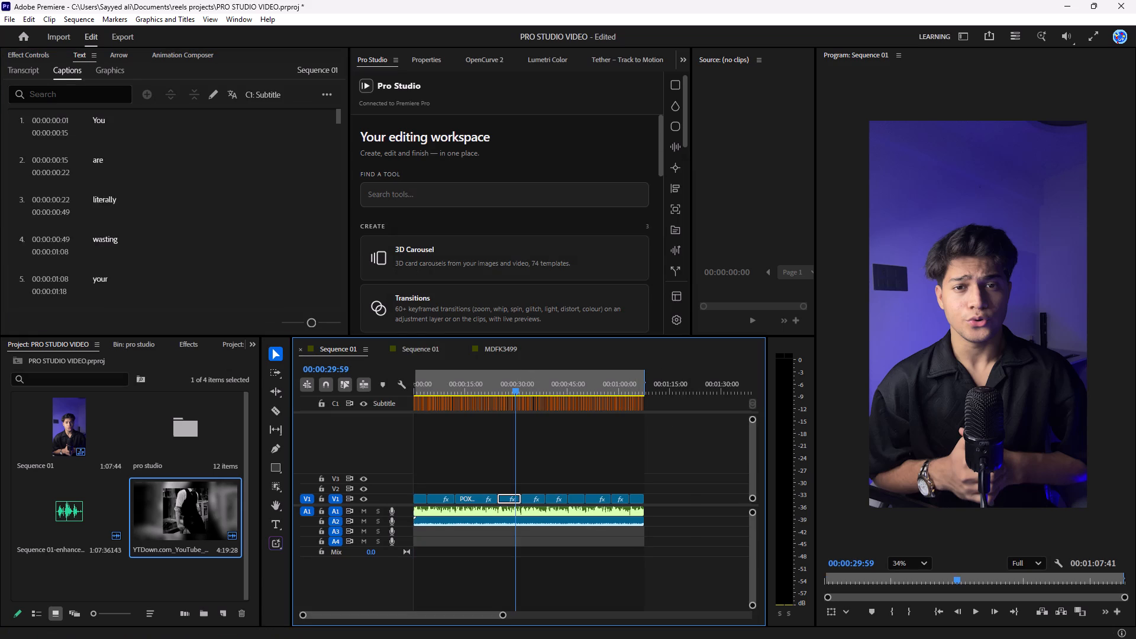
left_click_drag(682, 420, 353, 376)
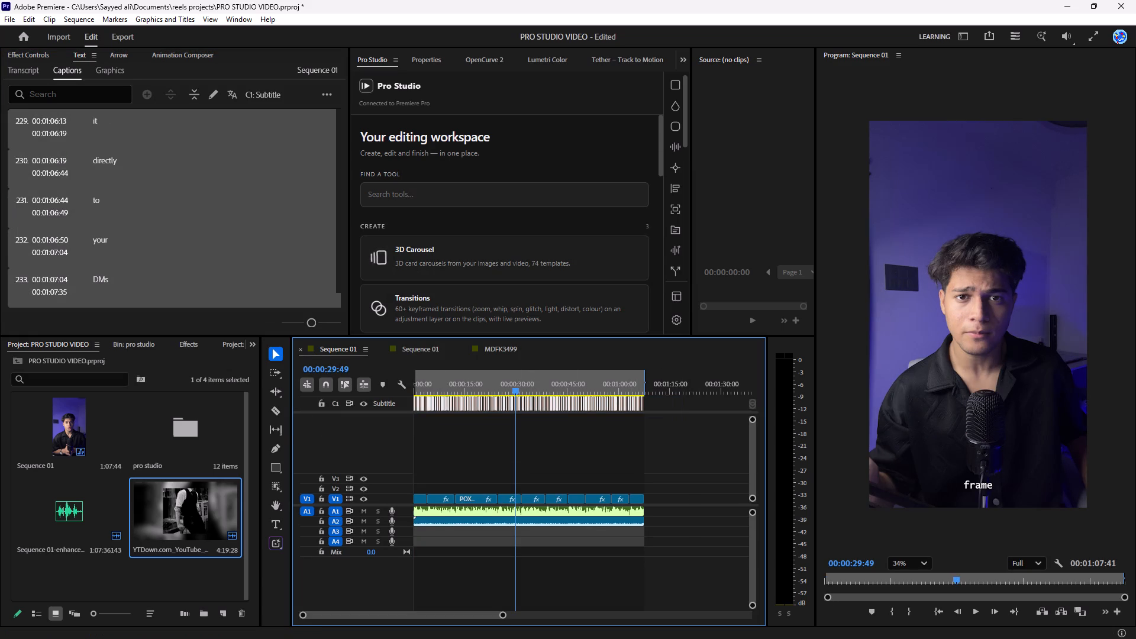
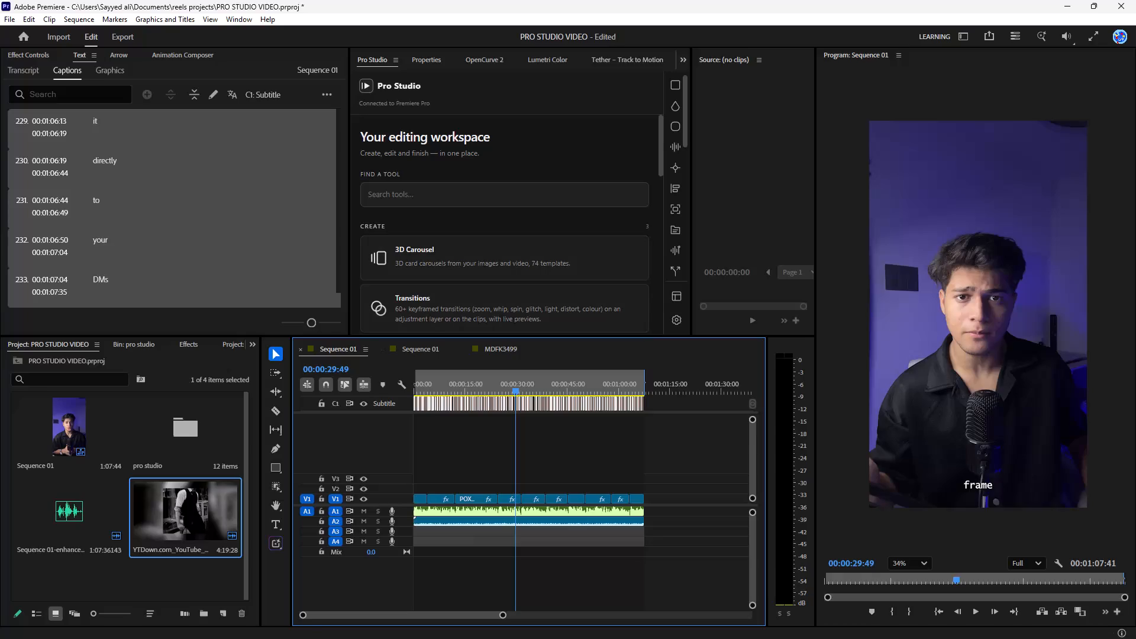
Move the playhead back to the very beginning of Sequence 01, at 00:00:00:00.
left_click_drag(430, 372, 248, 399)
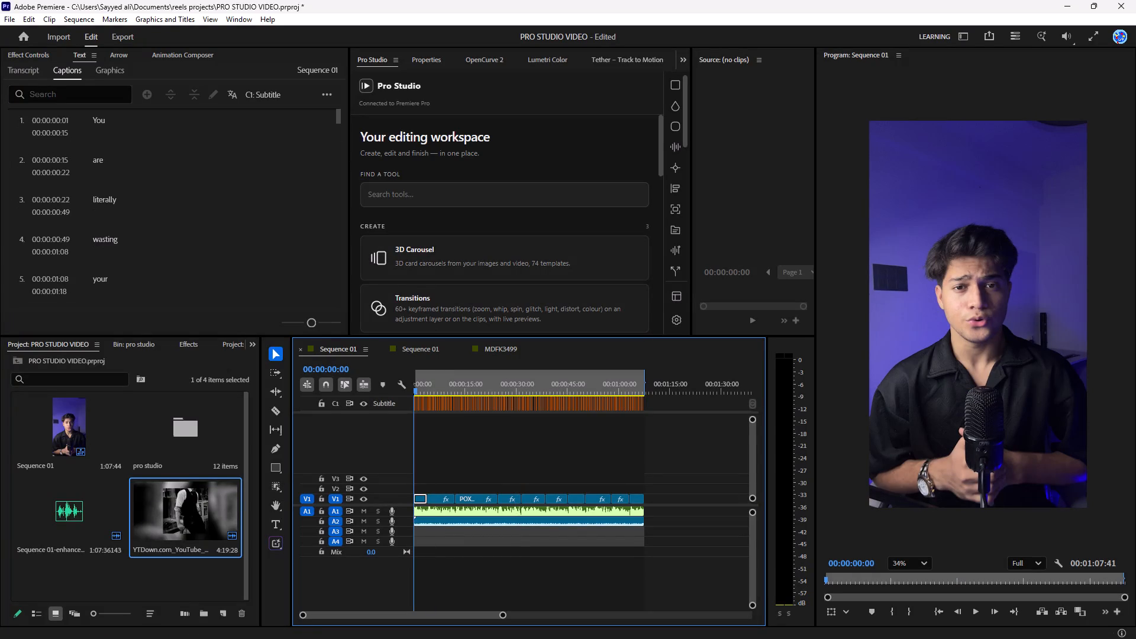
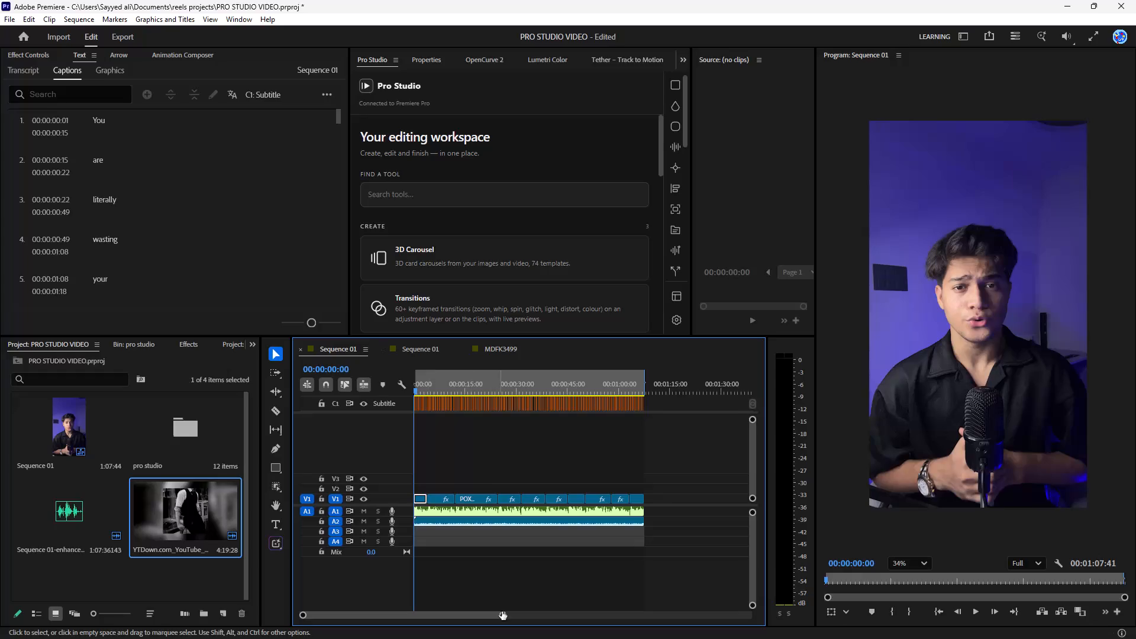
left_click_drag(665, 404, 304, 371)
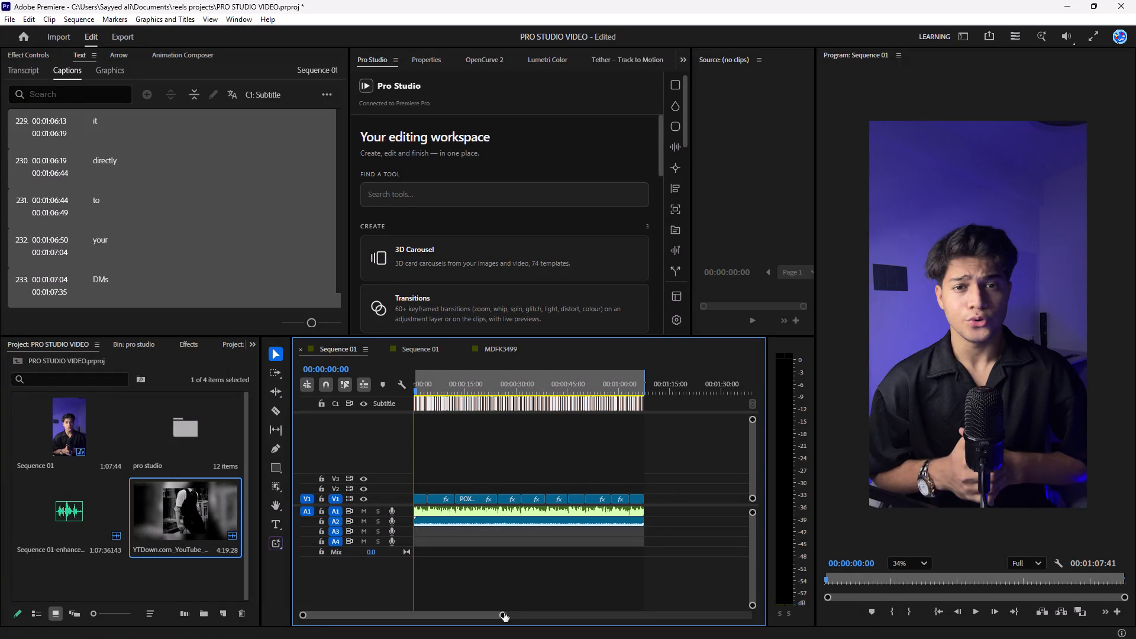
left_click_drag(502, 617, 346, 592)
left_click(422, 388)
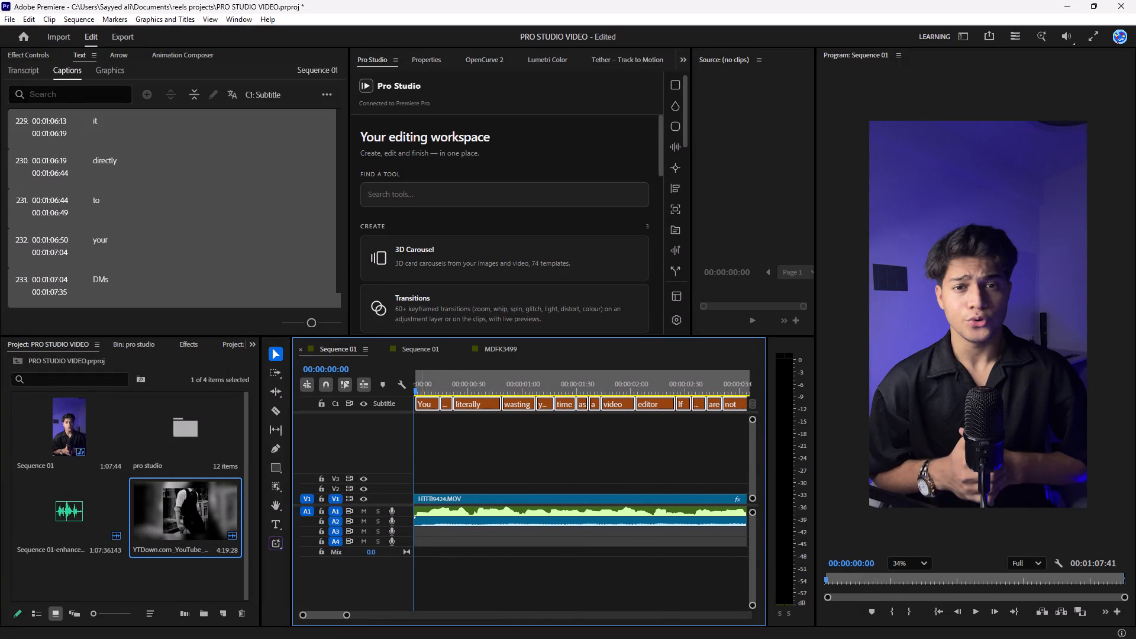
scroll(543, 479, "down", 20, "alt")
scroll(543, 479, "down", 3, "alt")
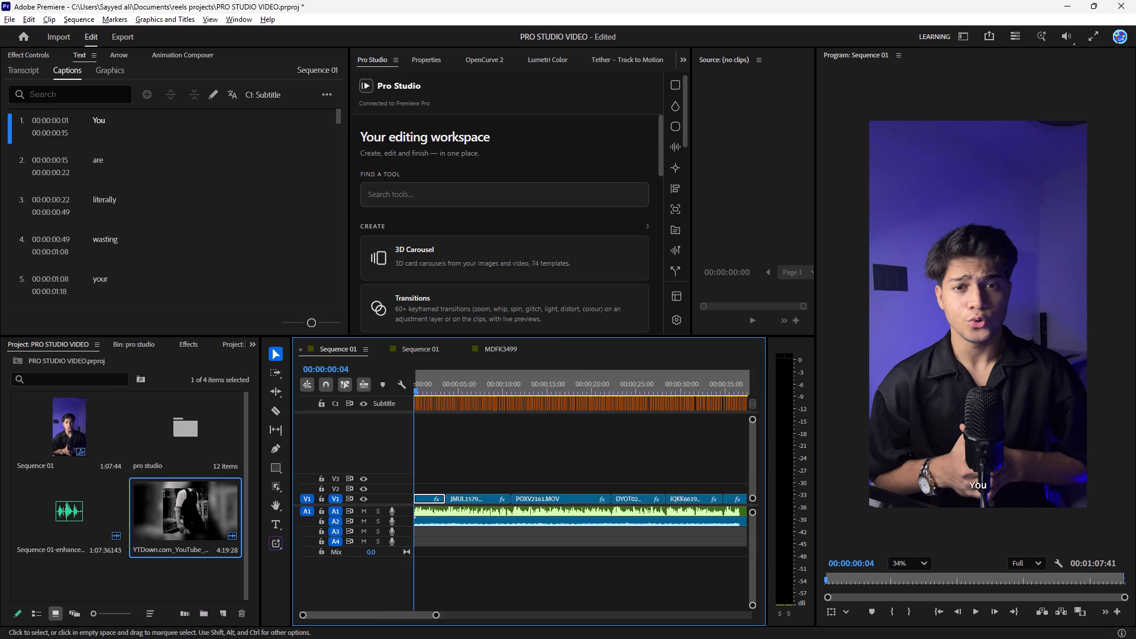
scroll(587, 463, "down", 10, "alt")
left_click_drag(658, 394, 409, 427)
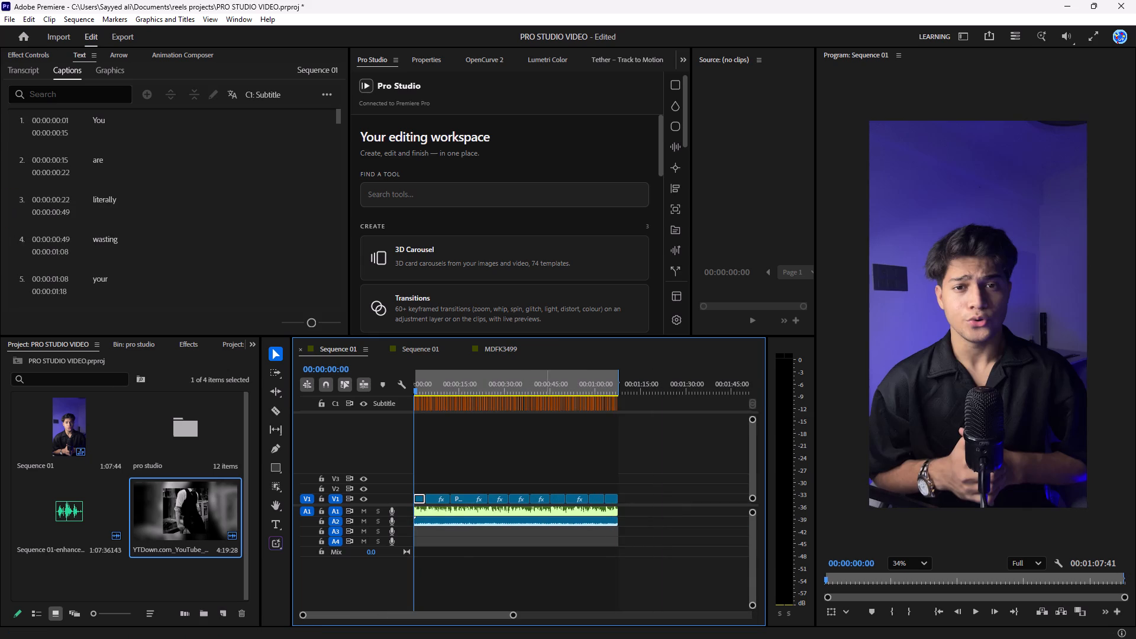
Place the playhead at 00:00:00:02 in Sequence 01, over the first caption "You".
left_click_drag(514, 613, 293, 601)
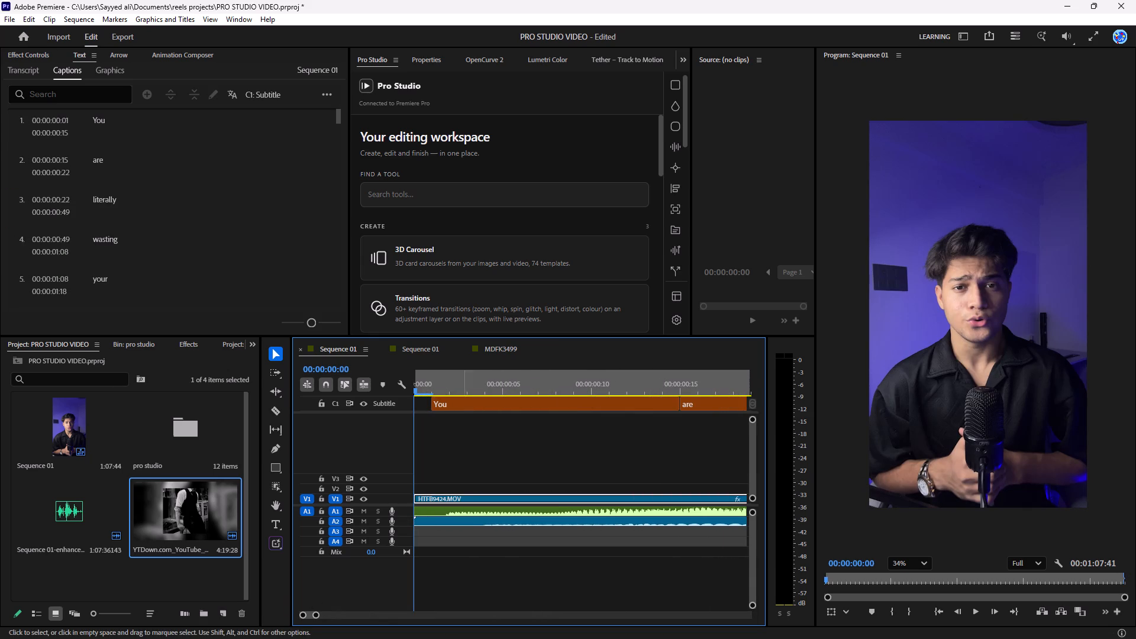
left_click(453, 388)
Select all the single-word captions on the Subtitle track of Sequence 01.
scroll(527, 489, "down", 20, "alt")
scroll(527, 489, "down", 13, "alt")
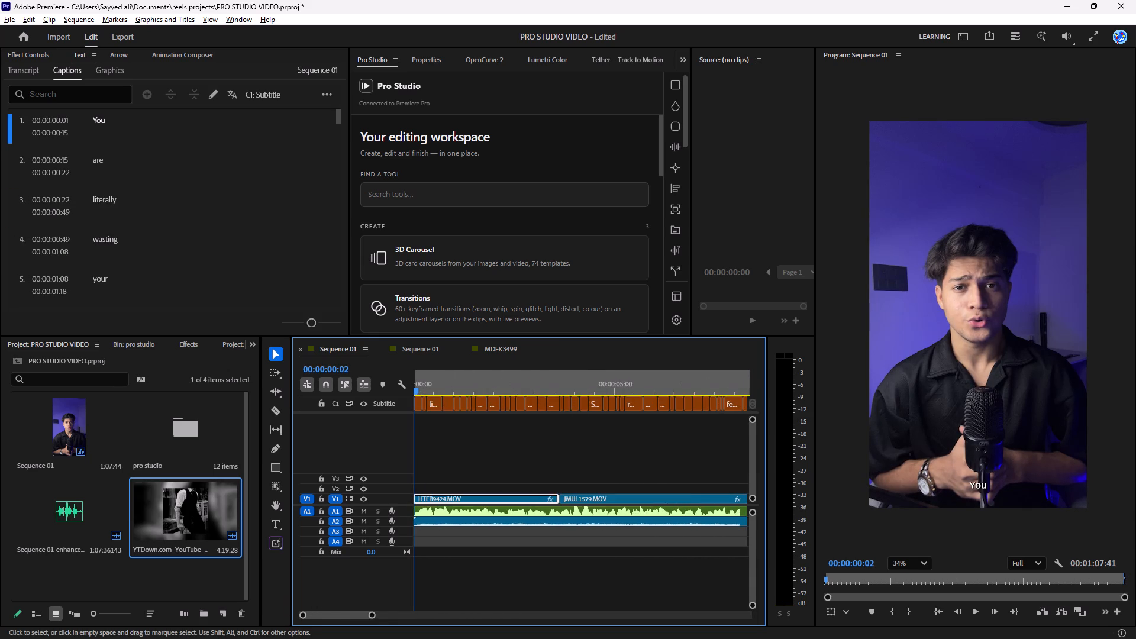
scroll(595, 488, "down", 5, "alt")
scroll(518, 463, "down", 9, "alt")
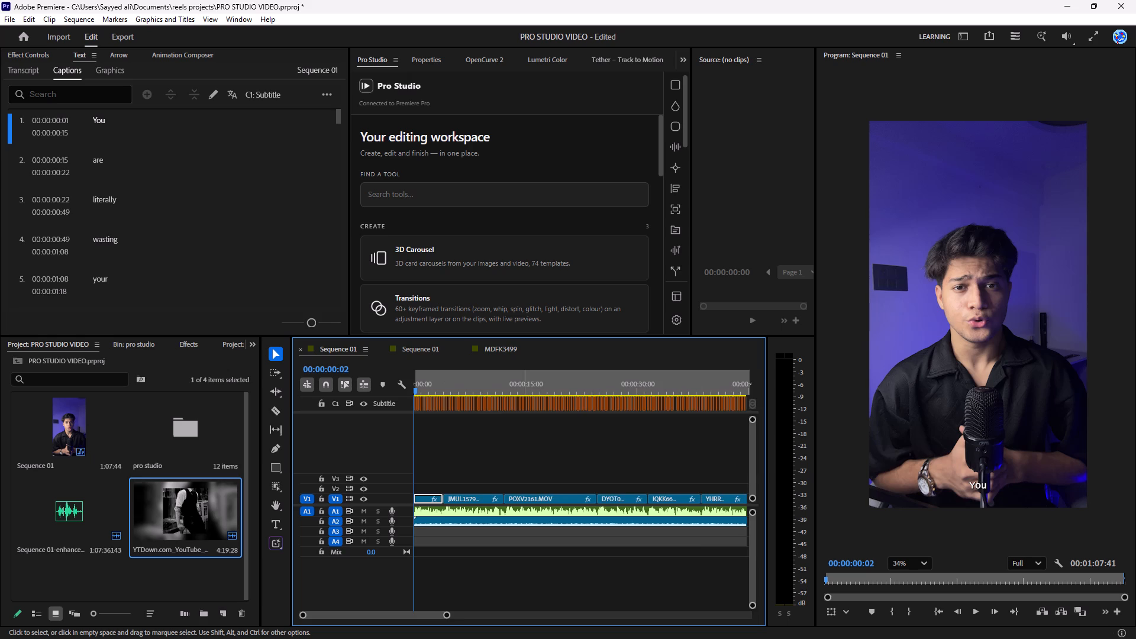
scroll(487, 457, "down", 5, "alt")
left_click(531, 451)
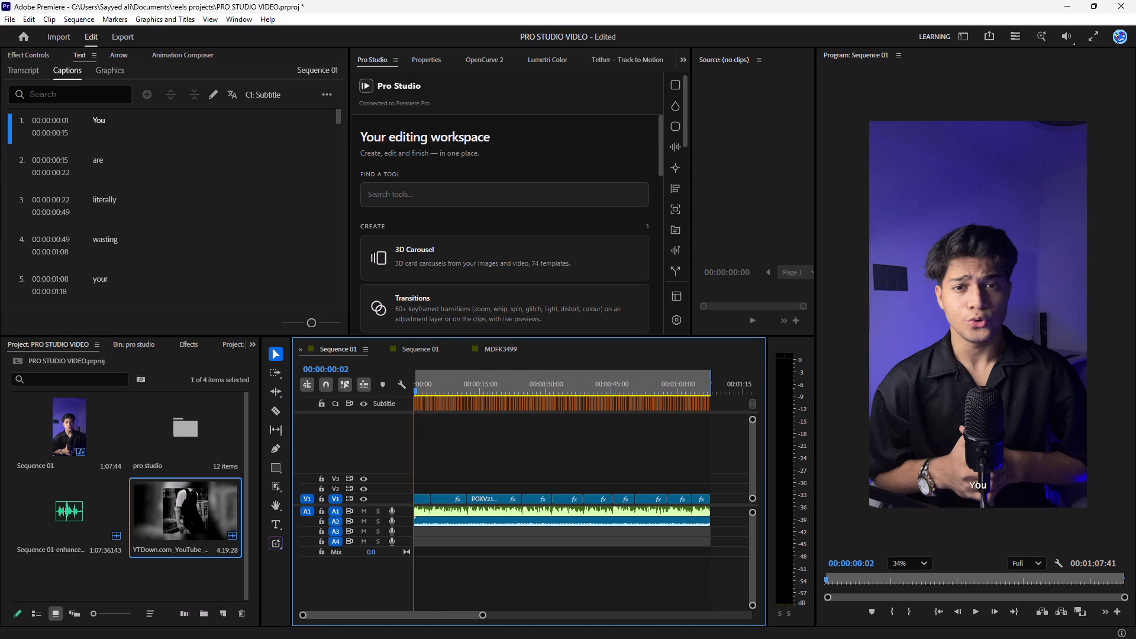
left_click_drag(729, 401, 333, 434)
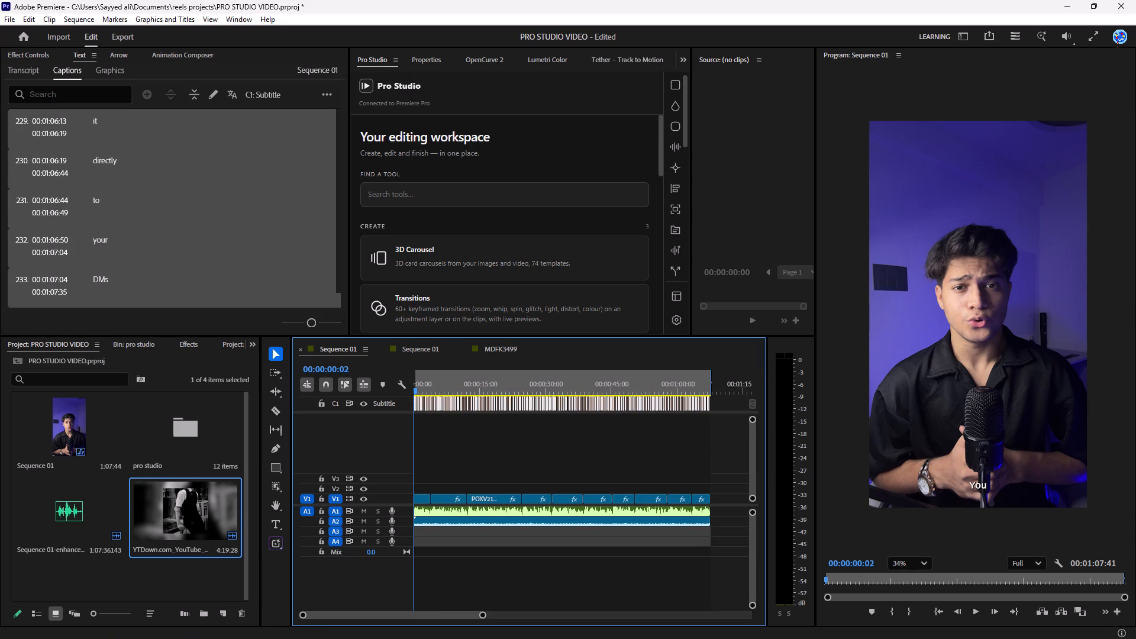
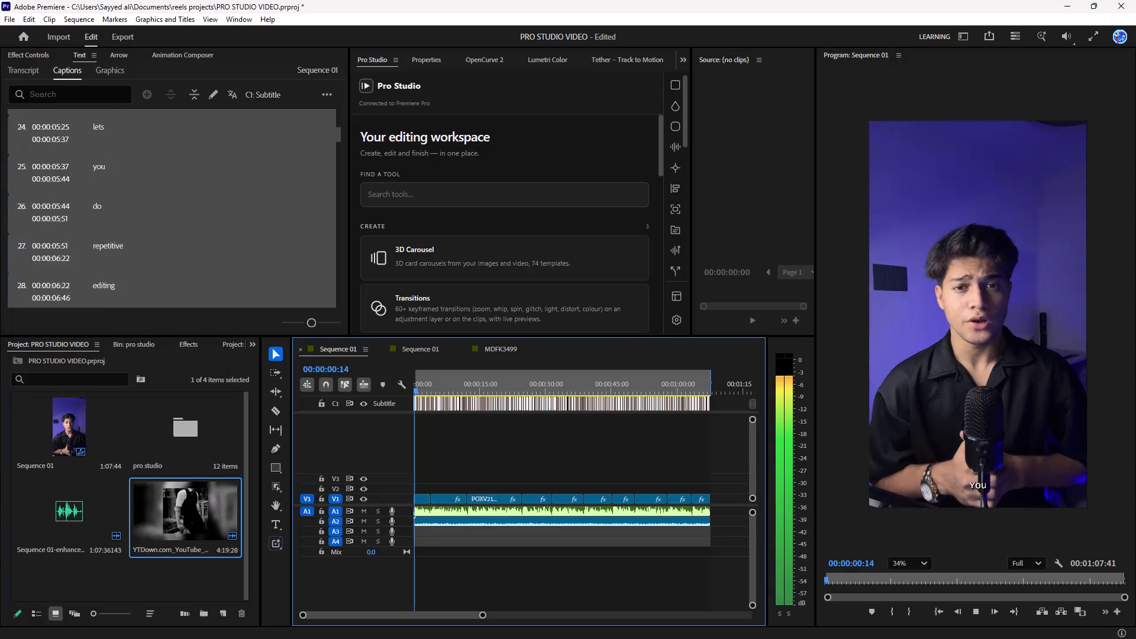
With the playhead on the caption "video" at 00:00:01:53, set the font of all captions to Helvetica Now Display Medium.
key("space")
left_click_drag(432, 373, 412, 373)
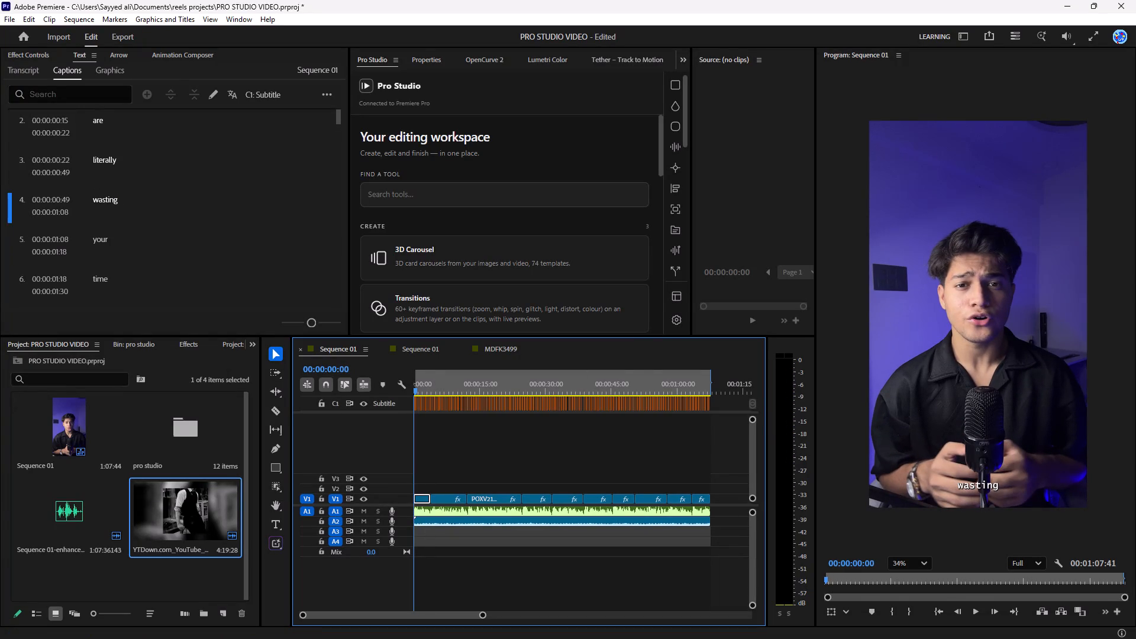
left_click_drag(412, 373, 392, 378)
left_click_drag(725, 398, 289, 437)
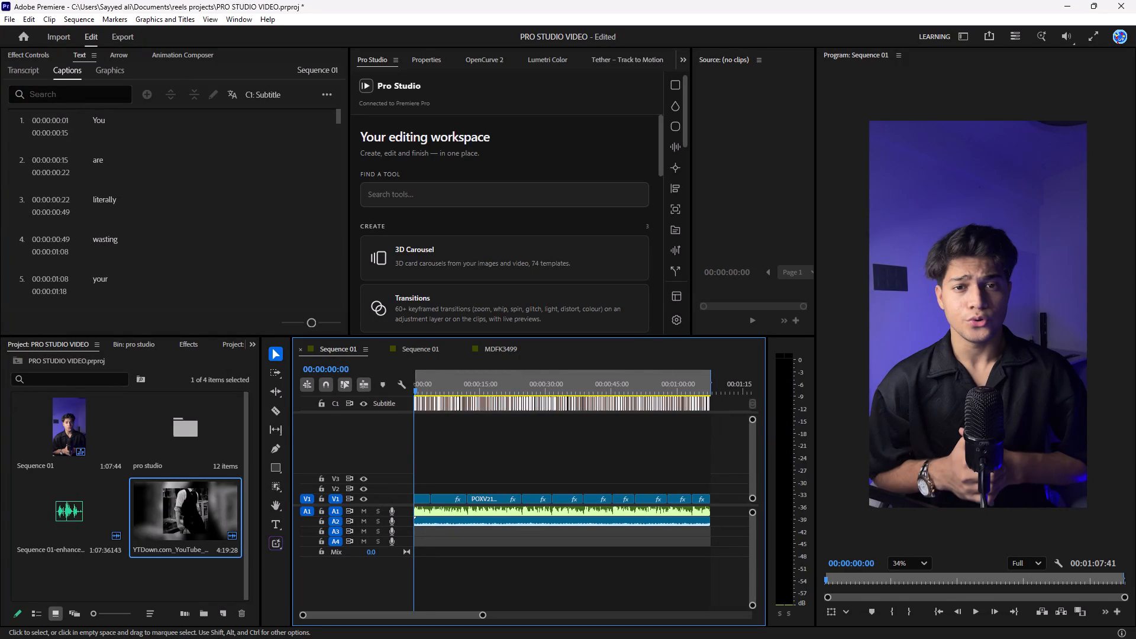
left_click(419, 380)
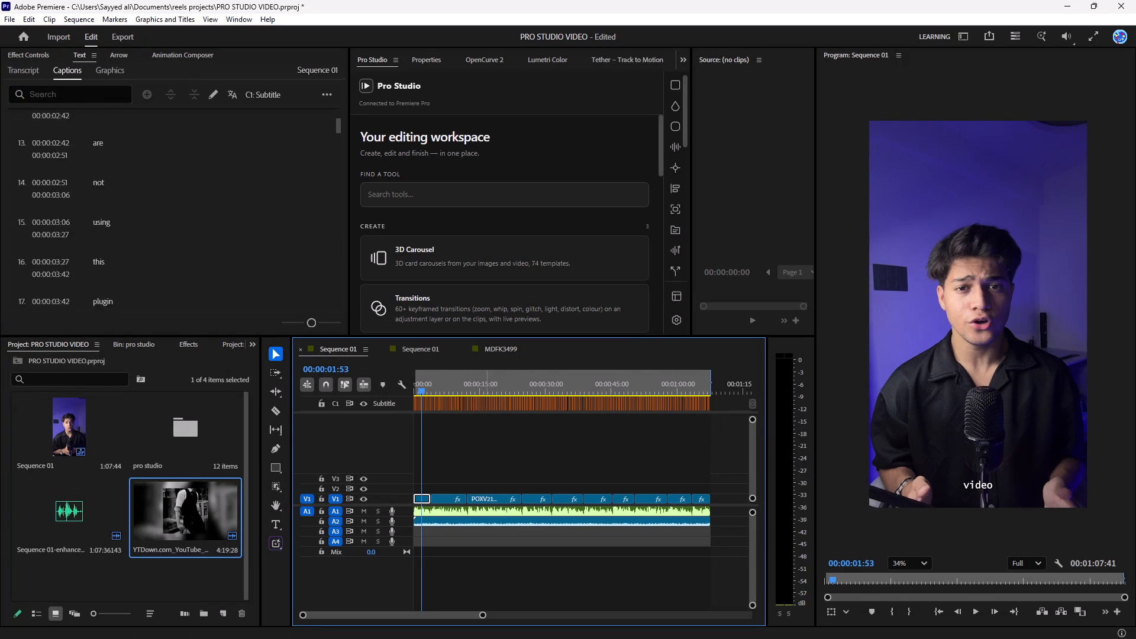
left_click_drag(731, 402, 296, 408)
left_click(425, 59)
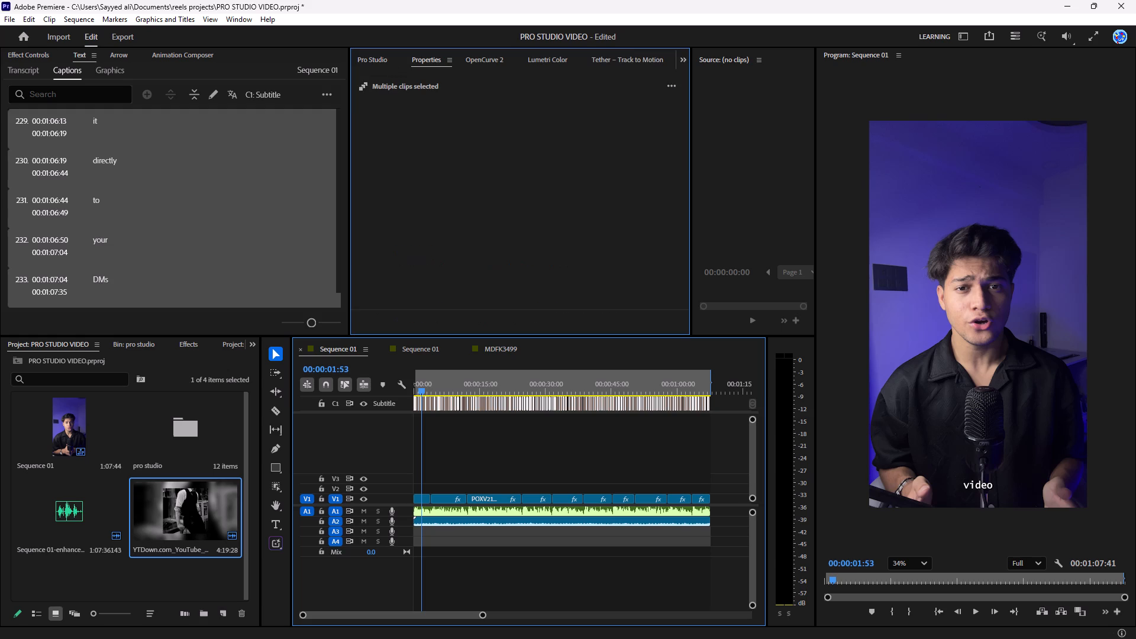
left_click(432, 151)
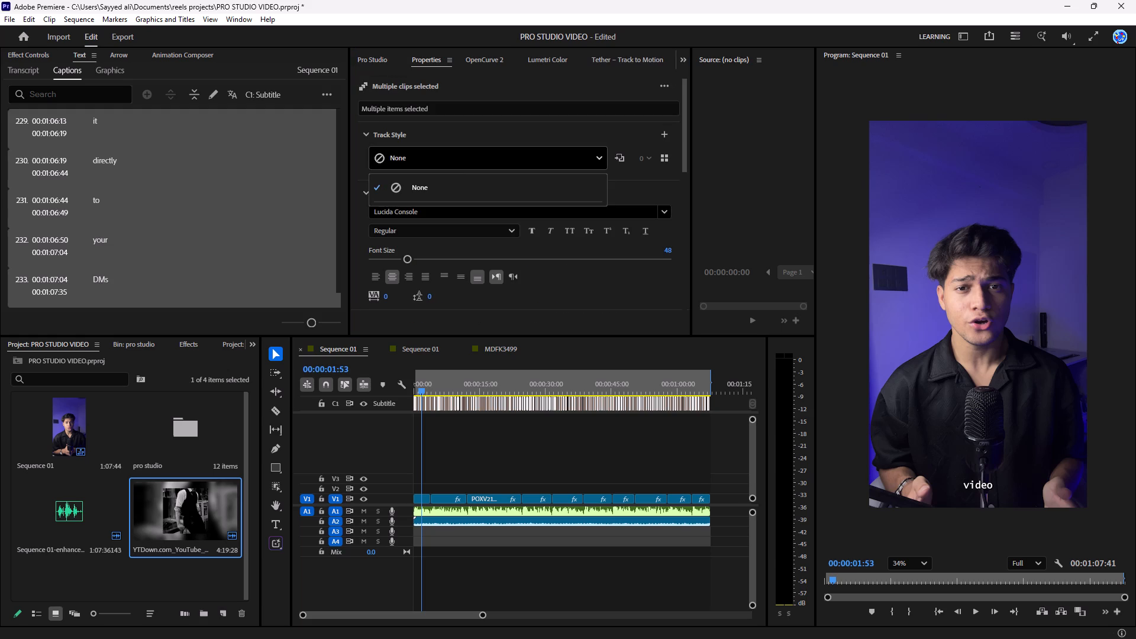
left_click(356, 147)
left_click(397, 209)
type("helvetica")
scroll(498, 321, "down", 4)
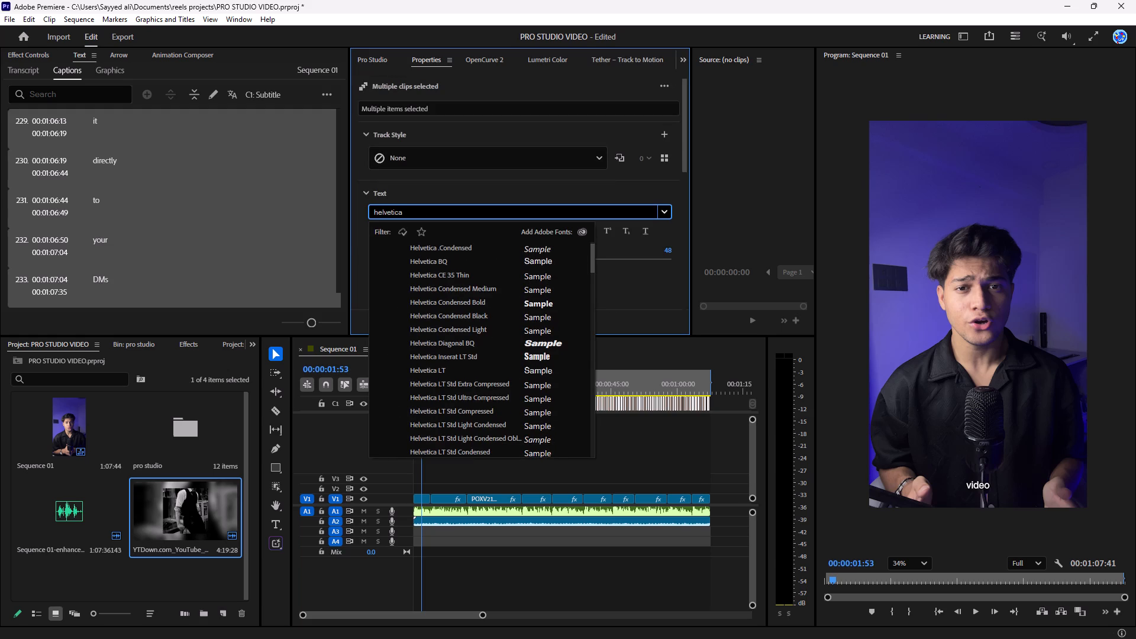
scroll(498, 325, "down", 9)
key("space")
type("now dis")
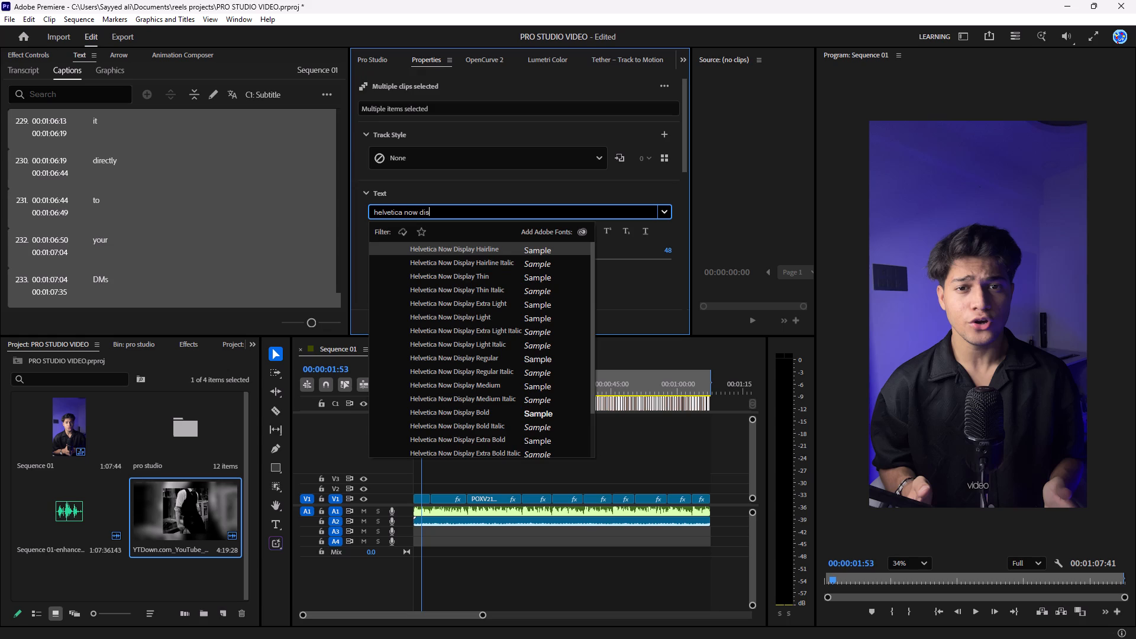
left_click(540, 386)
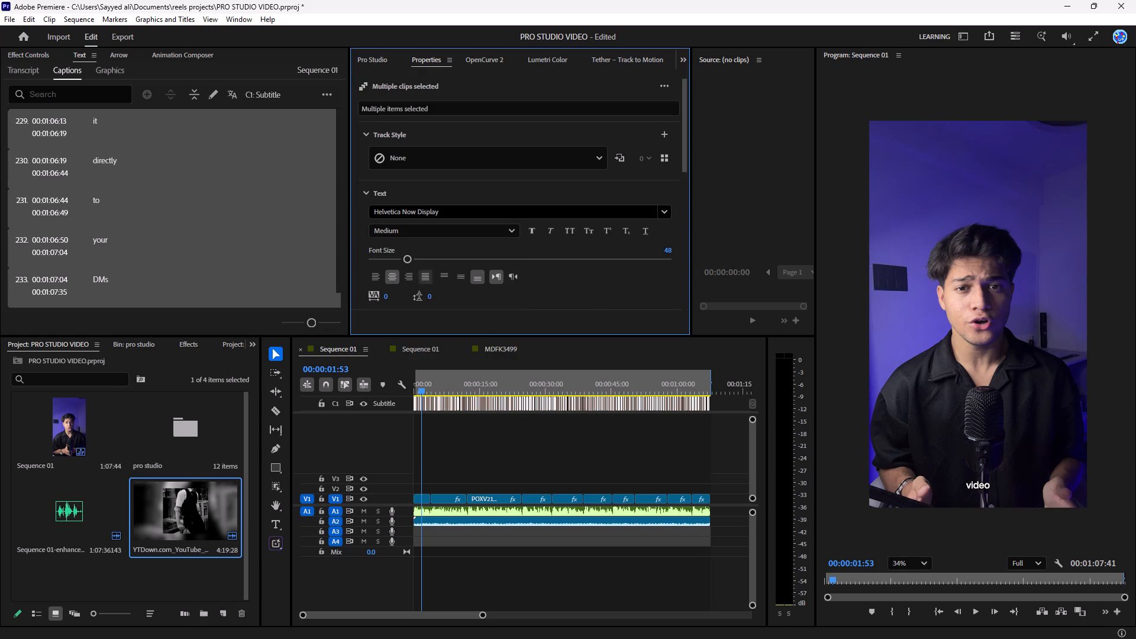
Set the tracking of all selected captions to -60.
left_click(385, 296)
type("-=63")
key("BackSpace")
key("0")
key("Return")
Align the selected captions to the middle-center zone of the frame.
scroll(571, 322, "down", 7)
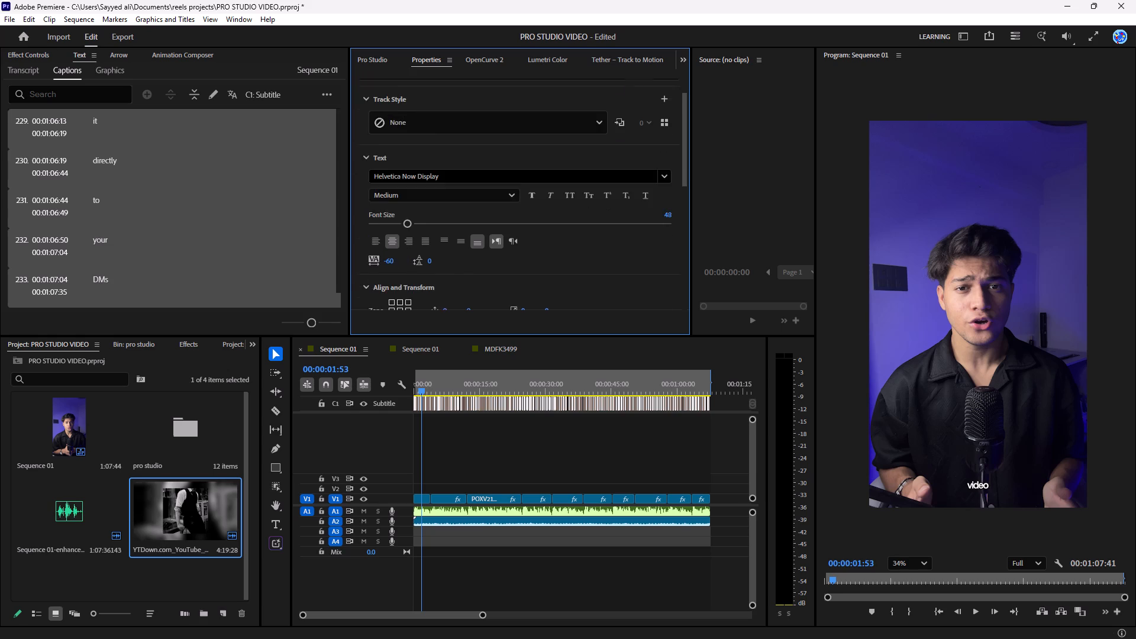
scroll(573, 289, "down", 4)
left_click(401, 215)
Turn off the shadow on the selected captions.
scroll(509, 273, "down", 8)
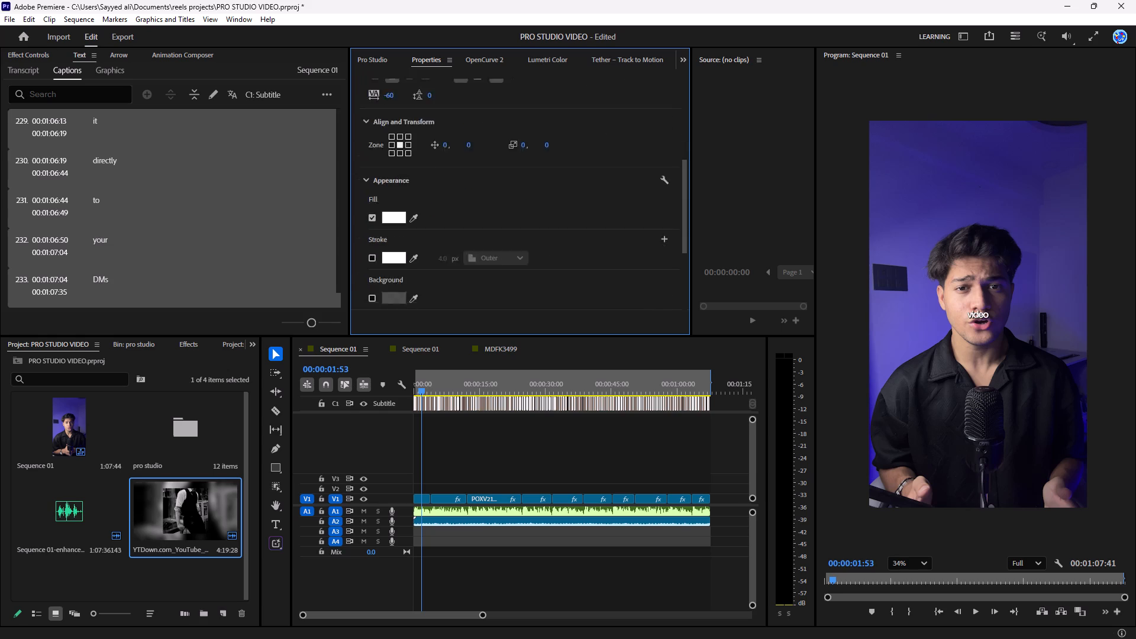
scroll(509, 273, "down", 10)
left_click(371, 195)
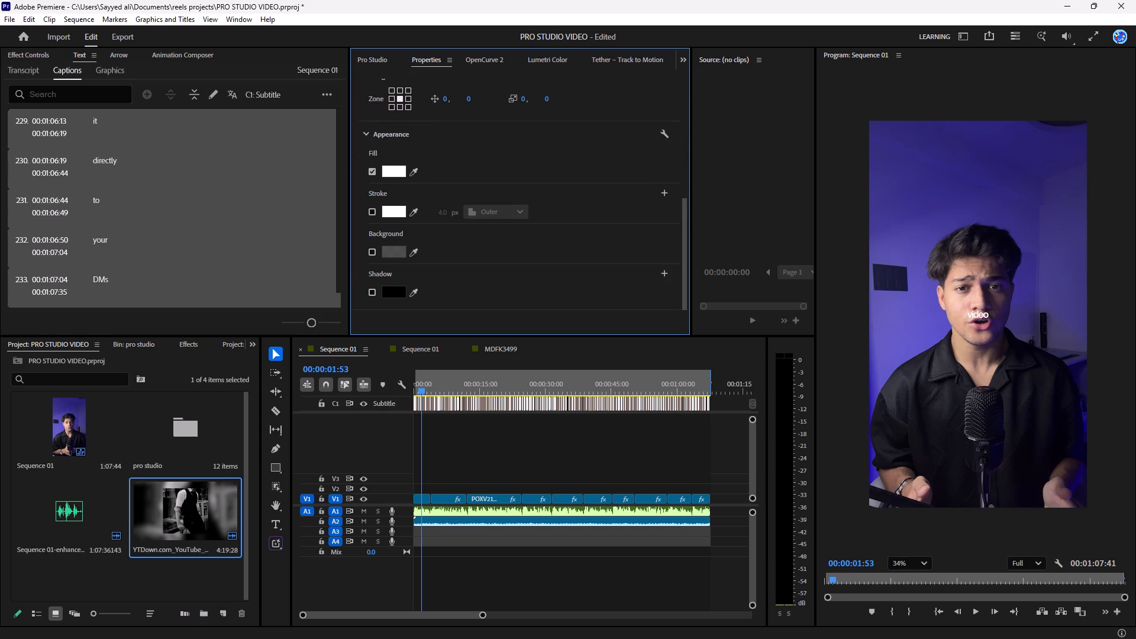
Change the font style of the selected captions to Bold.
scroll(532, 271, "up", 11)
scroll(972, 315, "up", 11)
scroll(973, 311, "down", 8)
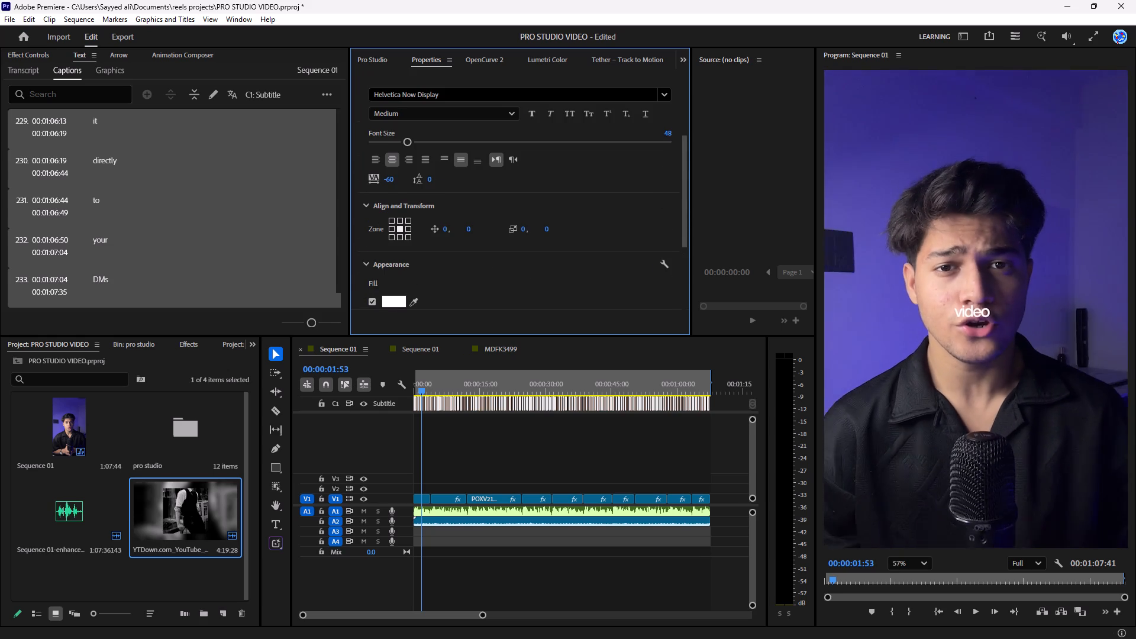
scroll(948, 306, "down", 3)
scroll(489, 264, "up", 9)
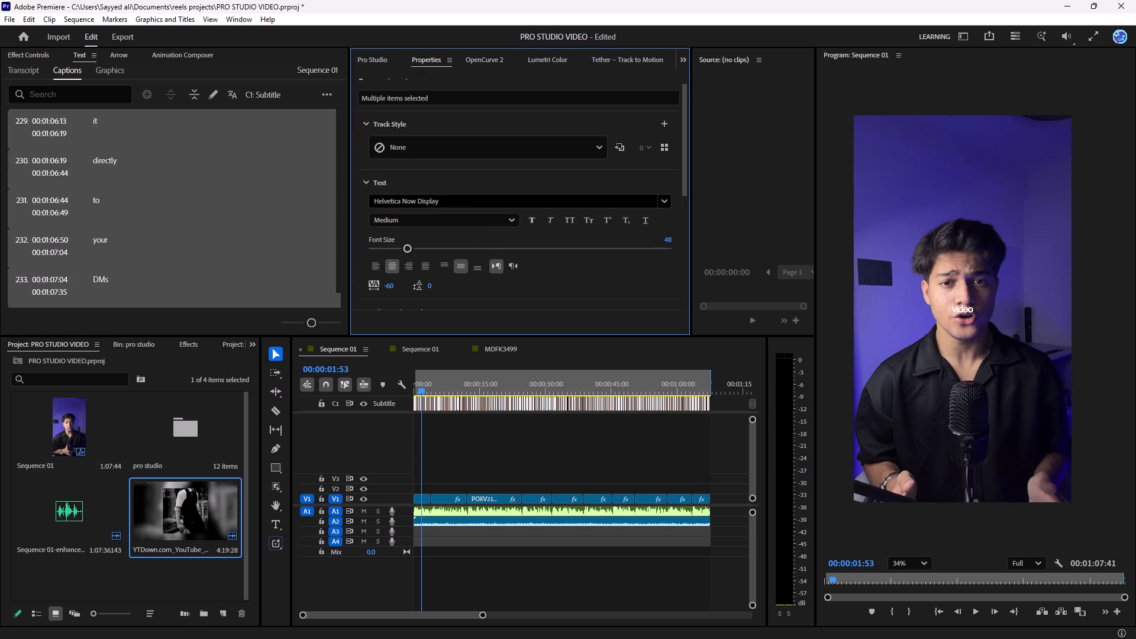
left_click(411, 220)
left_click(394, 409)
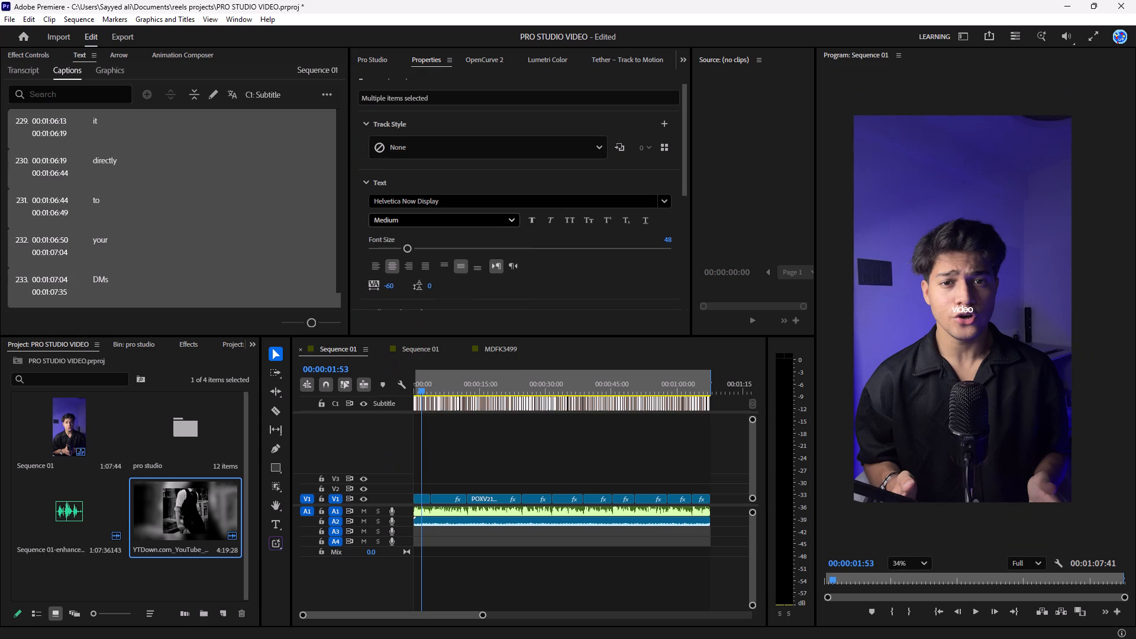
Select every caption on the Subtitle track and upgrade the captions to graphics.
scroll(854, 343, "up", 11)
scroll(960, 300, "up", 6)
scroll(960, 293, "down", 16)
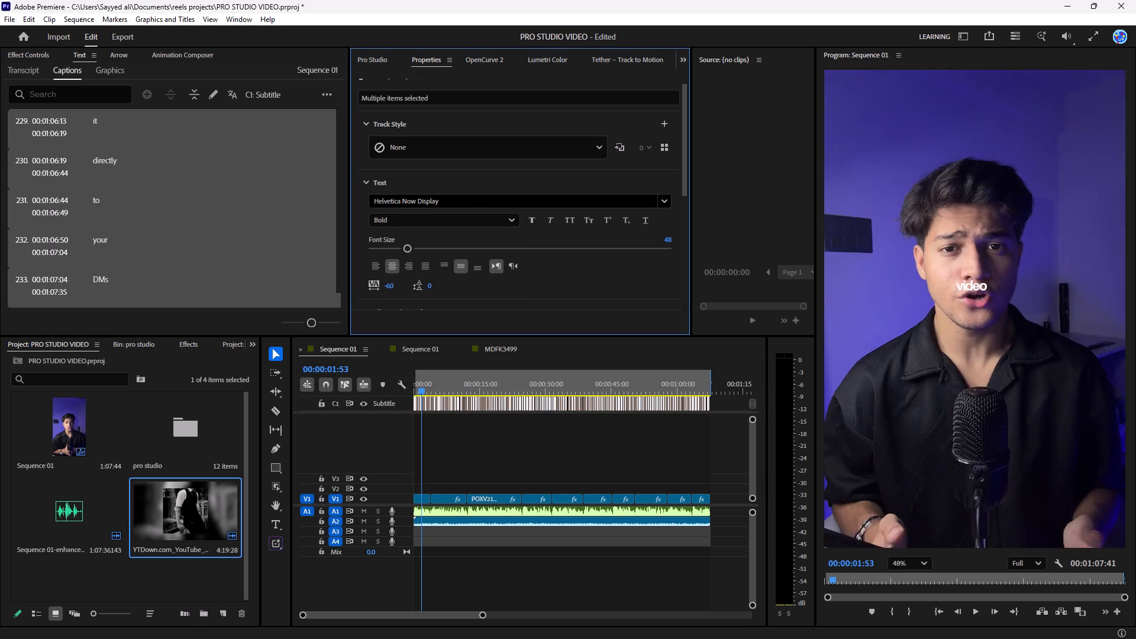
scroll(956, 286, "down", 3)
left_click(502, 424)
left_click_drag(728, 401, 114, 401)
left_click(160, 21)
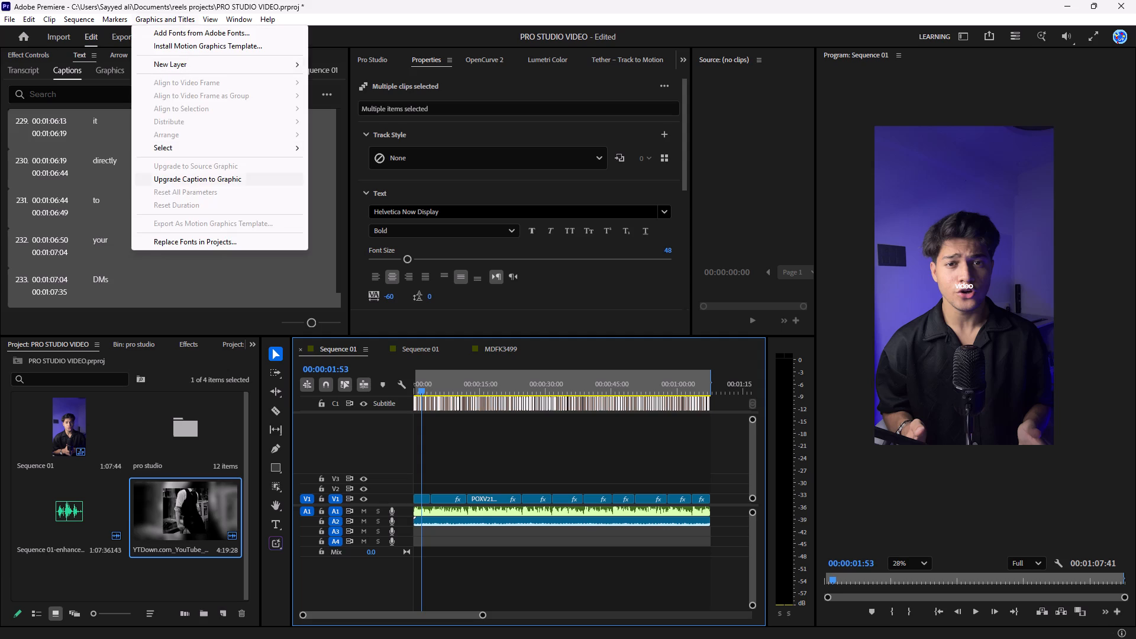
left_click(193, 179)
left_click(542, 419)
left_click_drag(728, 446, 443, 451)
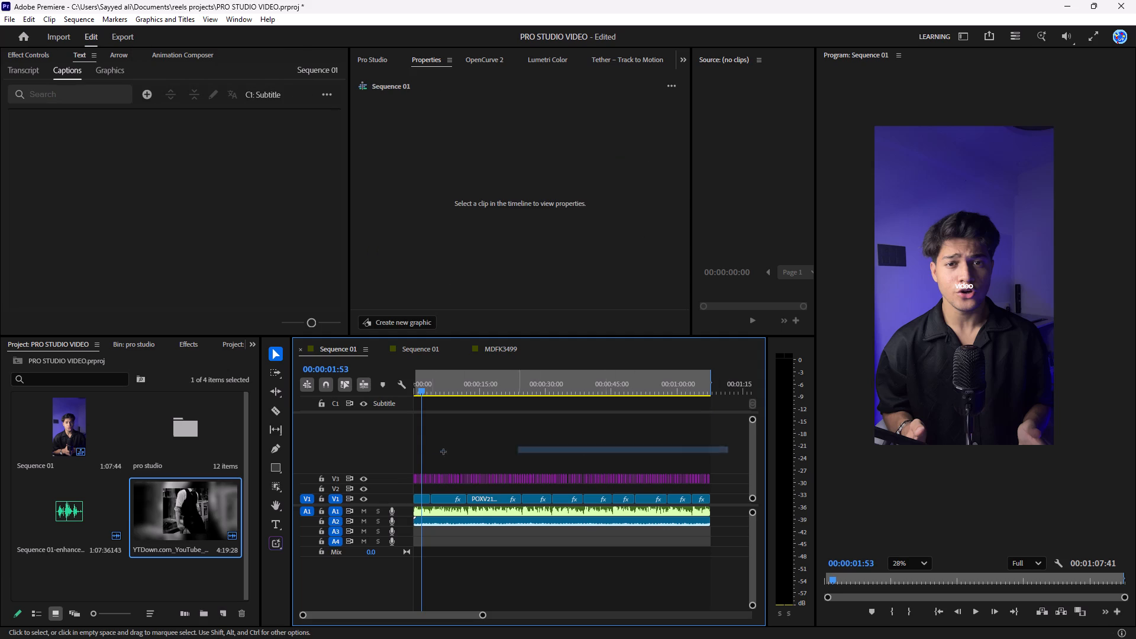
left_click_drag(443, 451, 241, 472)
Play the opening of Sequence 01 from the start to review the caption graphics.
left_click_drag(483, 615, 352, 614)
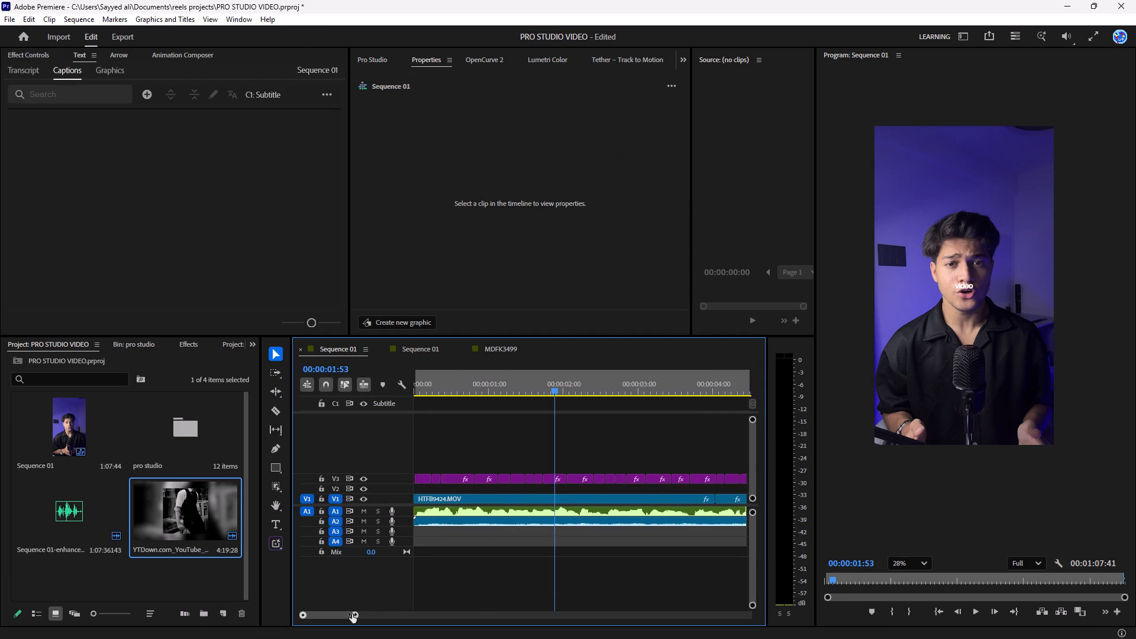
left_click_drag(352, 614, 367, 609)
left_click_drag(447, 376, 292, 406)
key("space")
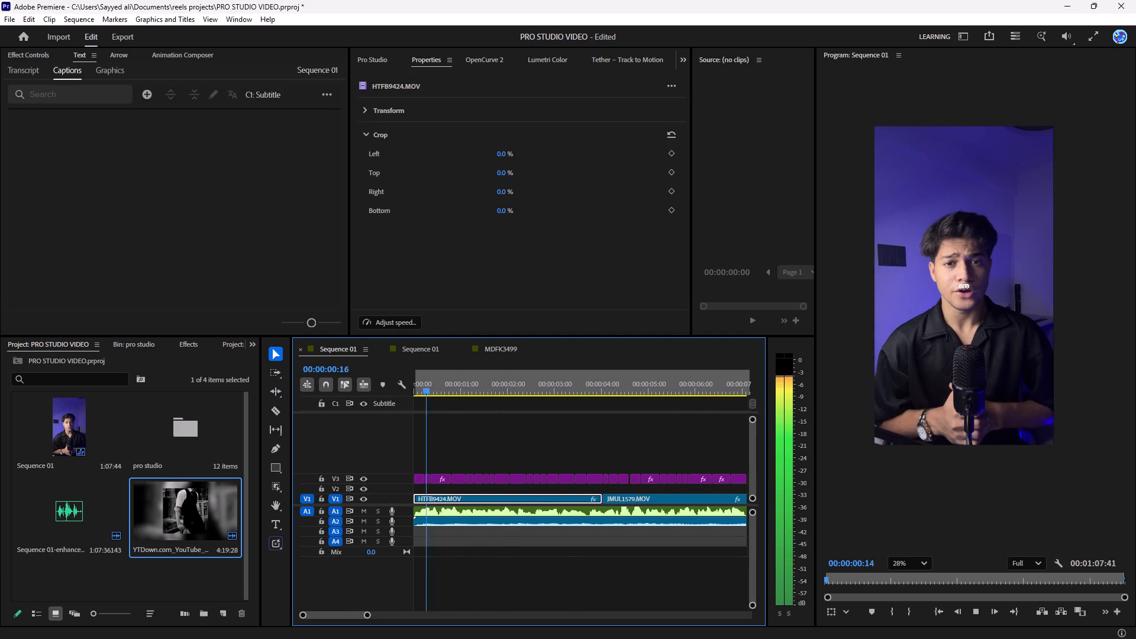
key("space")
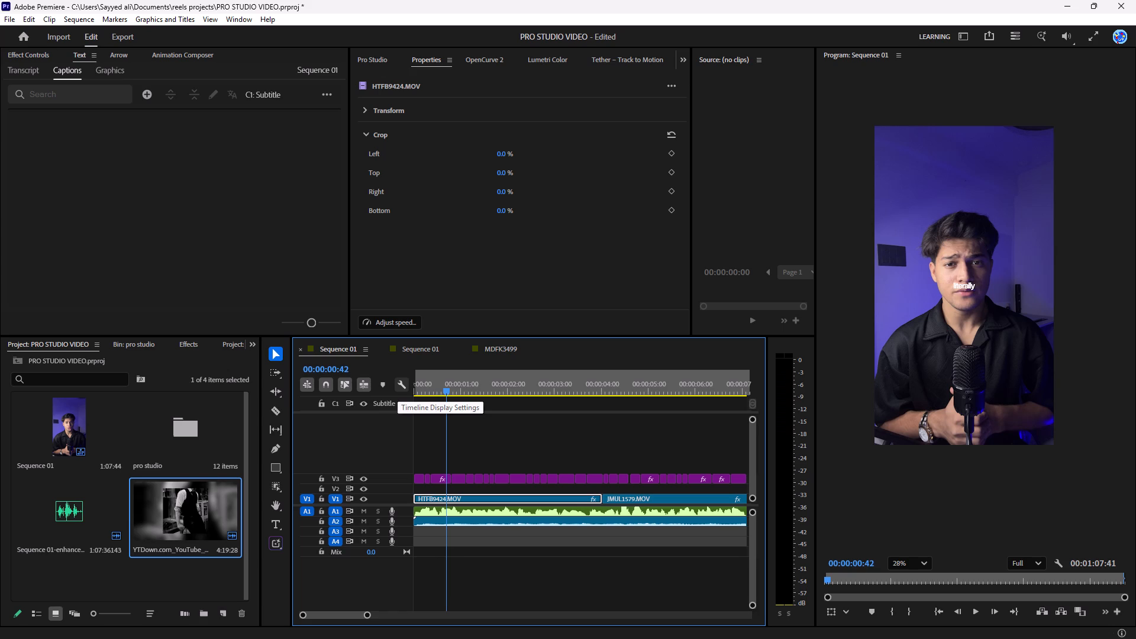
left_click_drag(433, 384, 353, 398)
key("space")
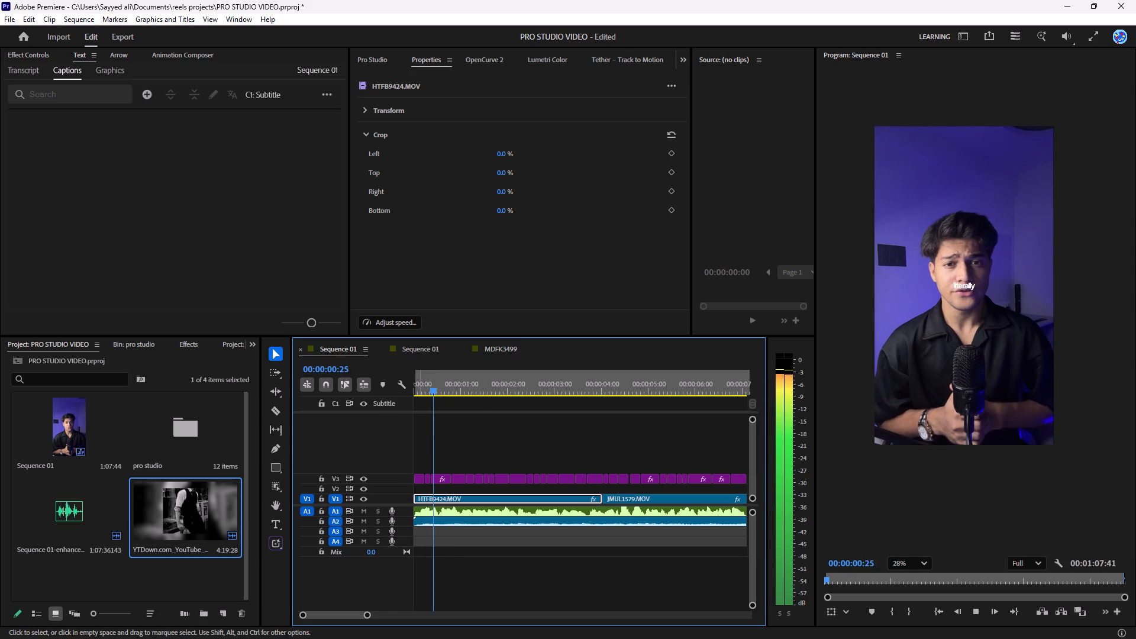
key("space")
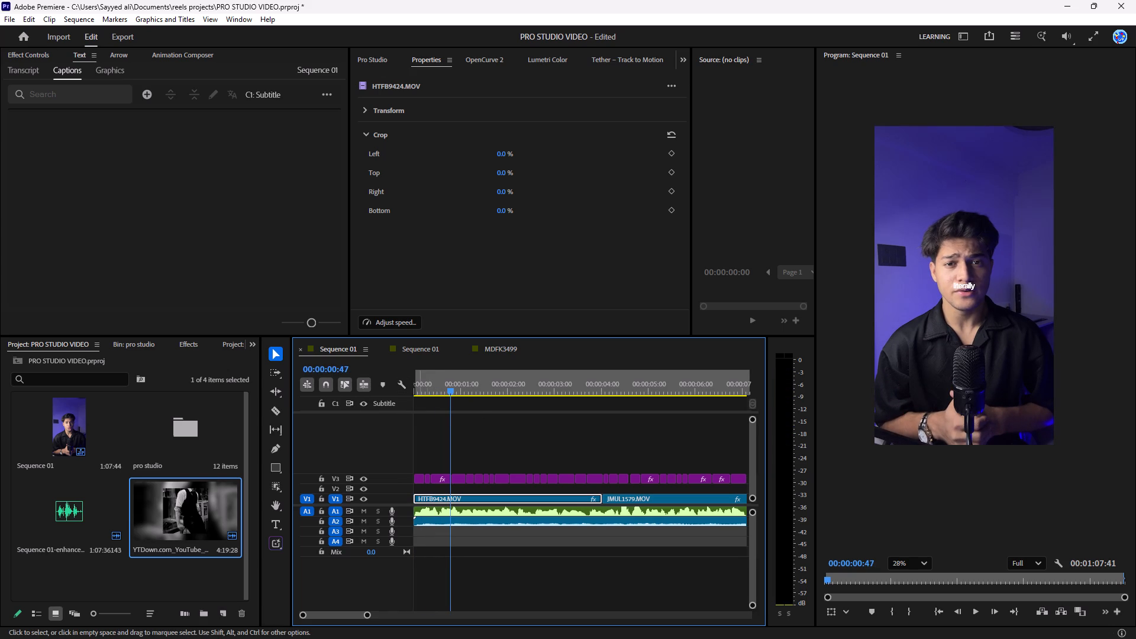
Replay the first seconds of Sequence 01 in short bursts to check the caption graphics against the speech.
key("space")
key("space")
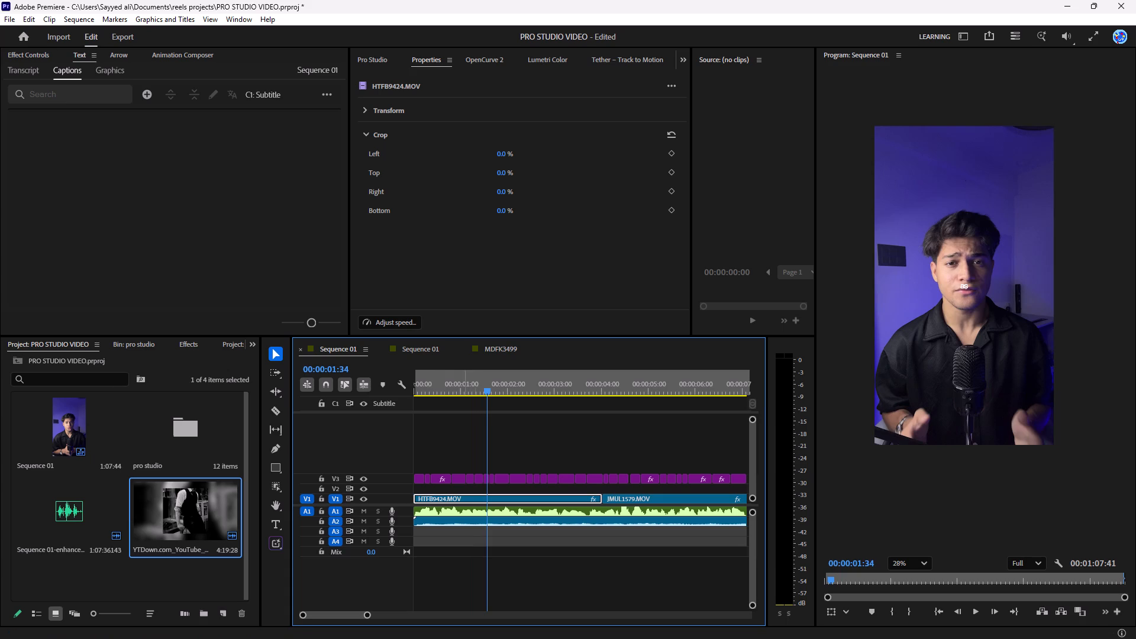
left_click_drag(454, 373, 448, 375)
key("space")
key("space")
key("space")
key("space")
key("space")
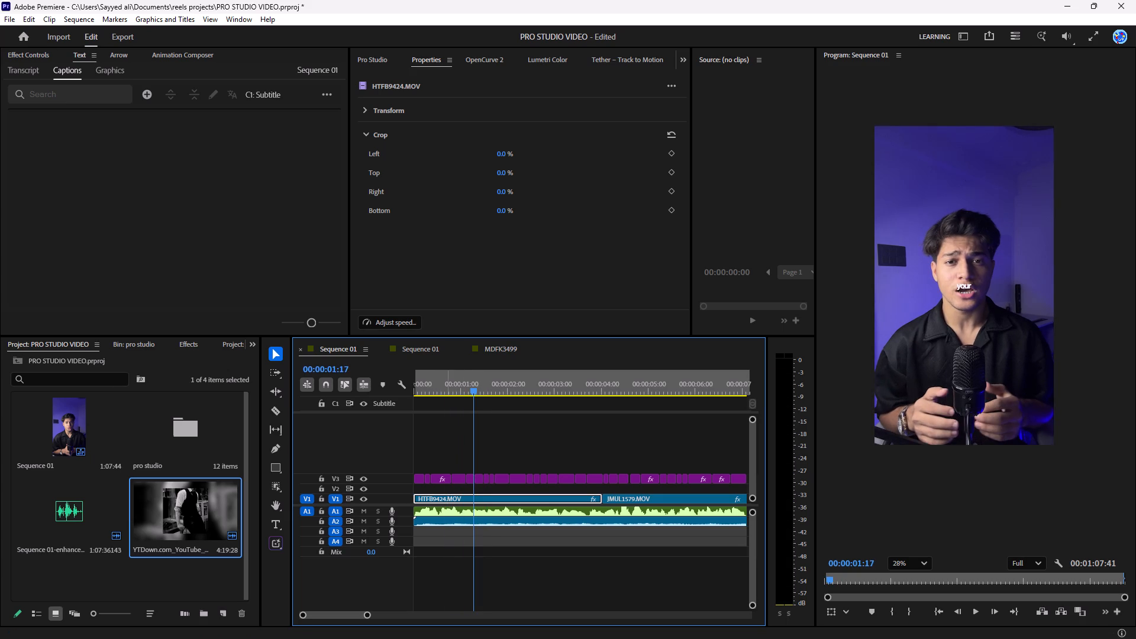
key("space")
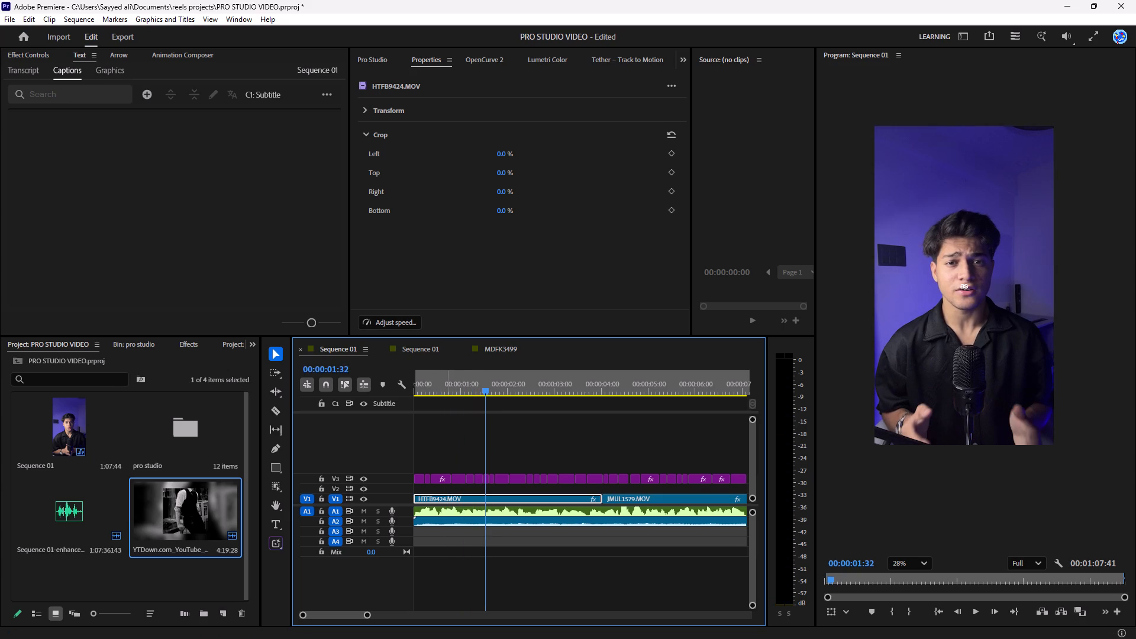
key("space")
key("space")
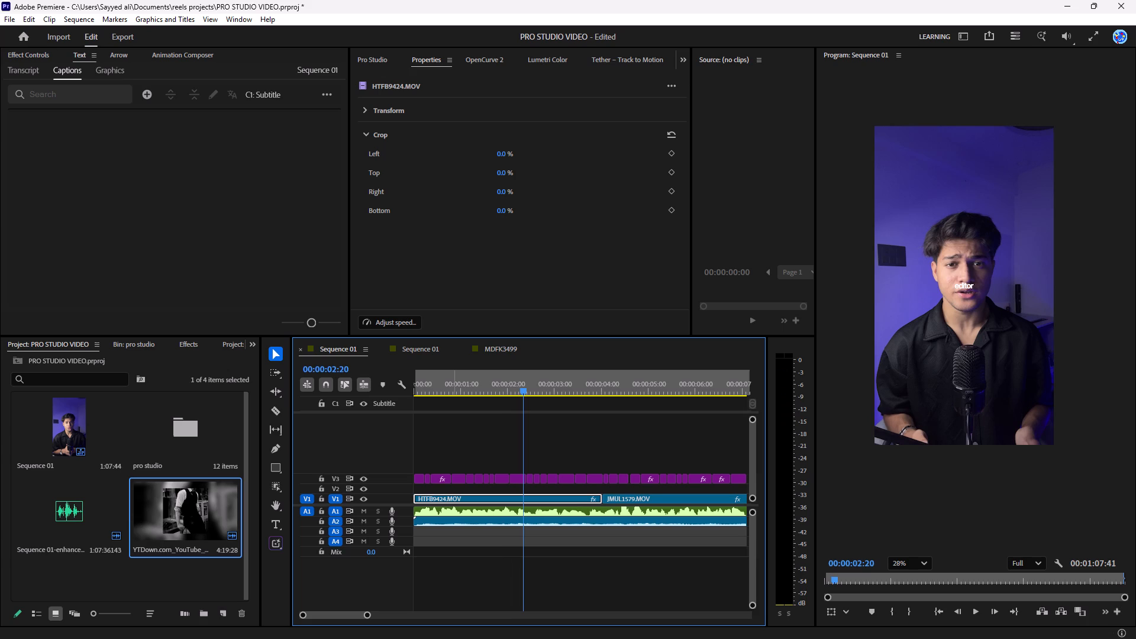
left_click(659, 628)
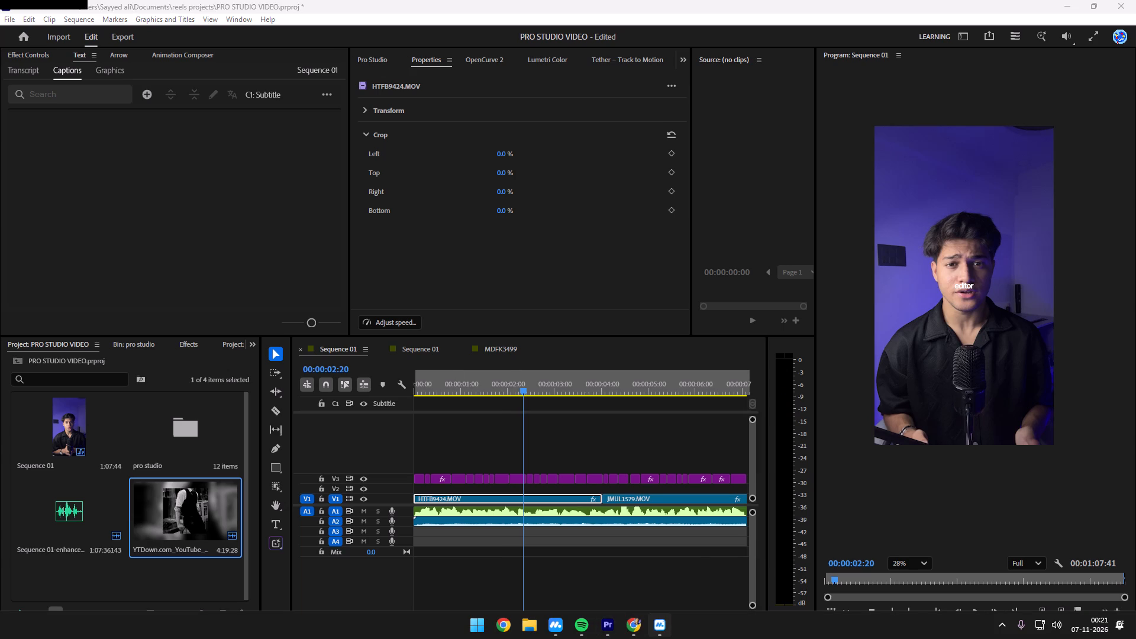
left_click(443, 575)
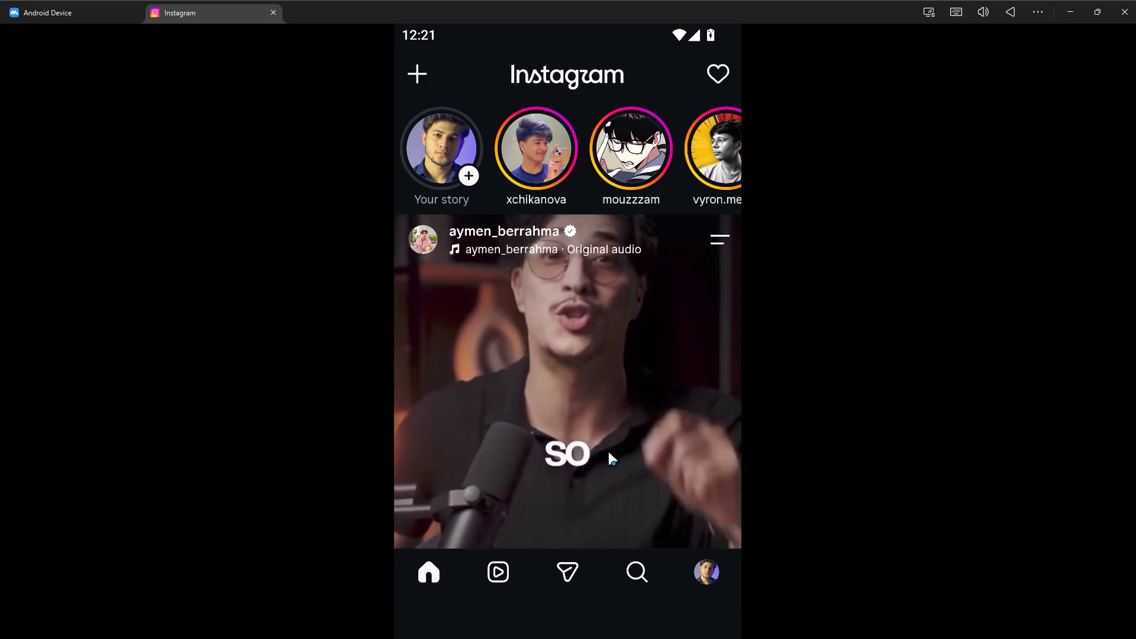
left_click(566, 434)
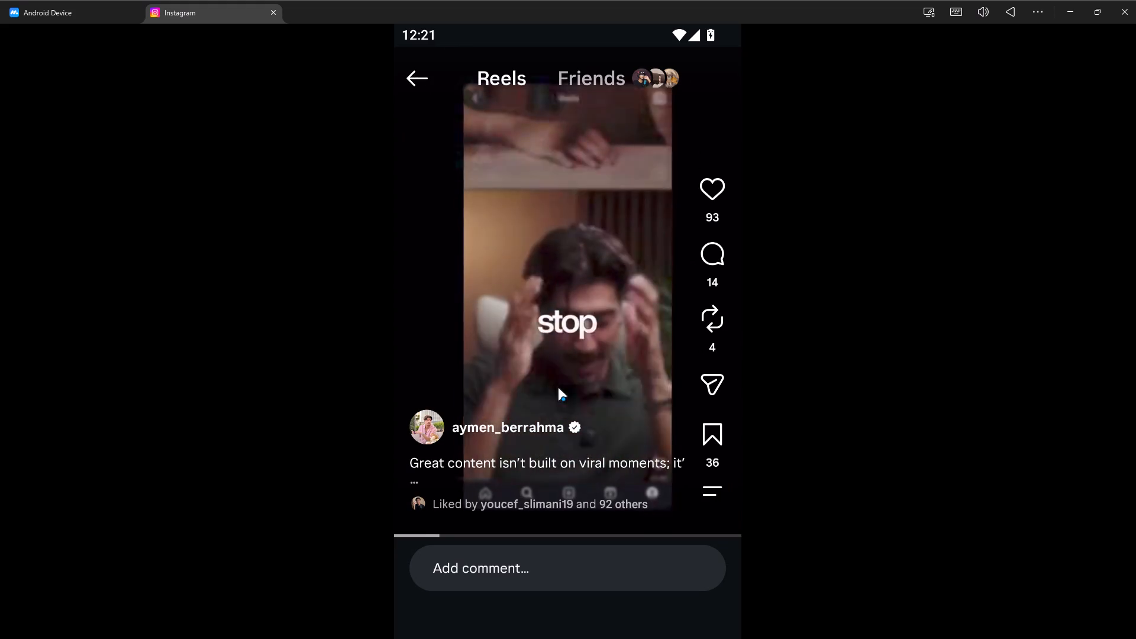
left_click(559, 388)
left_click(1060, 6)
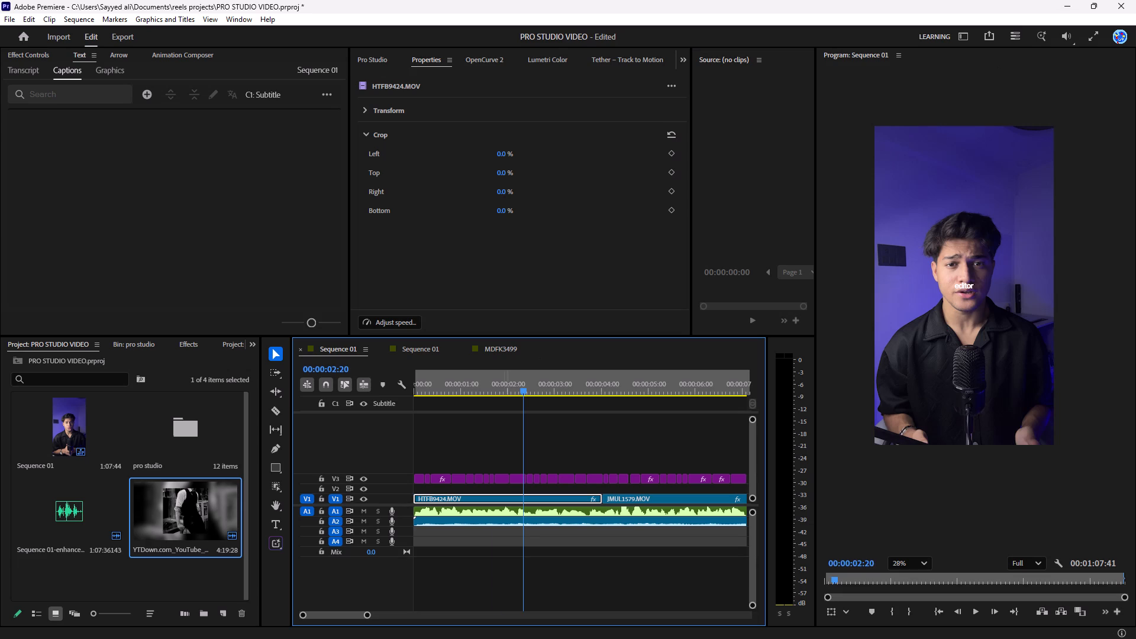
Save the PRO STUDIO VIDEO project and replay the opening of Sequence 01 from the start.
left_click_drag(504, 373, 376, 406)
left_click(464, 430)
key("ctrl+s")
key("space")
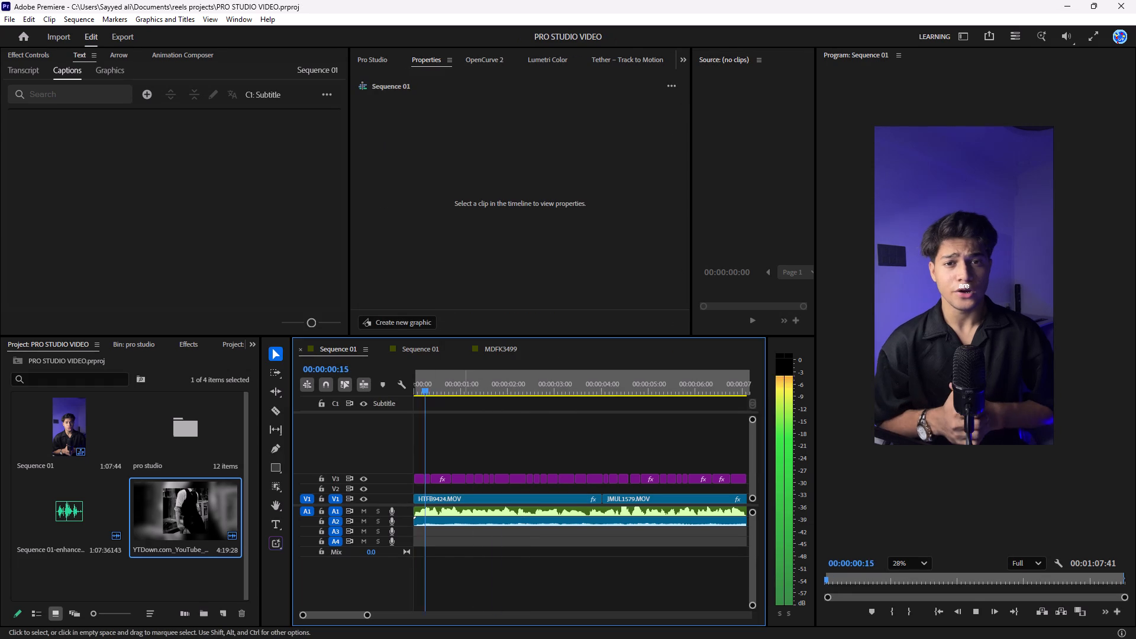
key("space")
left_click_drag(438, 385, 393, 401)
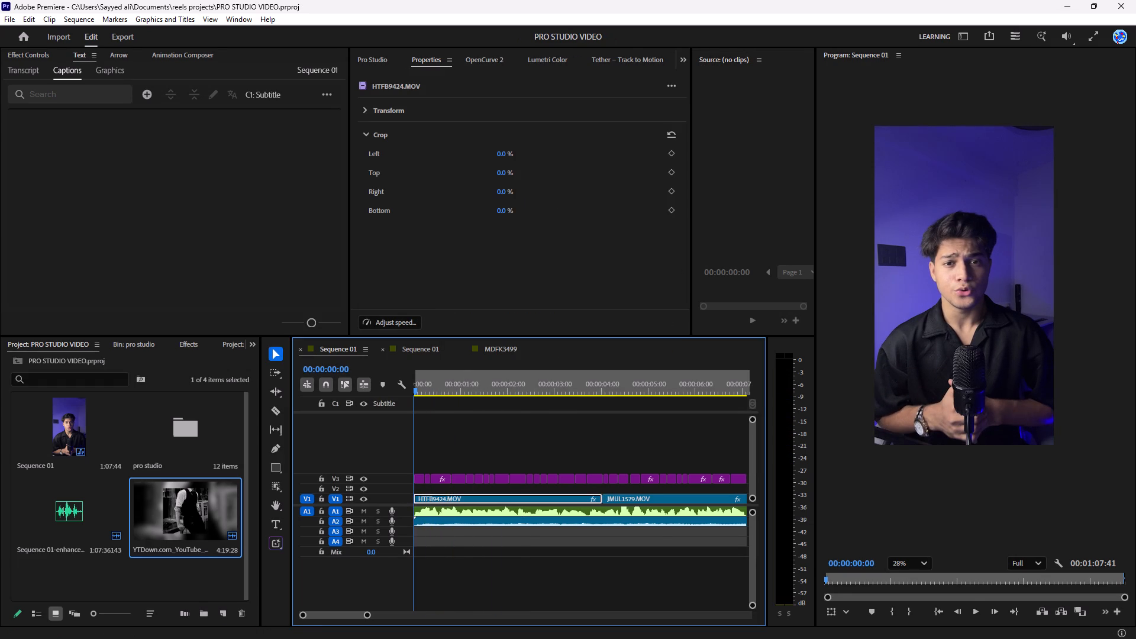
Switch to the sequence from the "5 sound effects for your next video" project and play its opening from the start.
left_click(421, 344)
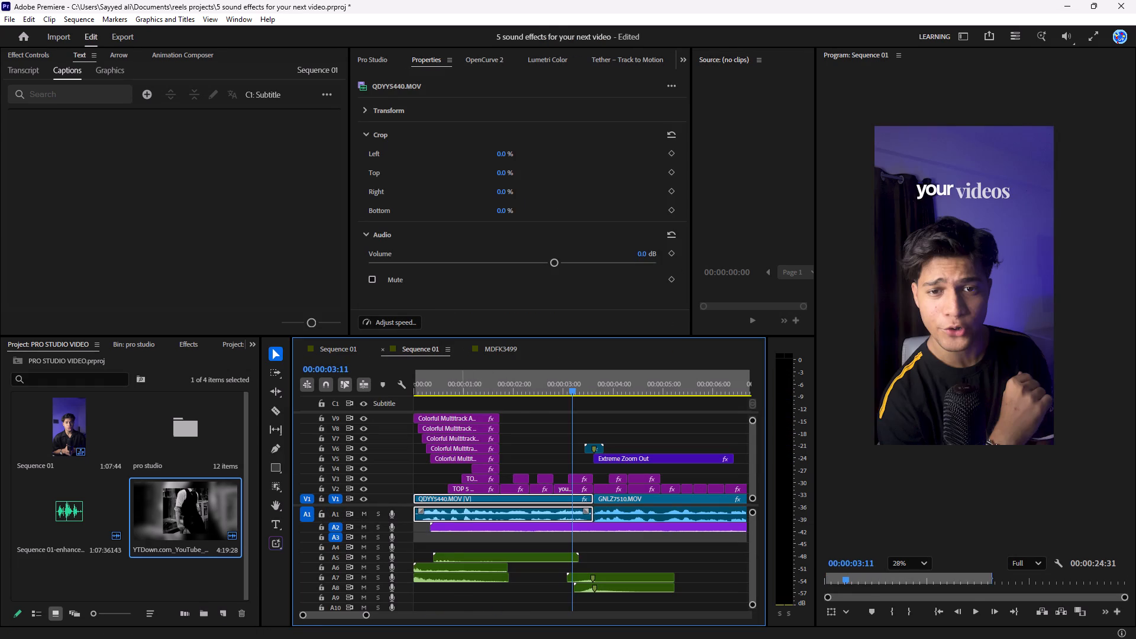
left_click_drag(461, 383, 364, 399)
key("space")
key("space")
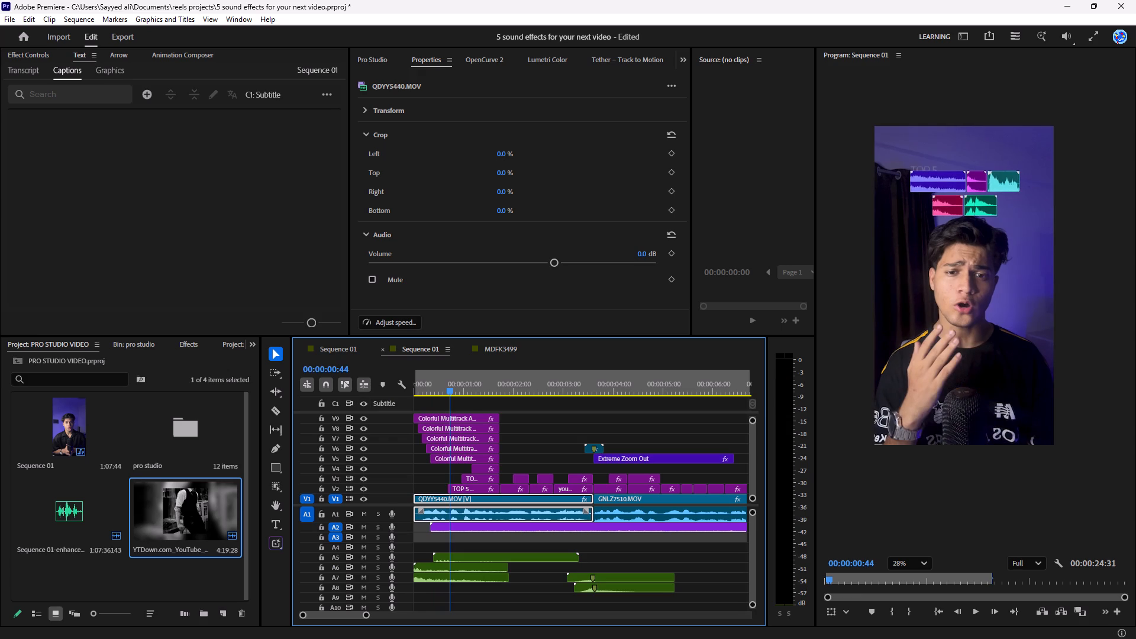
Enlarge the timeline area to show more tracks and replay the sound-effects sequence from the start.
left_click_drag(401, 336, 397, 268)
left_click_drag(438, 305, 399, 324)
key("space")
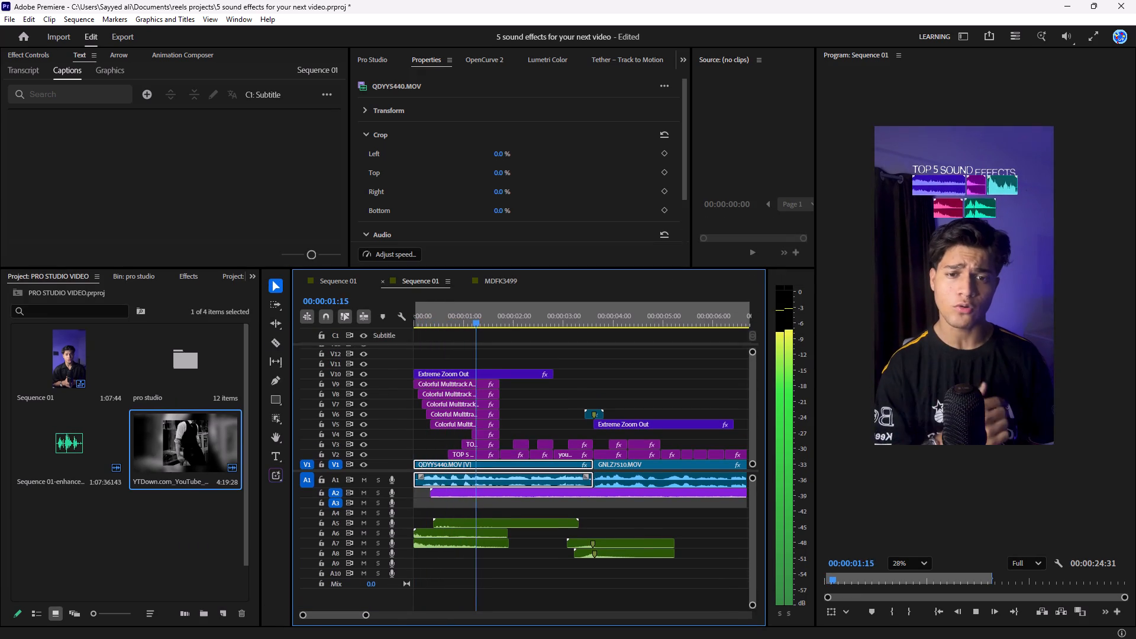
Copy the Extreme Zoom Out adjustment layer from the sound effects project's Sequence 01 onto V4 at the start of the PRO STUDIO sequence.
key("space")
left_click(434, 372)
left_click_drag(448, 373, 353, 275)
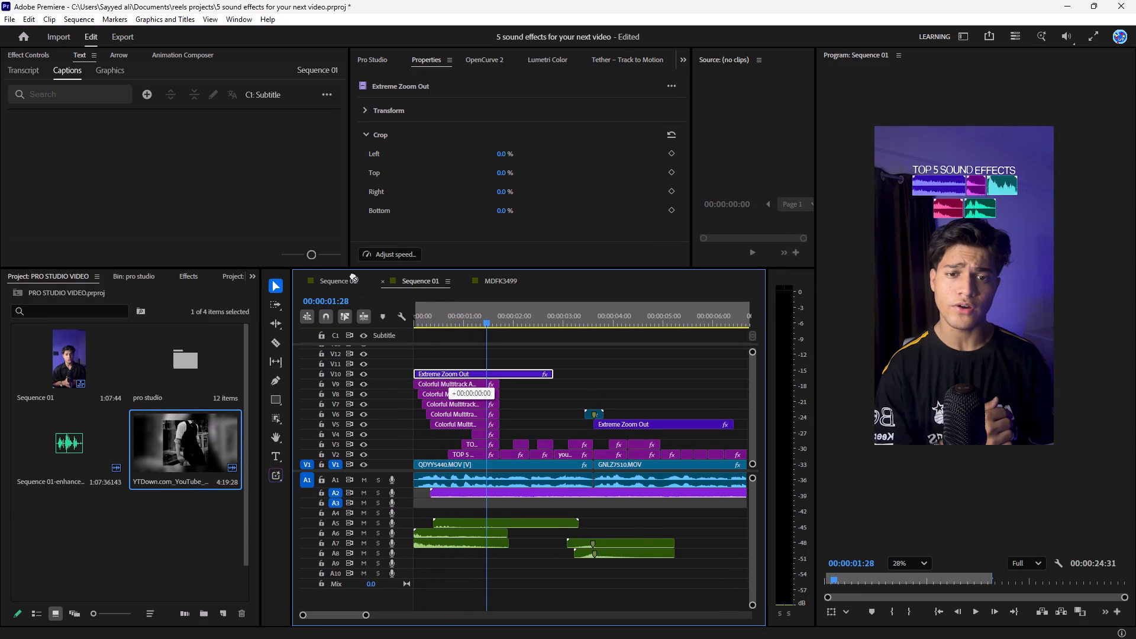
left_click_drag(353, 275, 398, 404)
scroll(396, 420, "down", 2, "alt")
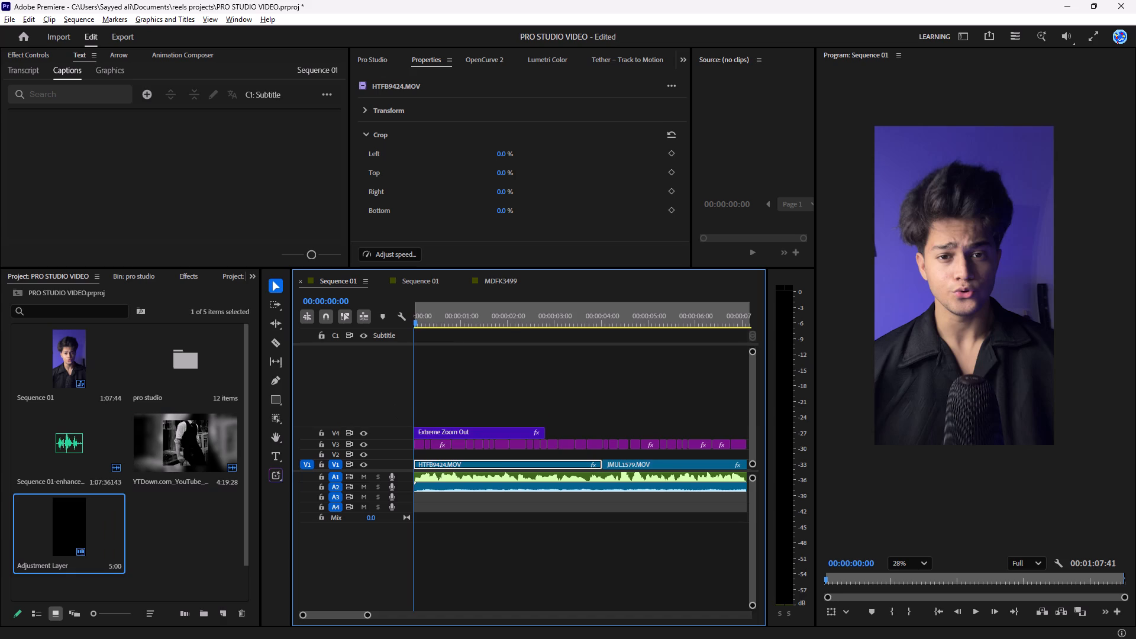
scroll(396, 420, "down", 2, "alt")
key("space")
key("space")
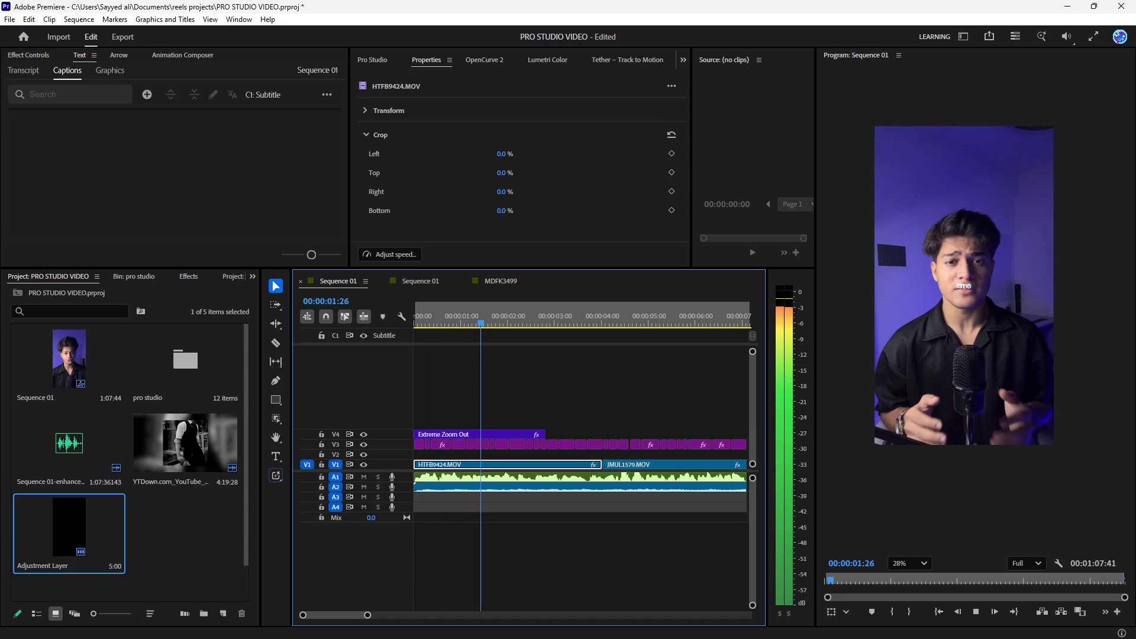
Disable the Lens Distortion effect on the Extreme Zoom Out adjustment layer on V4.
left_click_drag(420, 312, 371, 329)
left_click(439, 434)
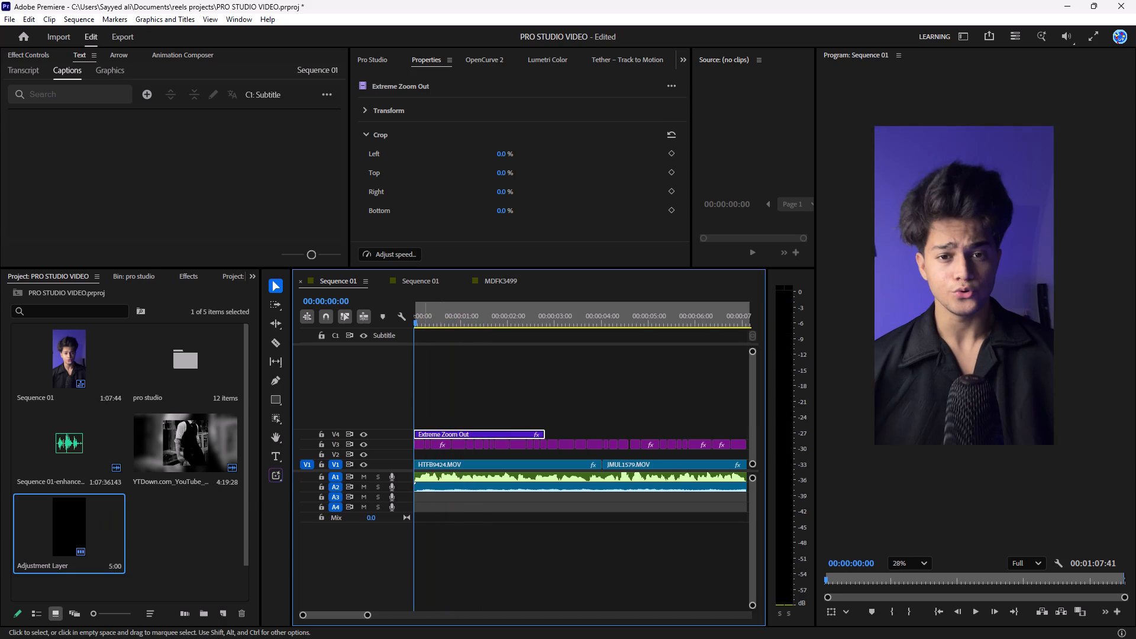
left_click(28, 47)
left_click(30, 56)
scroll(64, 244, "down", 2)
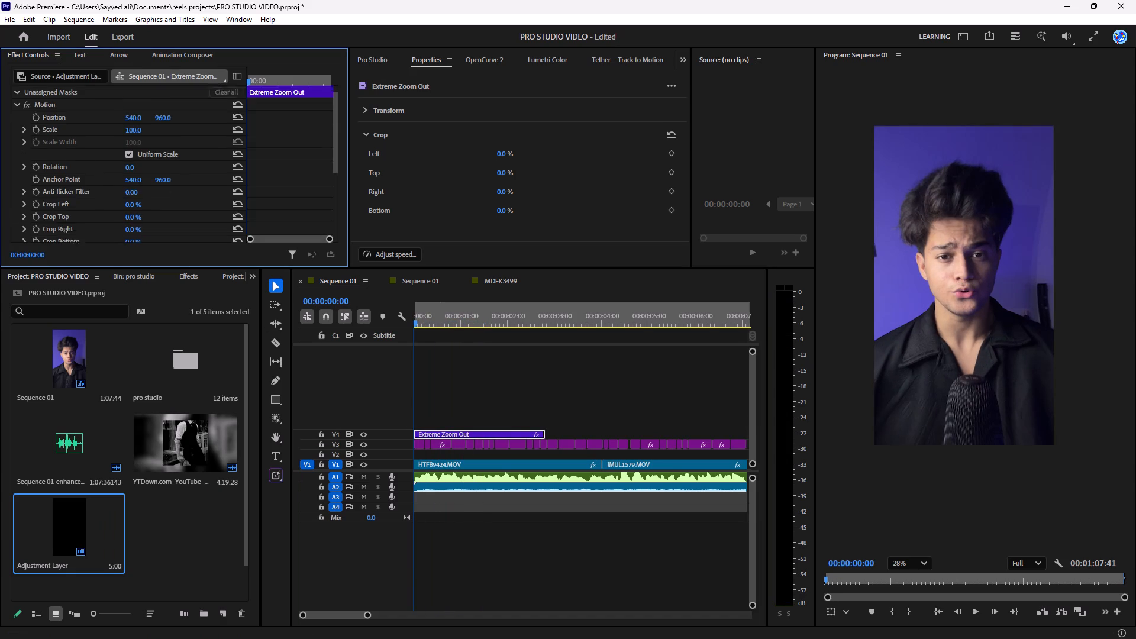
scroll(64, 244, "down", 14)
left_click(30, 196)
Replay the opening of Sequence 01 repeatedly to examine how the zoom-out moves with Lens Distortion disabled.
key("space")
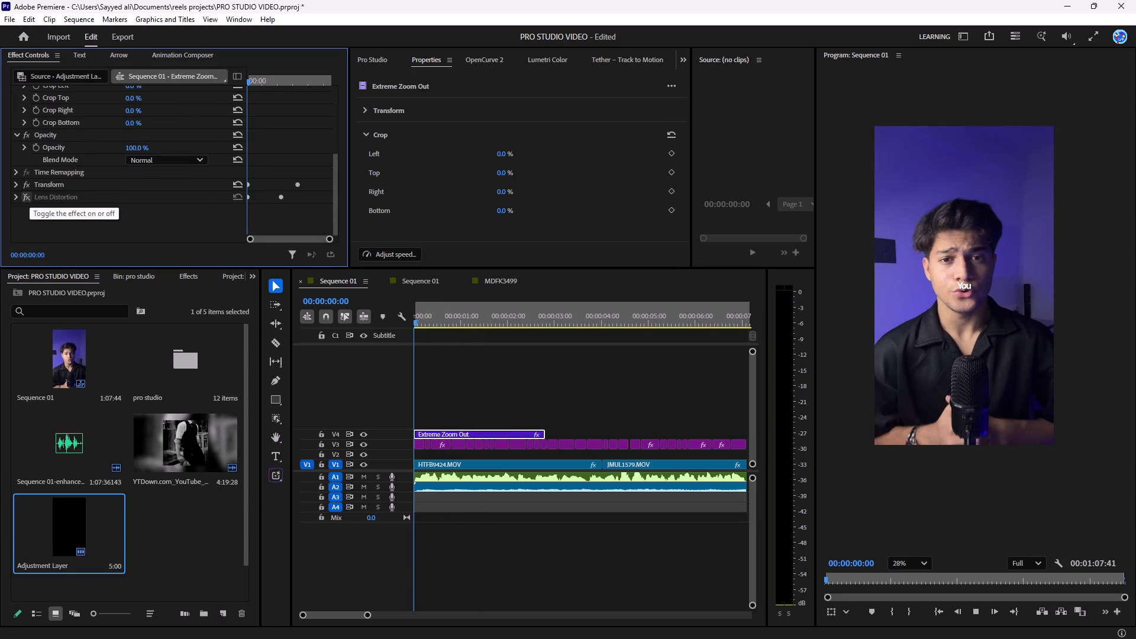
key("space")
left_click_drag(438, 314, 368, 322)
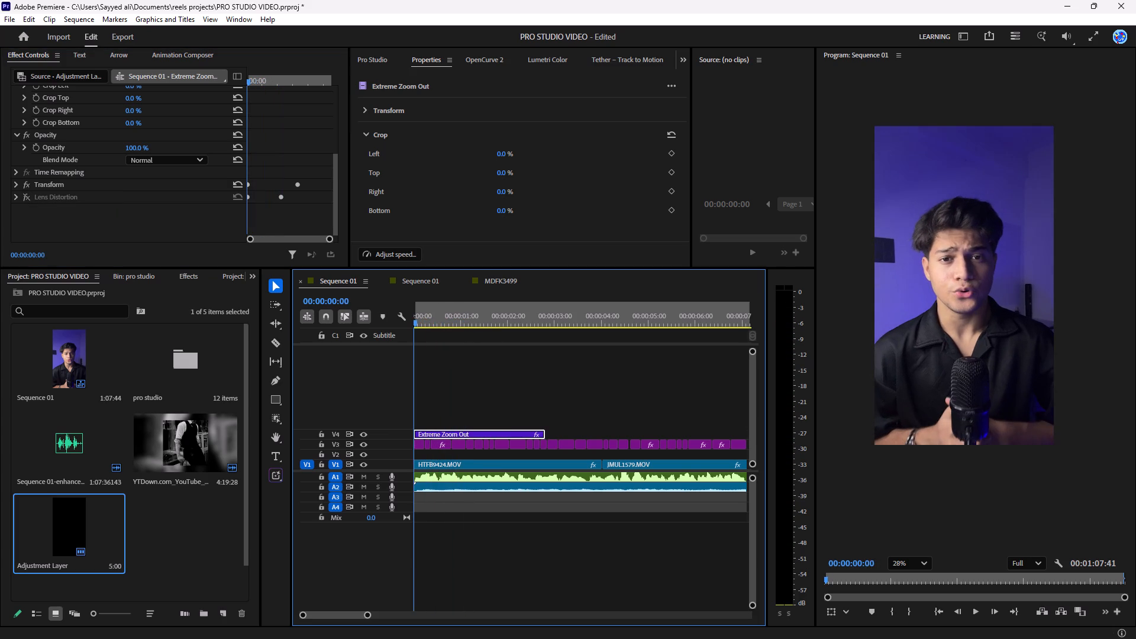
key("space")
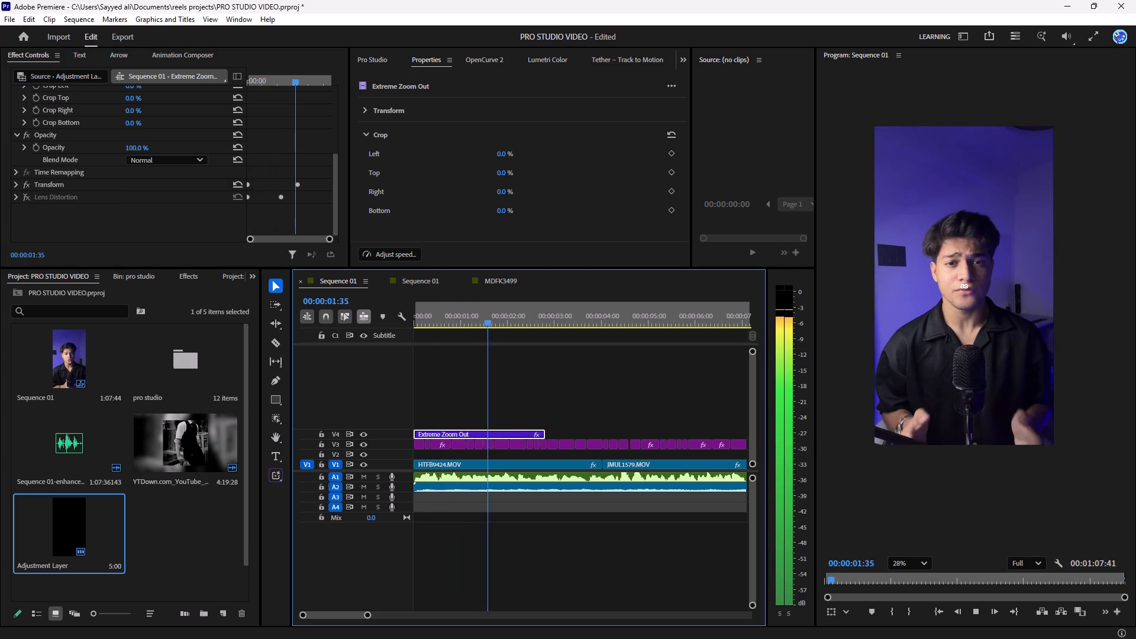
key("space")
left_click_drag(449, 308, 362, 325)
key("space")
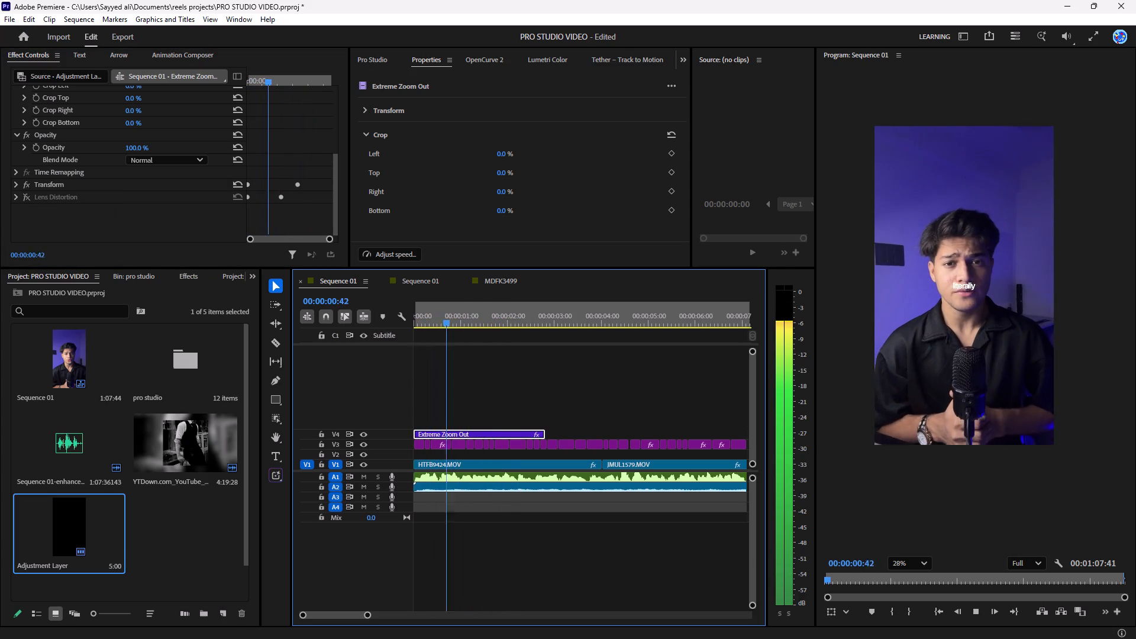
key("space")
left_click_drag(451, 311, 353, 329)
key("space")
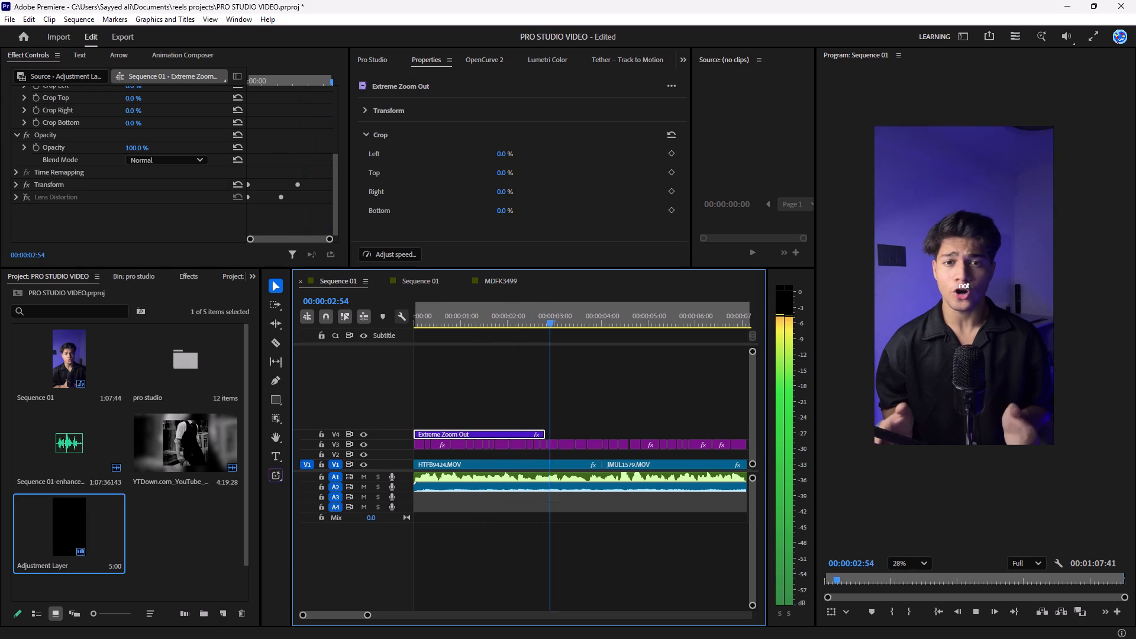
key("space")
left_click_drag(437, 310, 356, 327)
key("space")
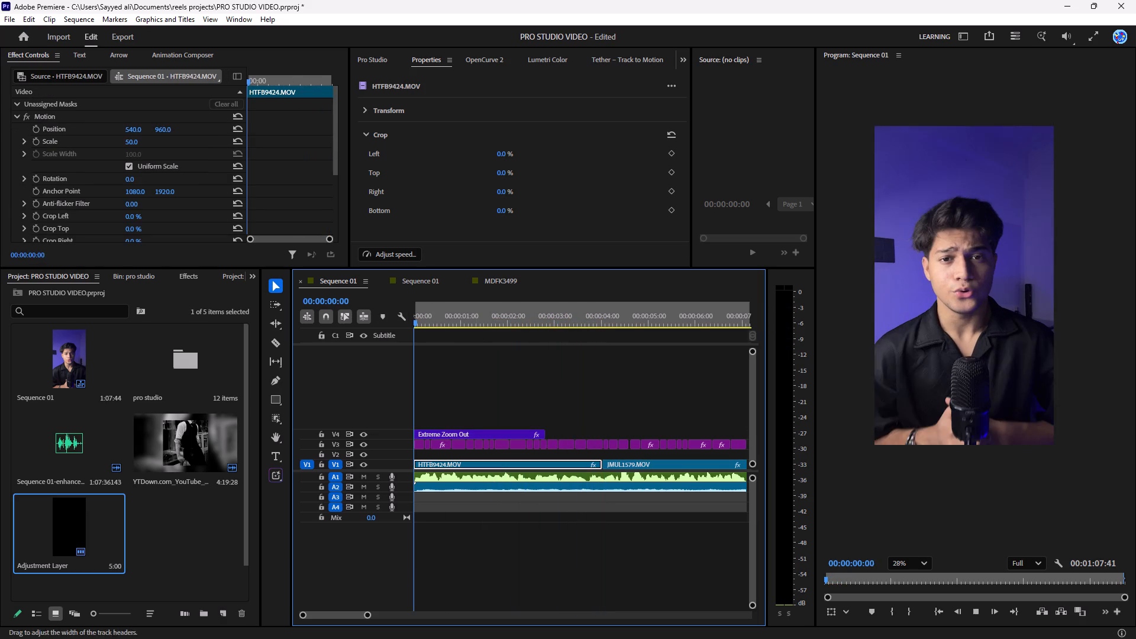
left_click(477, 336)
key("space")
left_click_drag(441, 321, 355, 331)
key("space")
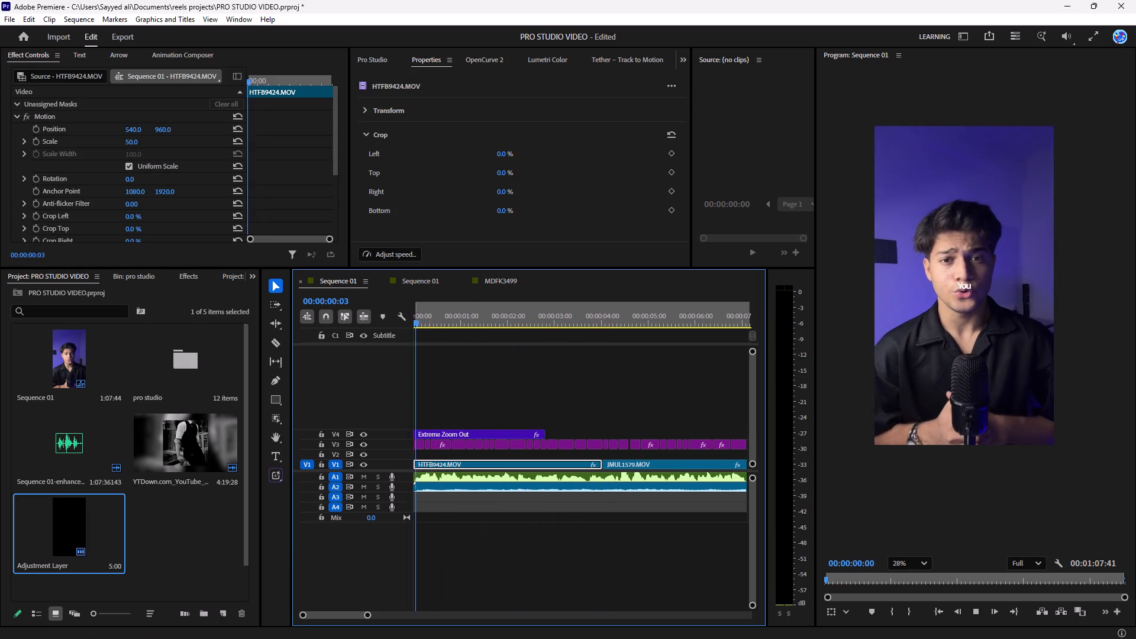
key("space")
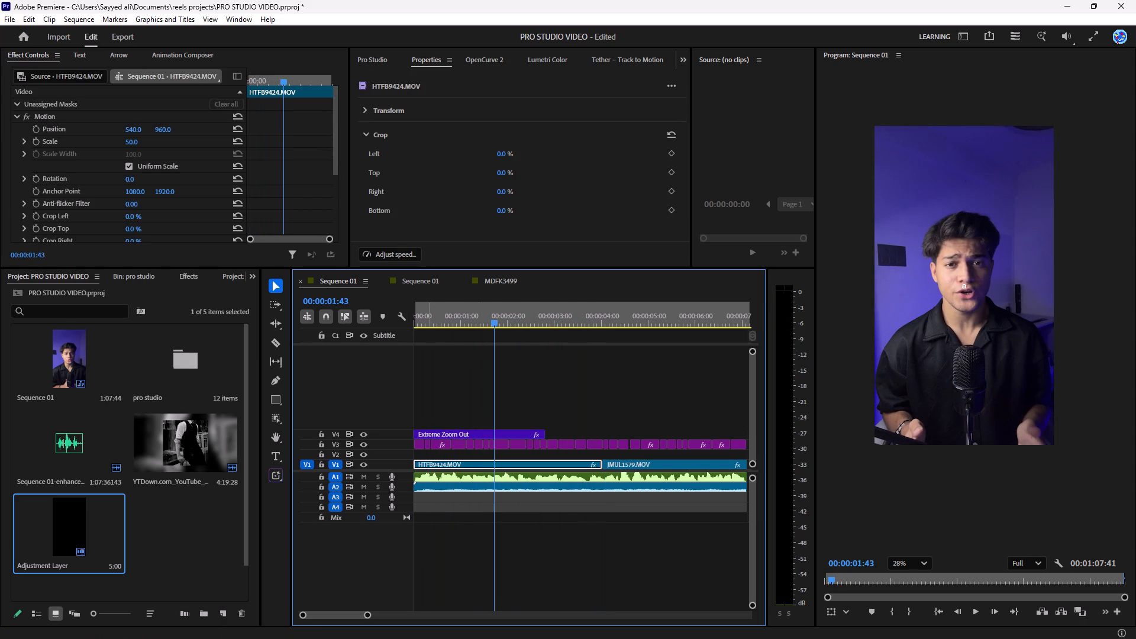
left_click_drag(443, 296, 440, 305)
left_click_drag(439, 312, 243, 353)
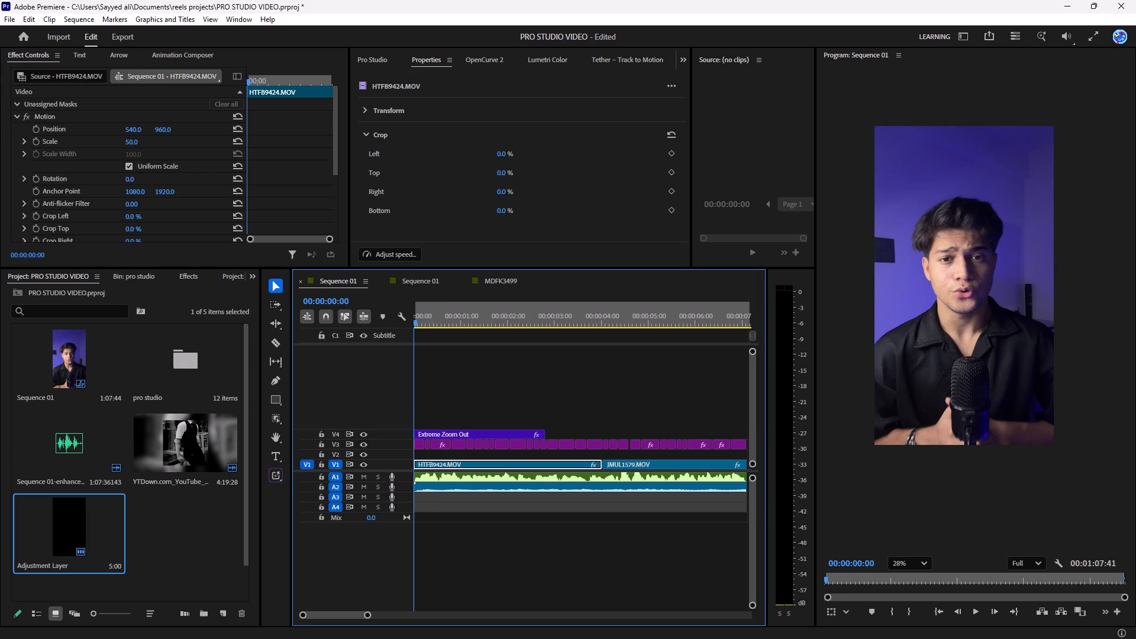
Play Sequence 01 from the start through the cut to JMUL1579.MOV to examine the captions and the zoom-out together.
key("space")
key("space")
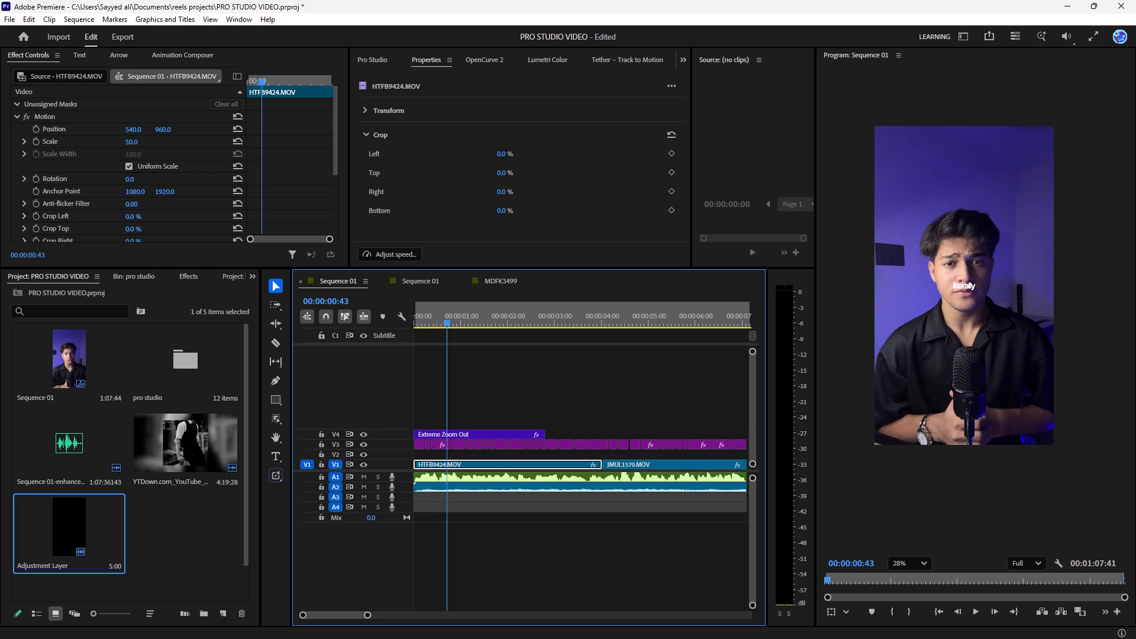
key("space")
key("space")
left_click(459, 384)
key("space")
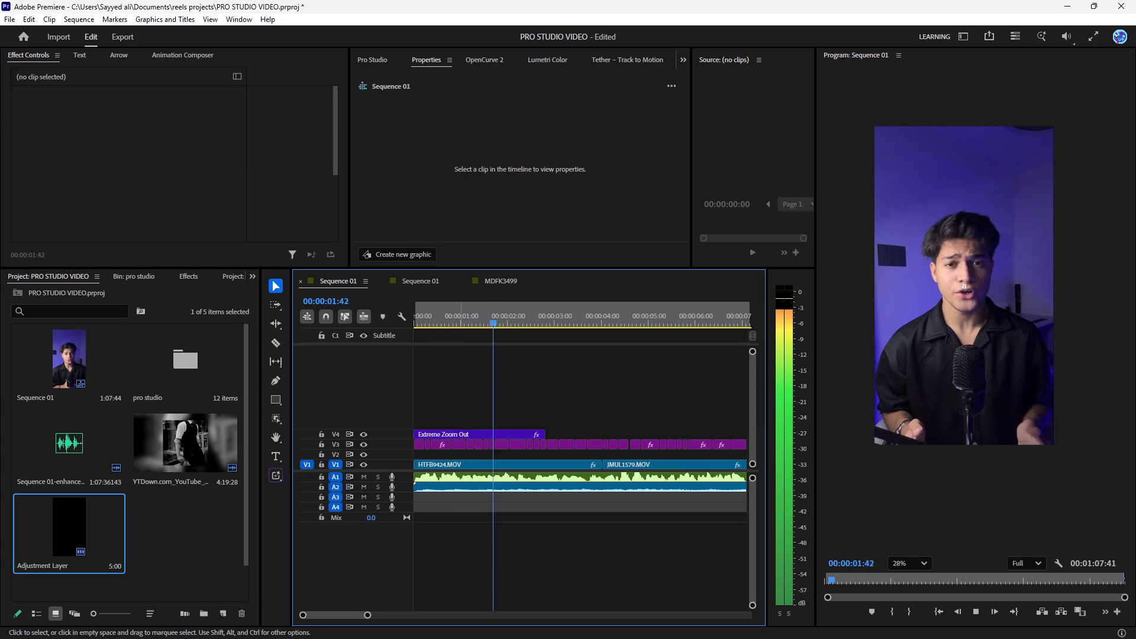
key("space")
key("space")
left_click(564, 411)
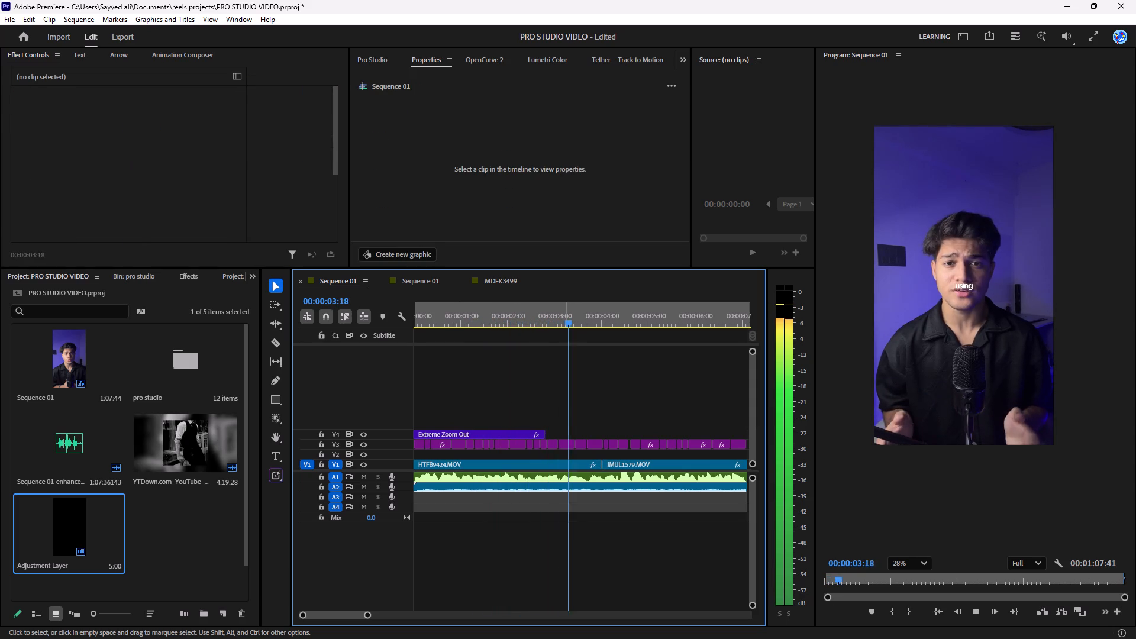
key("space")
key("space")
key("space")
left_click(571, 386)
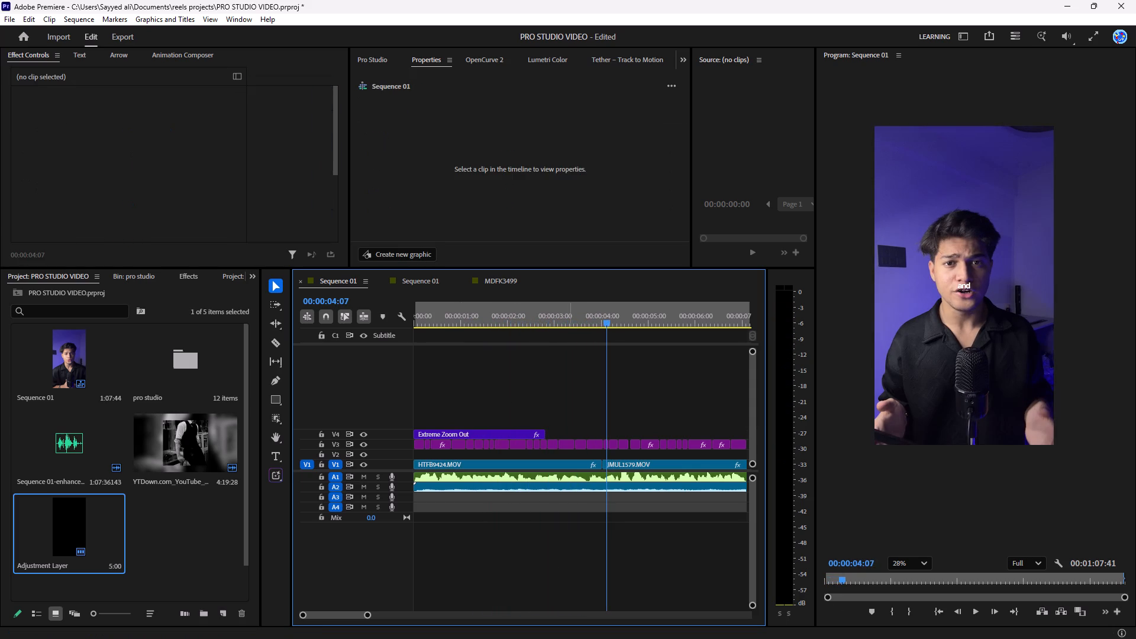
left_click_drag(572, 319, 574, 325)
key("space")
key("space")
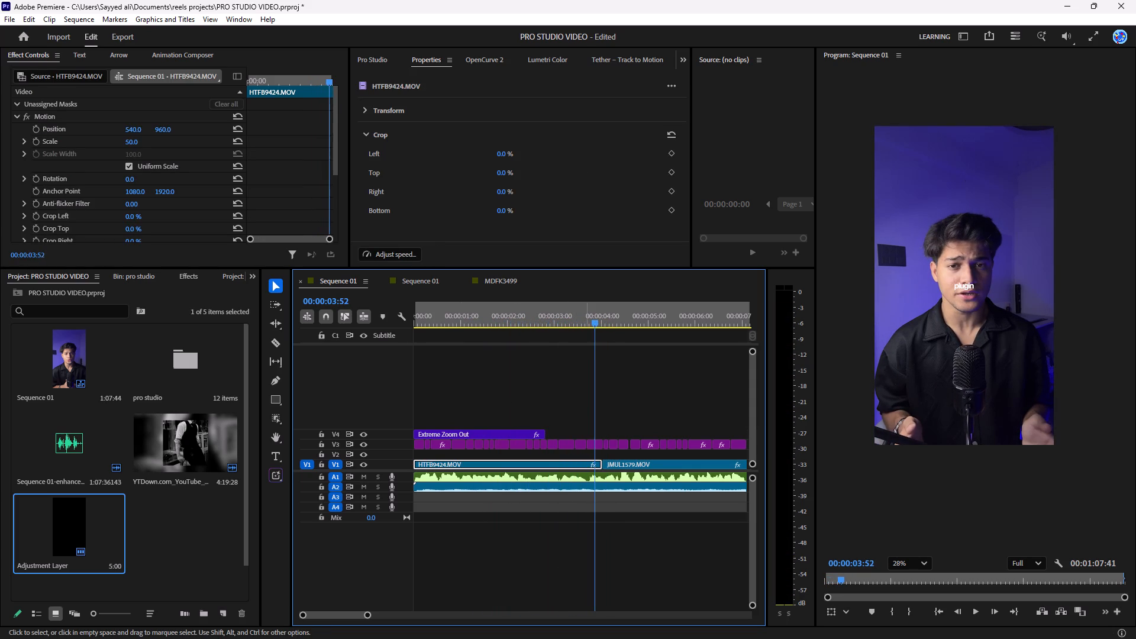
left_click(580, 357)
left_click(594, 443)
left_click(580, 408)
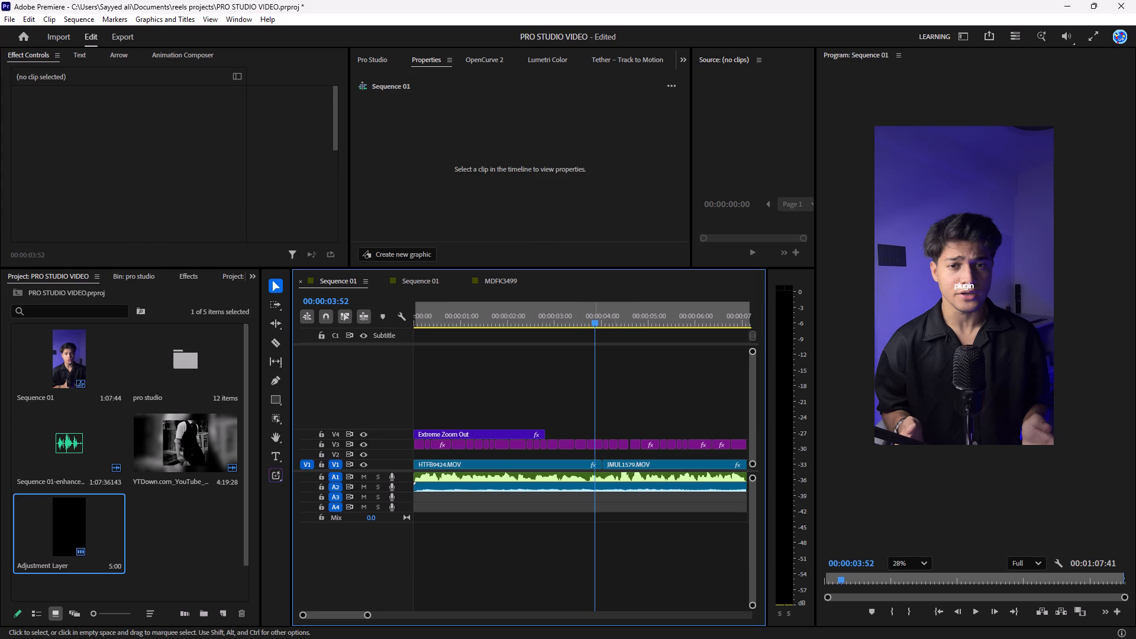
Move the Extreme Zoom Out adjustment layer from V4 up to V6, keeping it at the sequence start.
left_click_drag(516, 432, 509, 415)
scroll(387, 419, "down", 4, "alt")
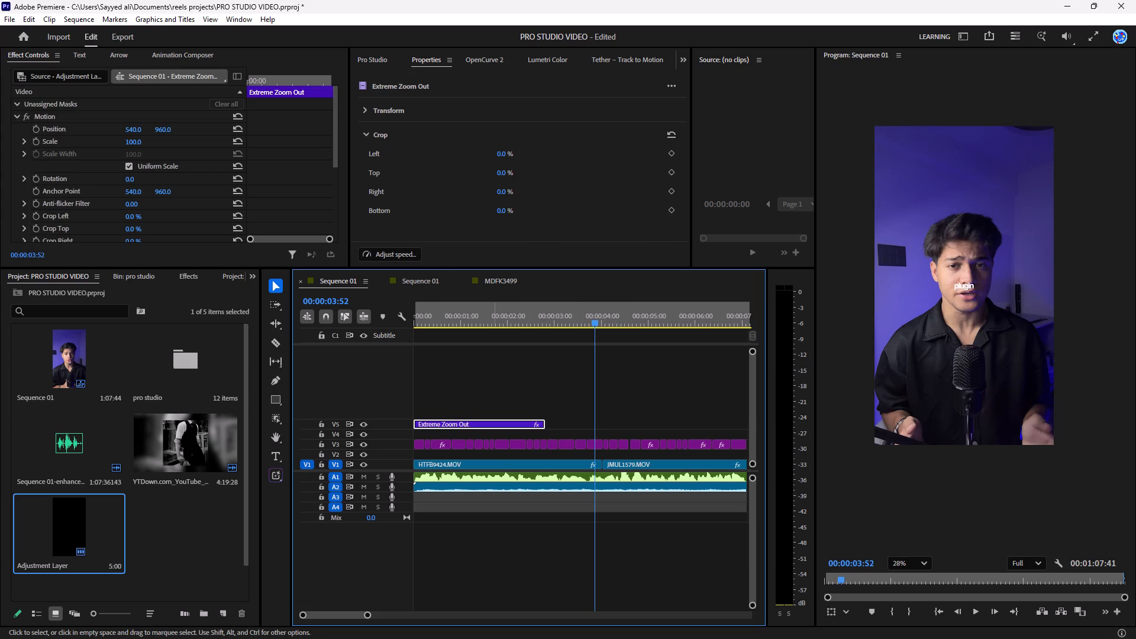
left_click_drag(491, 421, 485, 405)
scroll(388, 412, "down", 4, "alt")
left_click(473, 428)
left_click(513, 430)
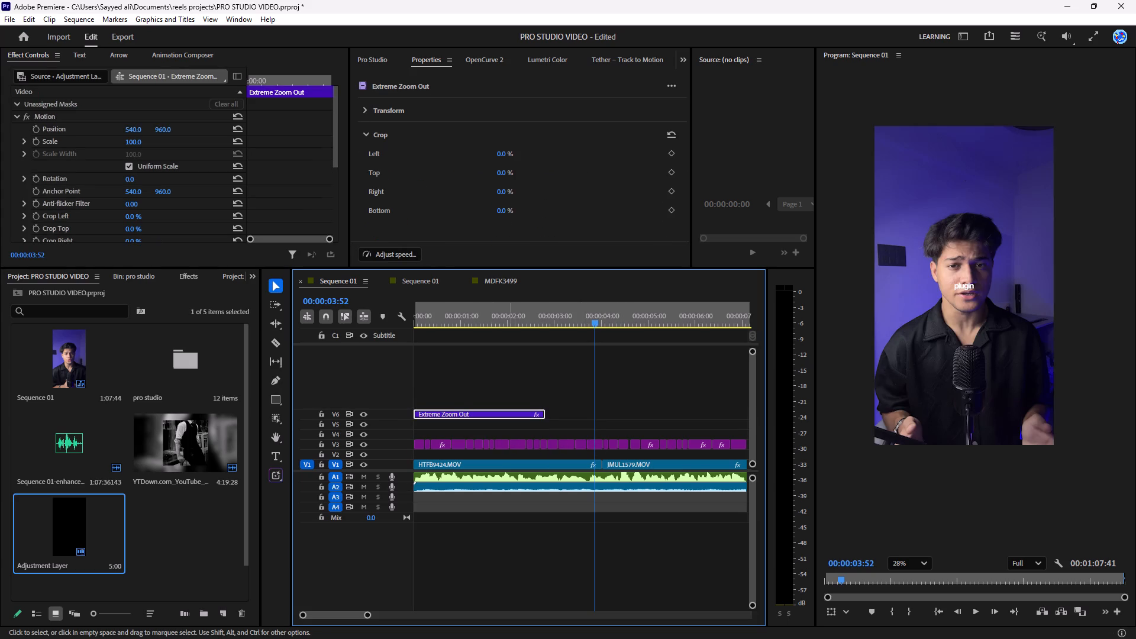
Replay the opening with the Extreme Zoom Out layer on V6 to examine its effect on the caption graphics.
left_click_drag(554, 319, 376, 347)
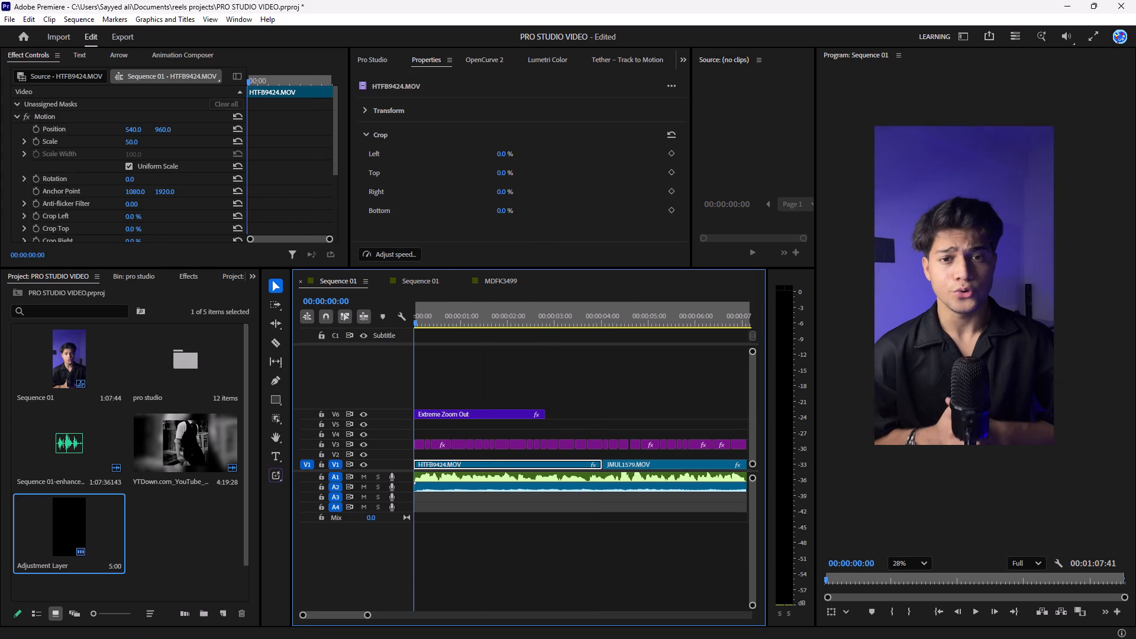
key("space")
key("space")
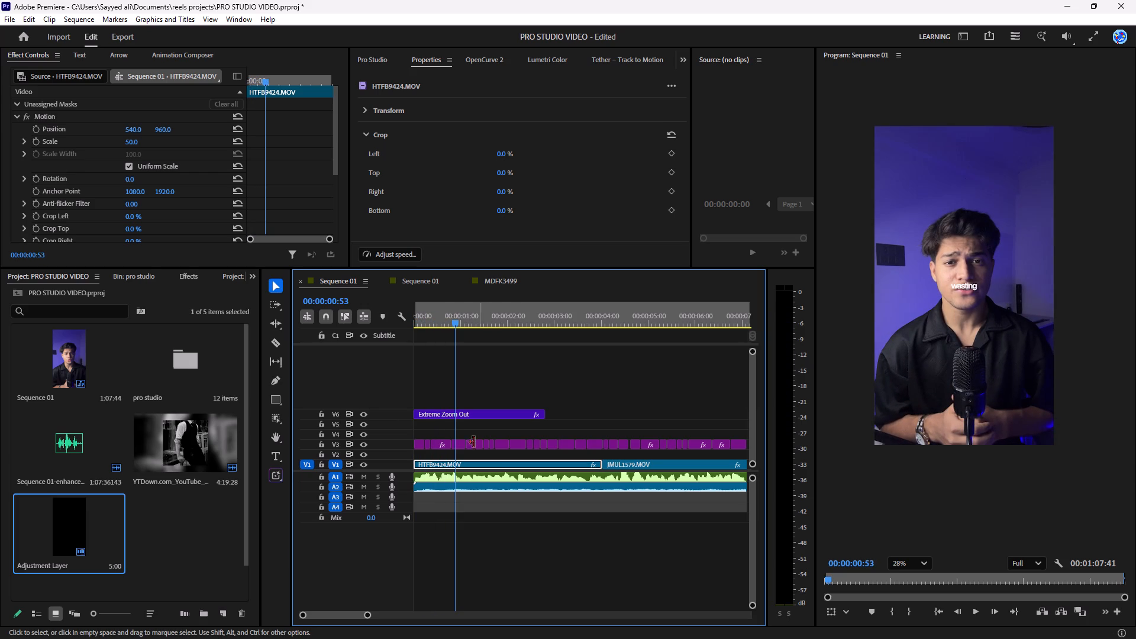
left_click(459, 443)
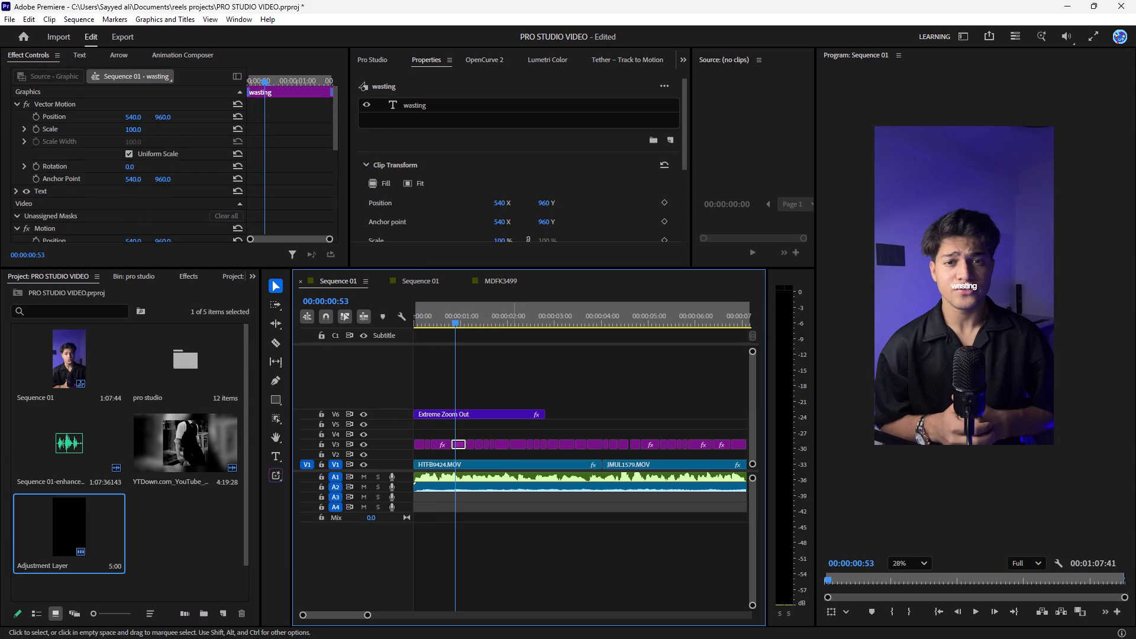
left_click(560, 386)
key("space")
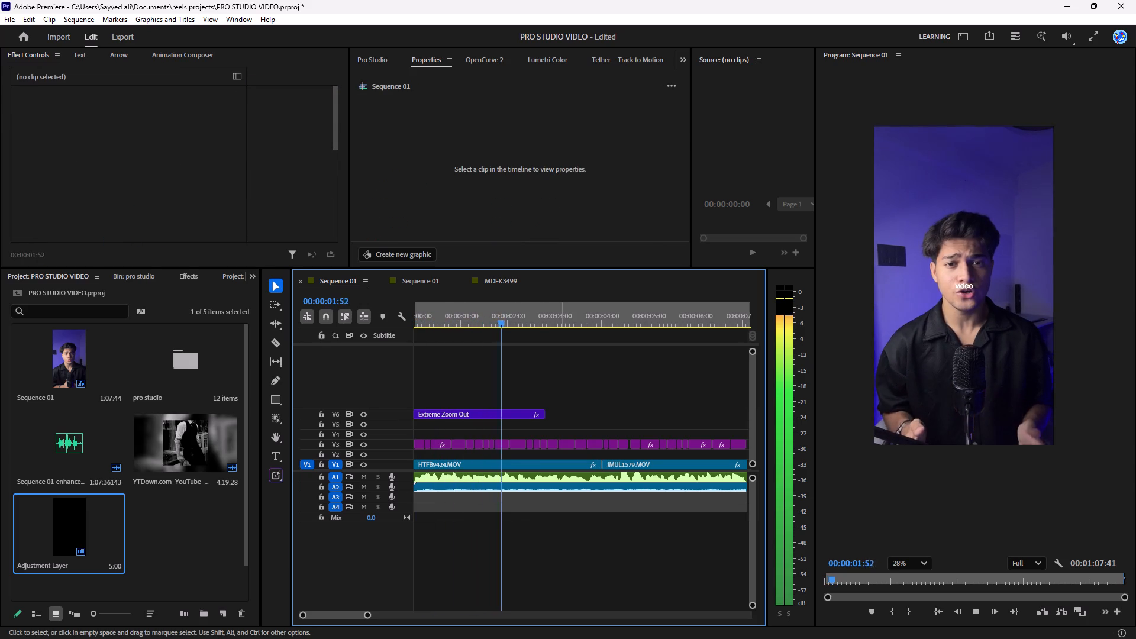
key("space")
left_click_drag(508, 314, 340, 337)
key("space")
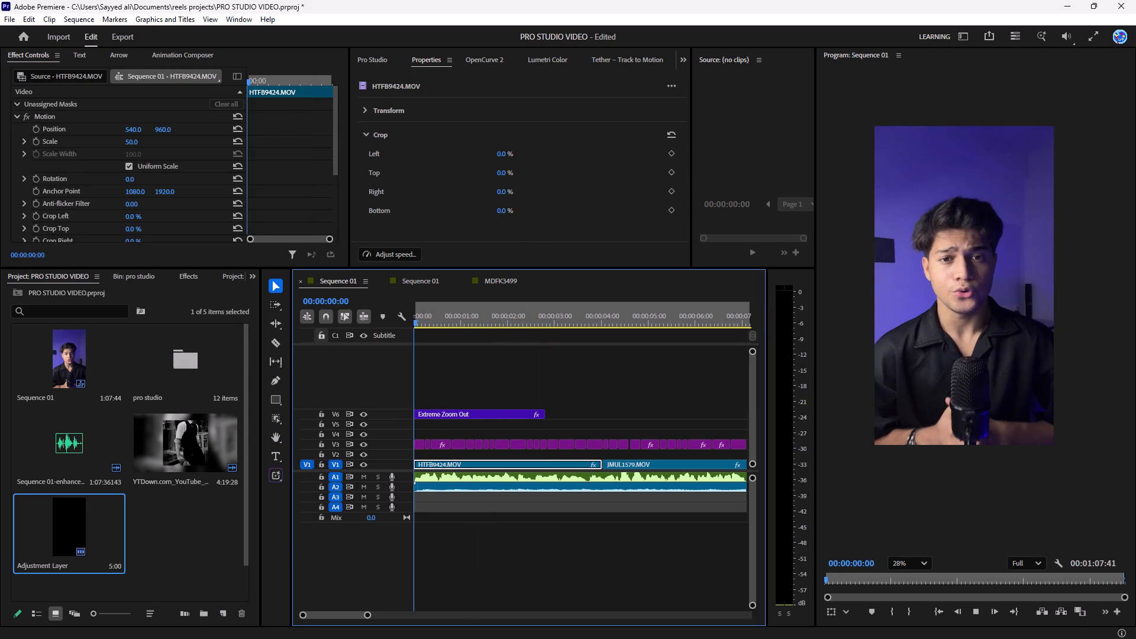
key("space")
Examine the caption text over the speaker's face at a larger preview magnification.
scroll(928, 252, "up", 3)
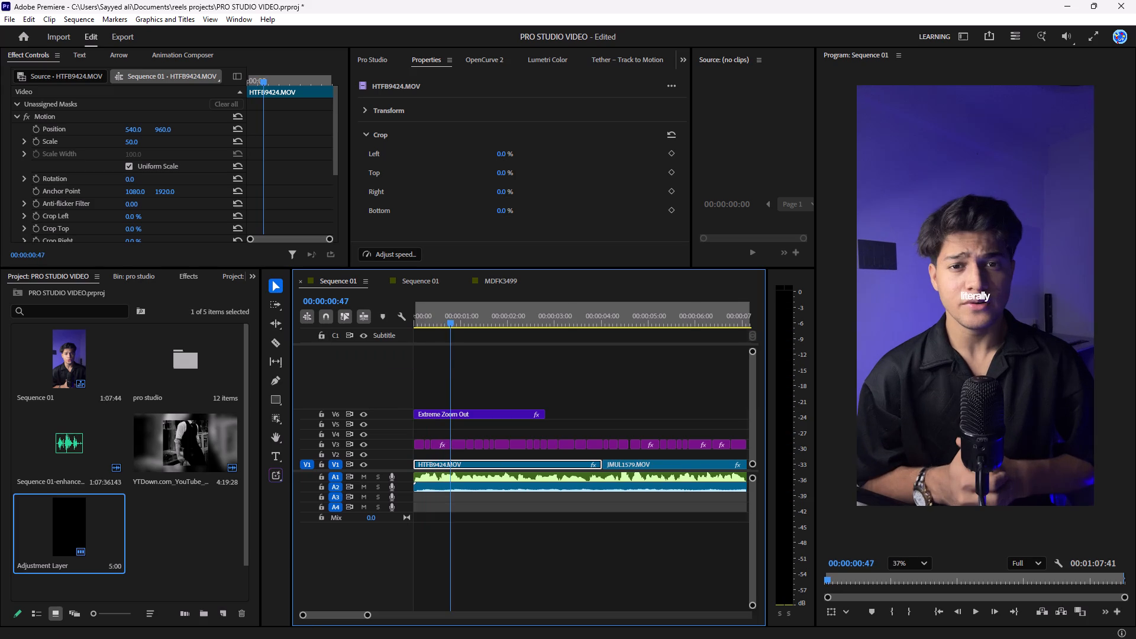
scroll(943, 259, "down", 4)
scroll(997, 265, "up", 4)
scroll(937, 266, "up", 2)
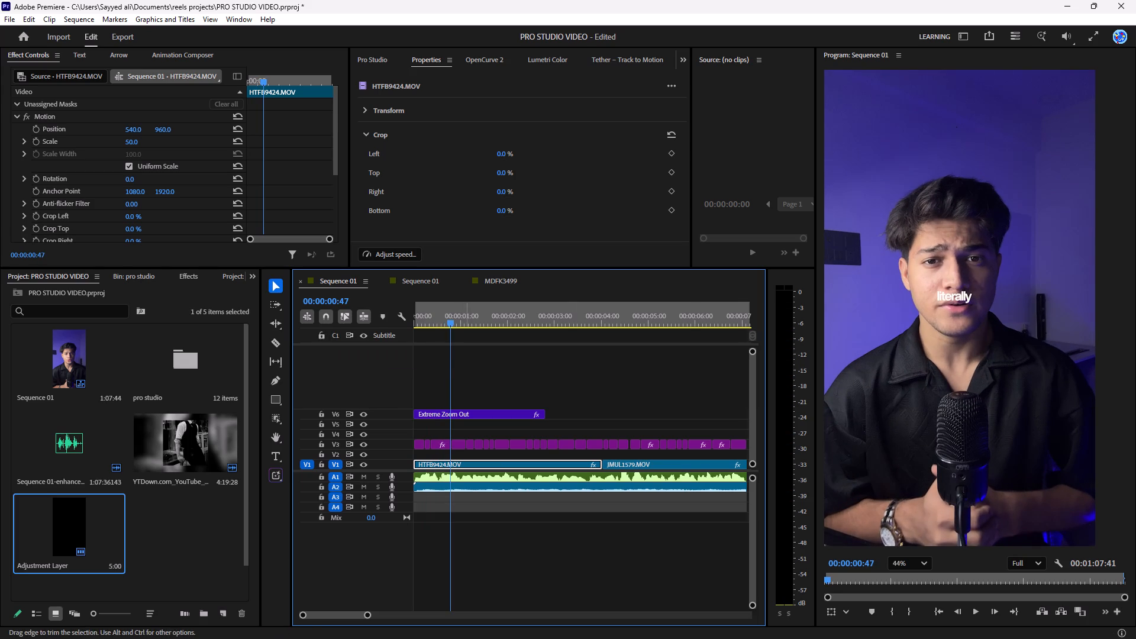
key("space")
key("space")
scroll(948, 306, "up", 7)
scroll(951, 280, "down", 11)
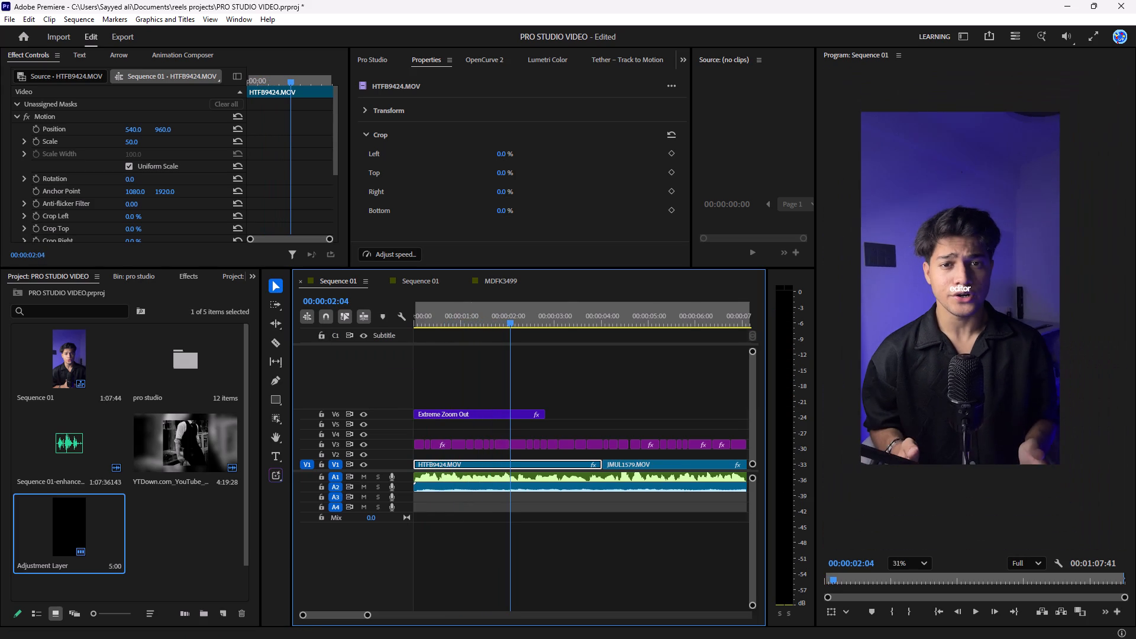
scroll(957, 288, "up", 4)
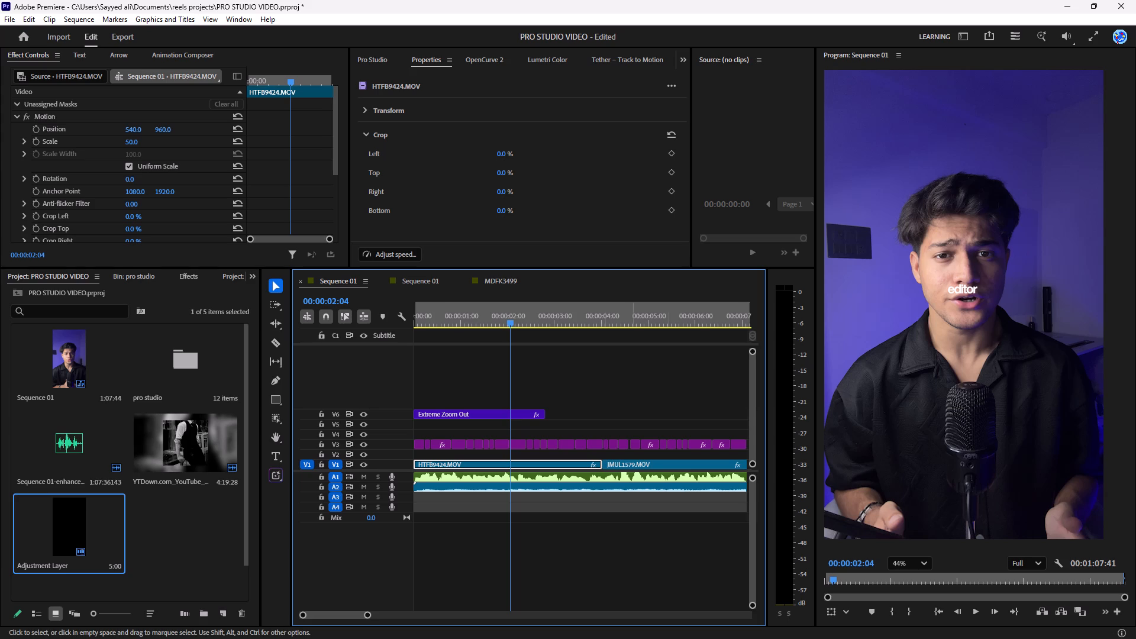
Play Sequence 01 from its start past the first two clips into POXV2161.MOV to examine caption timing.
left_click_drag(464, 320, 368, 337)
key("space")
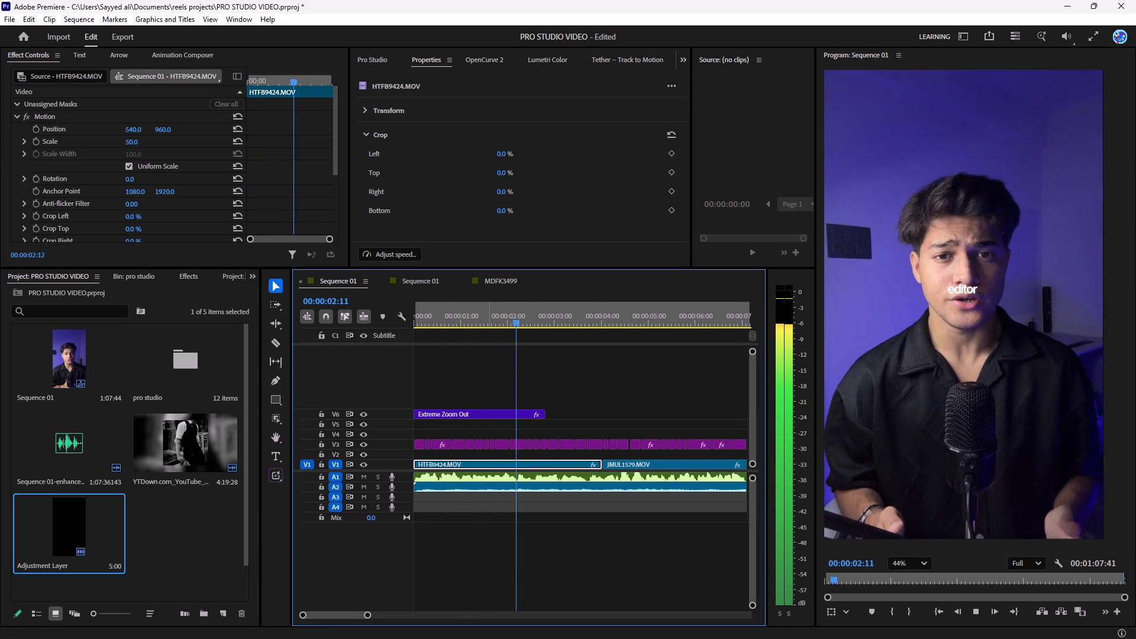
key("space")
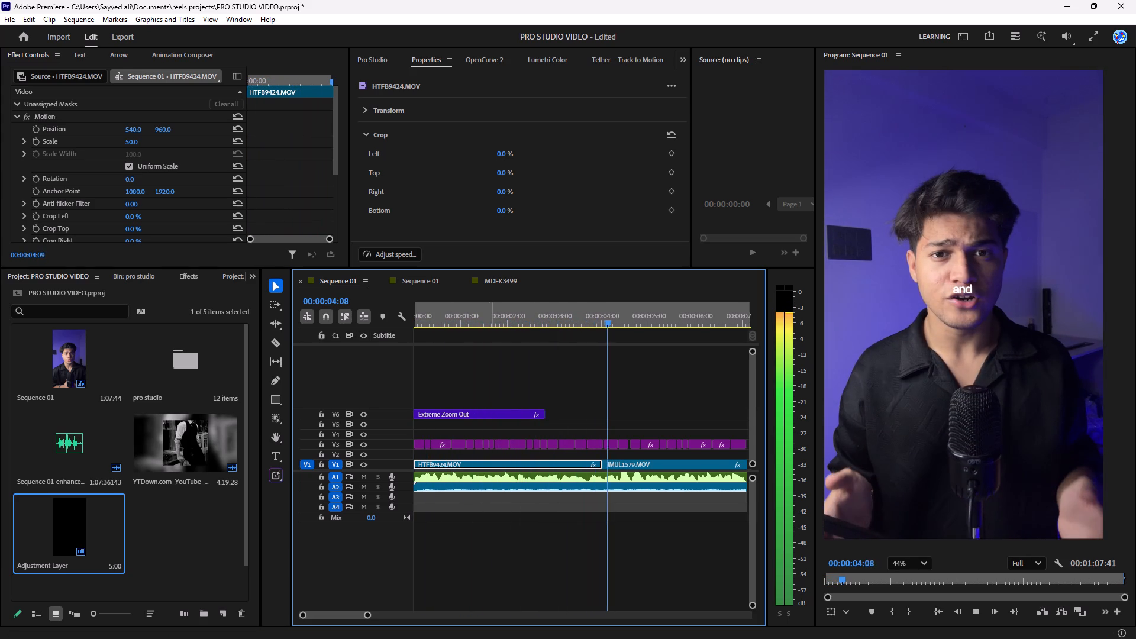
left_click_drag(501, 318, 328, 343)
key("space")
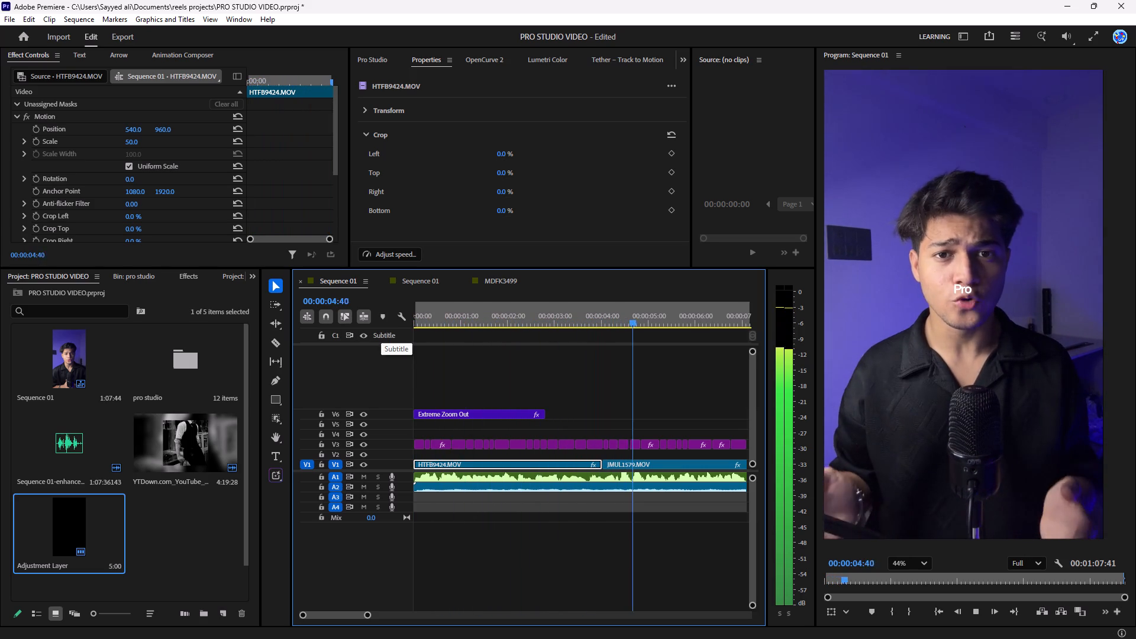
scroll(632, 467, "down", 3, "alt")
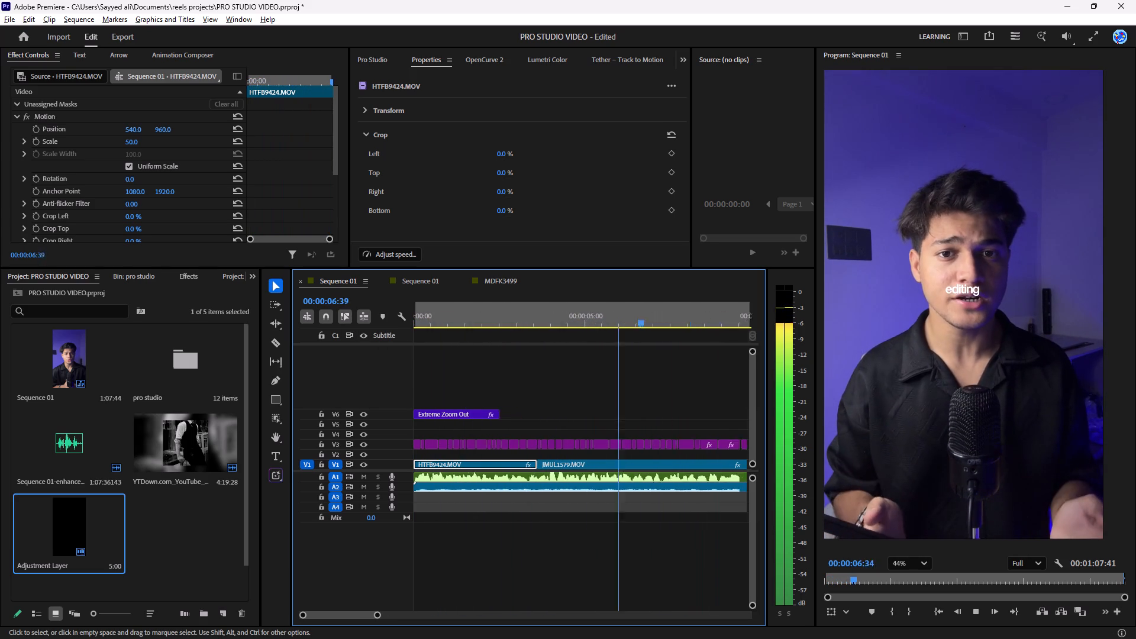
scroll(639, 469, "down", 2, "alt")
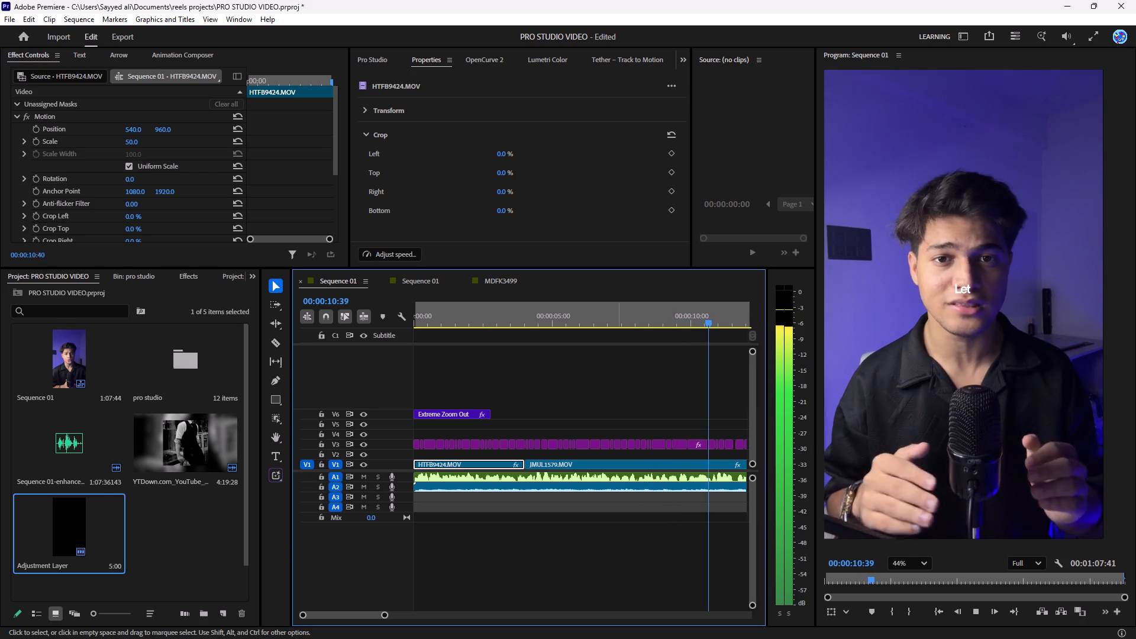
scroll(697, 485, "down", 4, "alt")
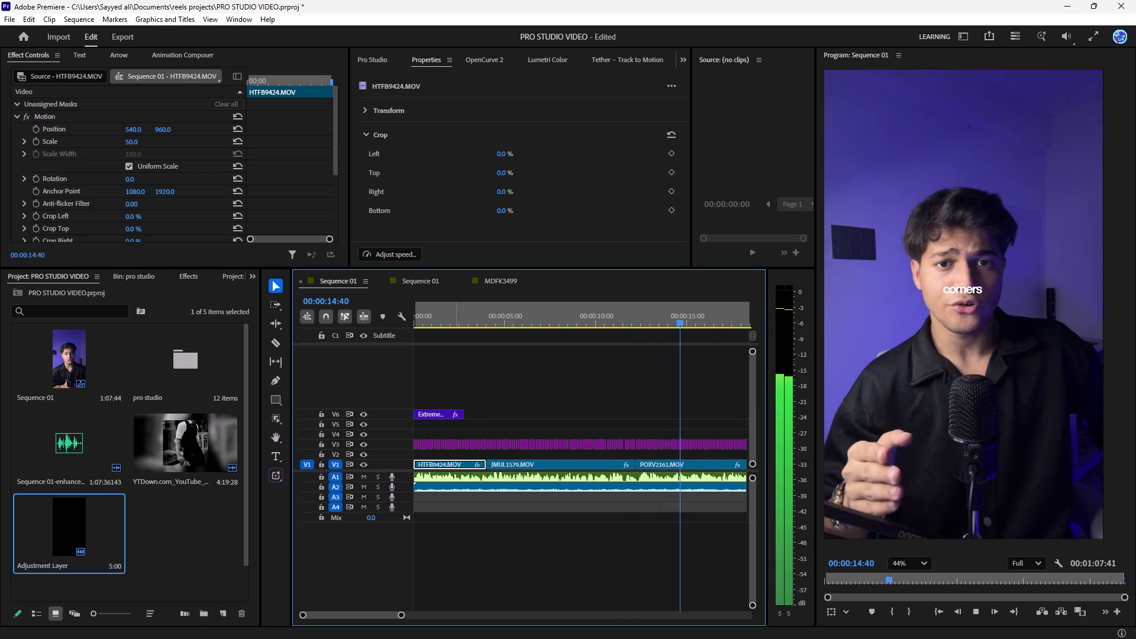
Replay Sequence 01 from the start into JMUL1579.MOV to examine the opening captions and zoom-out again.
left_click_drag(480, 316, 392, 346)
key("space")
left_click(482, 356)
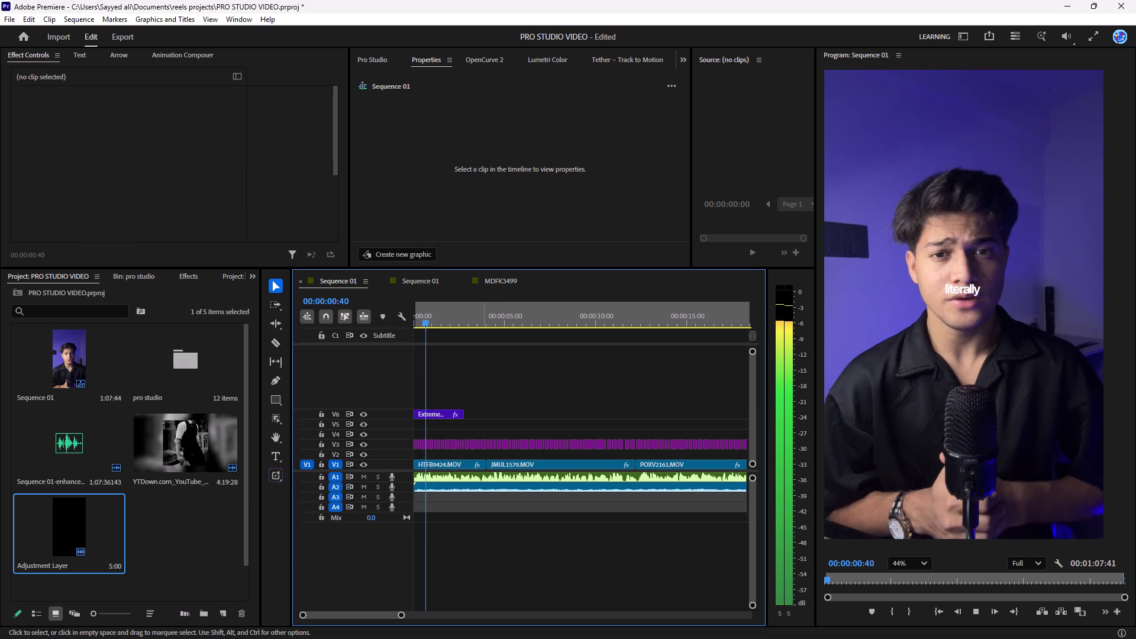
left_click_drag(400, 612, 344, 615)
left_click_drag(347, 614, 383, 608)
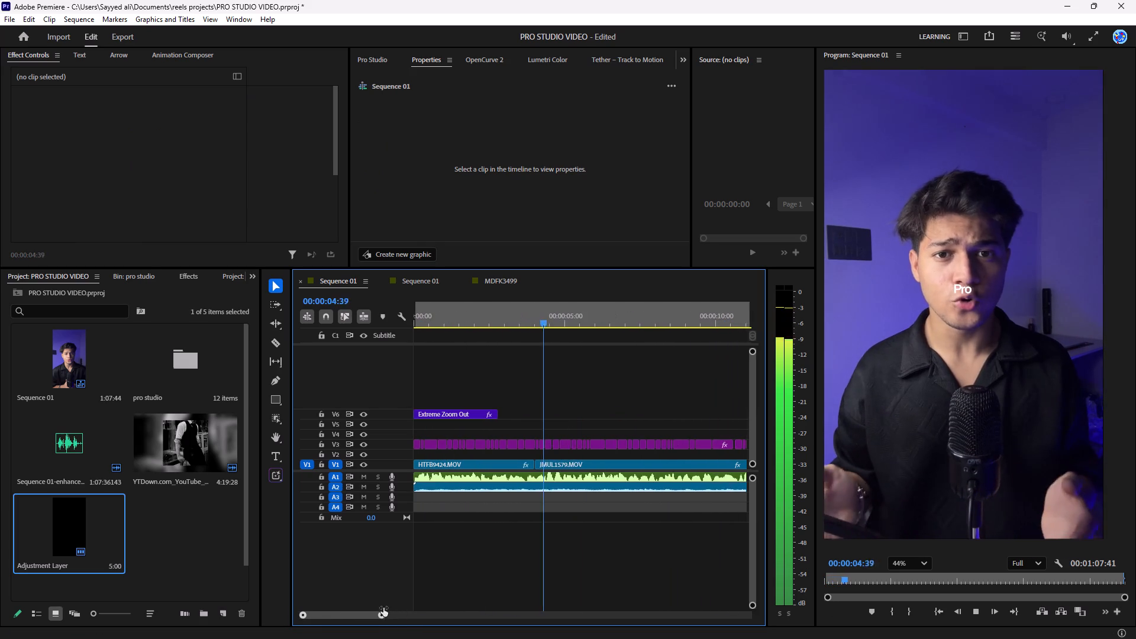
left_click_drag(383, 608, 384, 608)
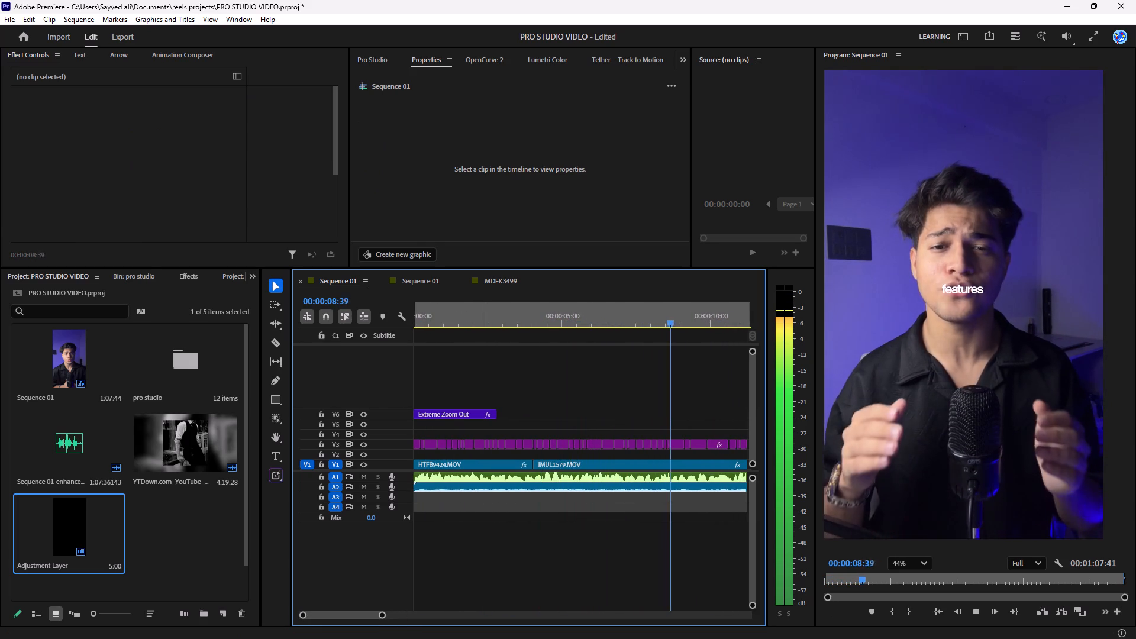
key("space")
Replay the first second of Sequence 01 in short bursts to examine the earliest caption words.
left_click_drag(488, 316, 317, 400)
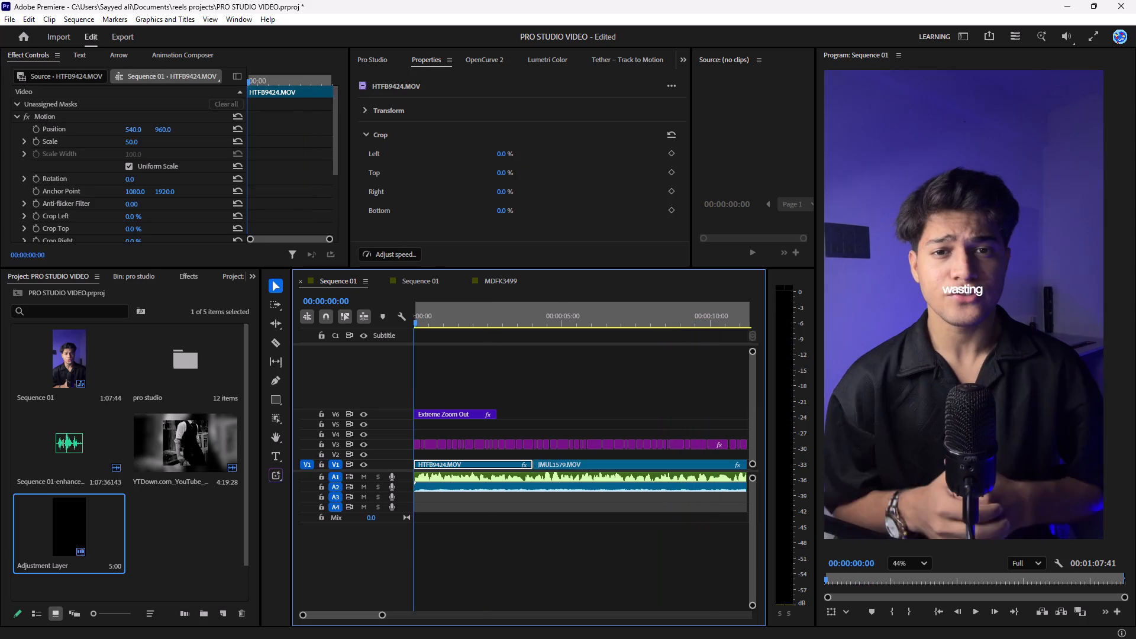
key("space")
left_click(459, 363)
key("space")
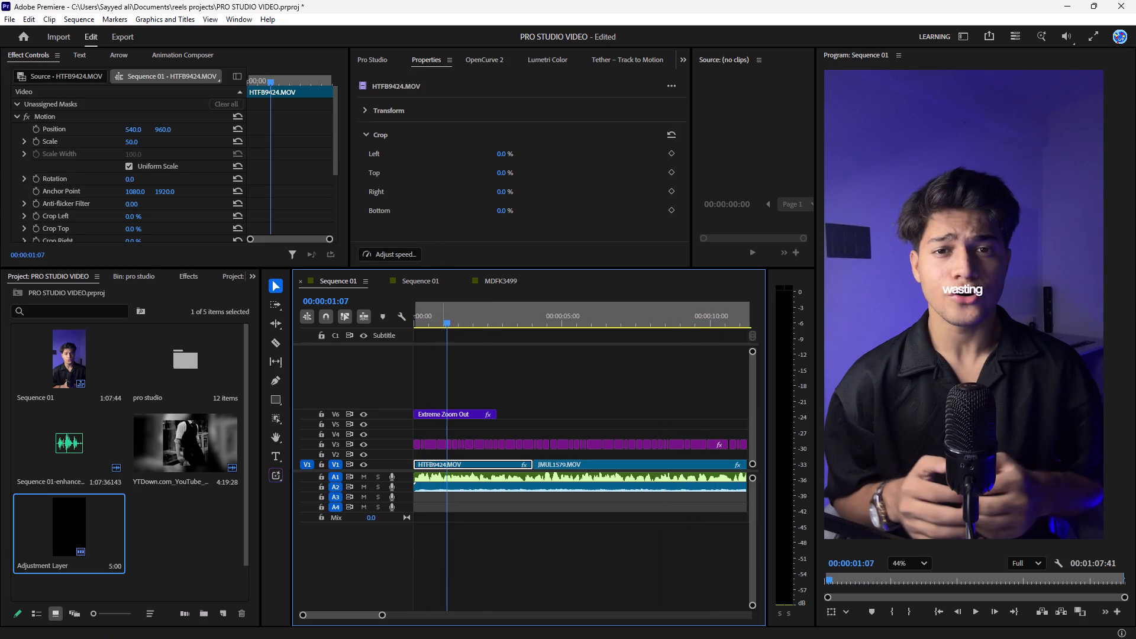
left_click_drag(442, 319, 380, 343)
key("space")
key("space")
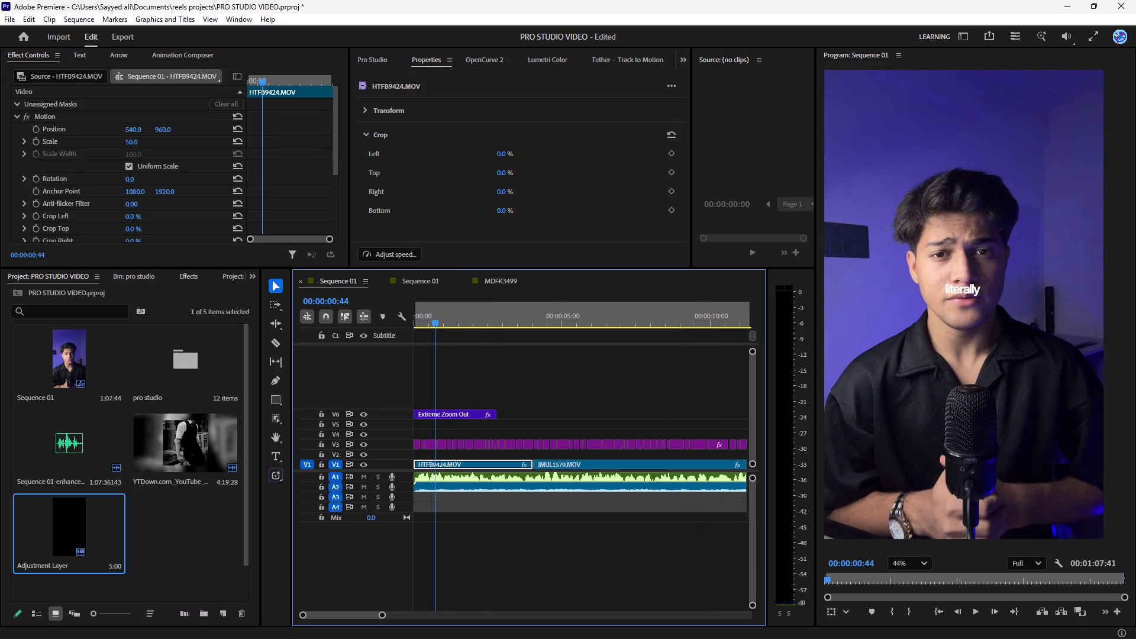
Play in short bursts from the caption "literally" to "plugin" to examine each word against the speech.
key("space")
key("space")
key("space")
key("space")
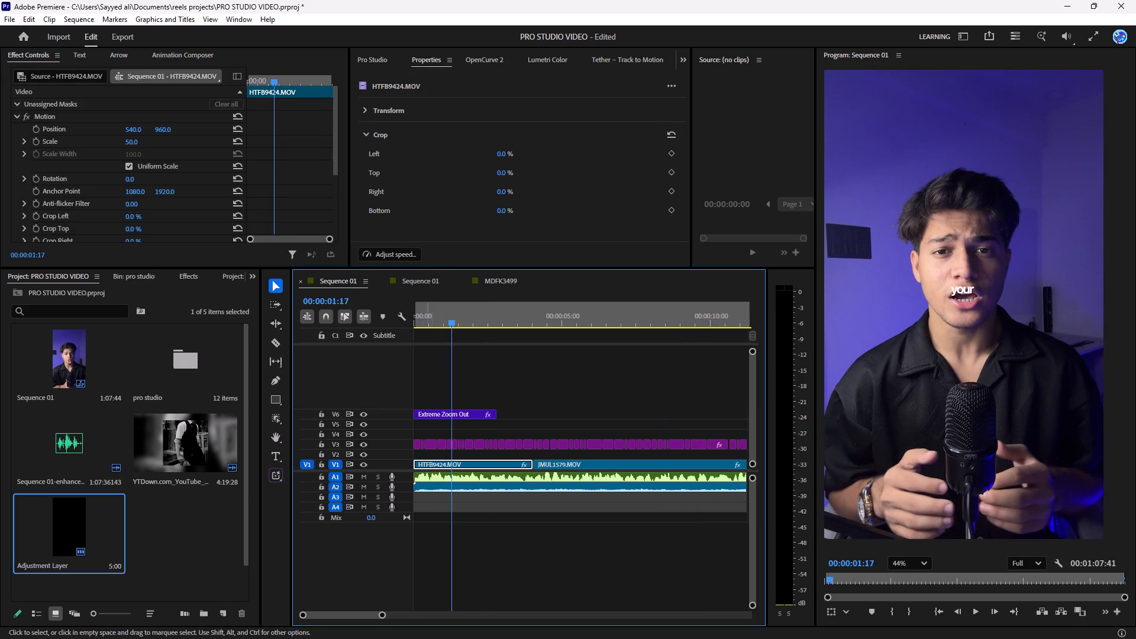
key("space")
key("space")
key("space")
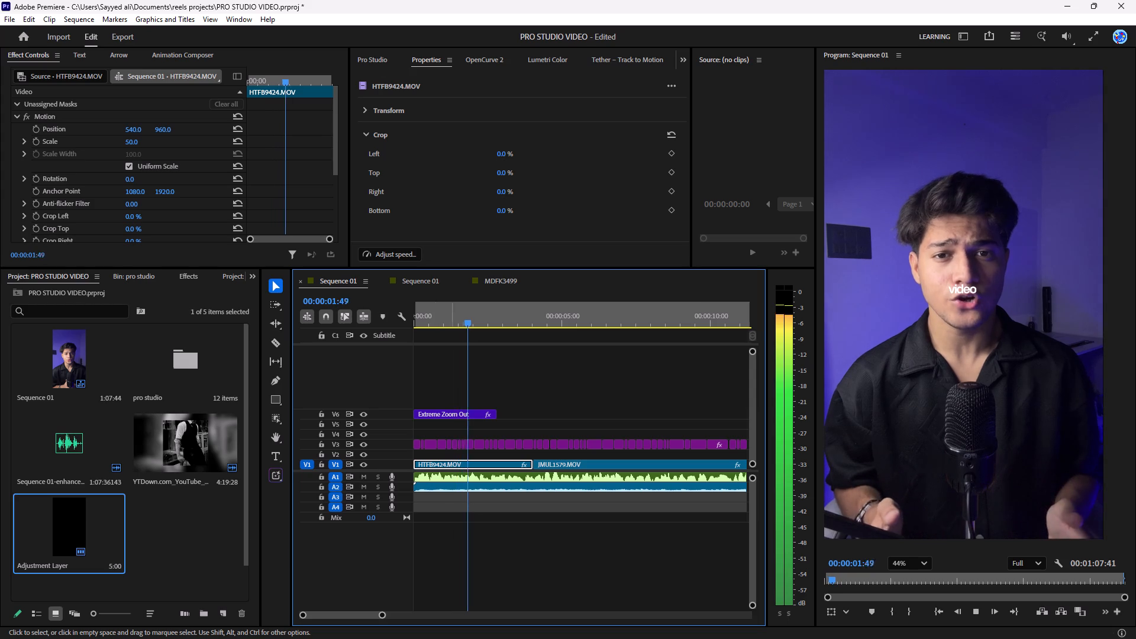
left_click(507, 356)
key("space")
key("space")
key("space")
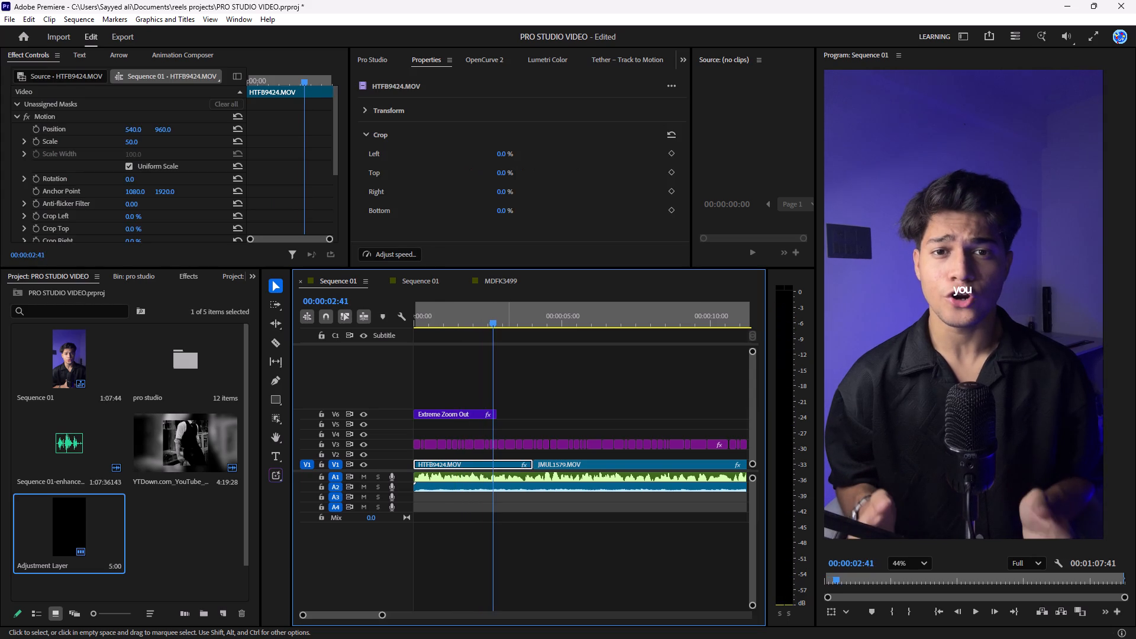
key("space")
key("space")
key("space")
key("space")
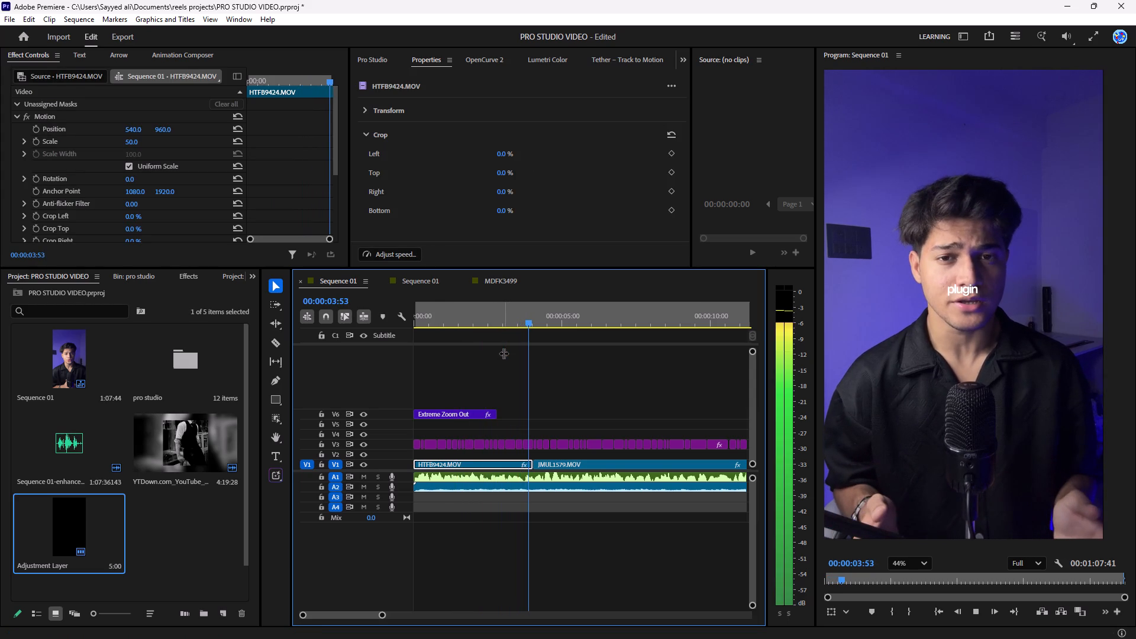
Replay the captions from the sequence start through "literally" and "wasting" repeatedly to examine their wording and timing.
left_click_drag(466, 319, 369, 335)
key("space")
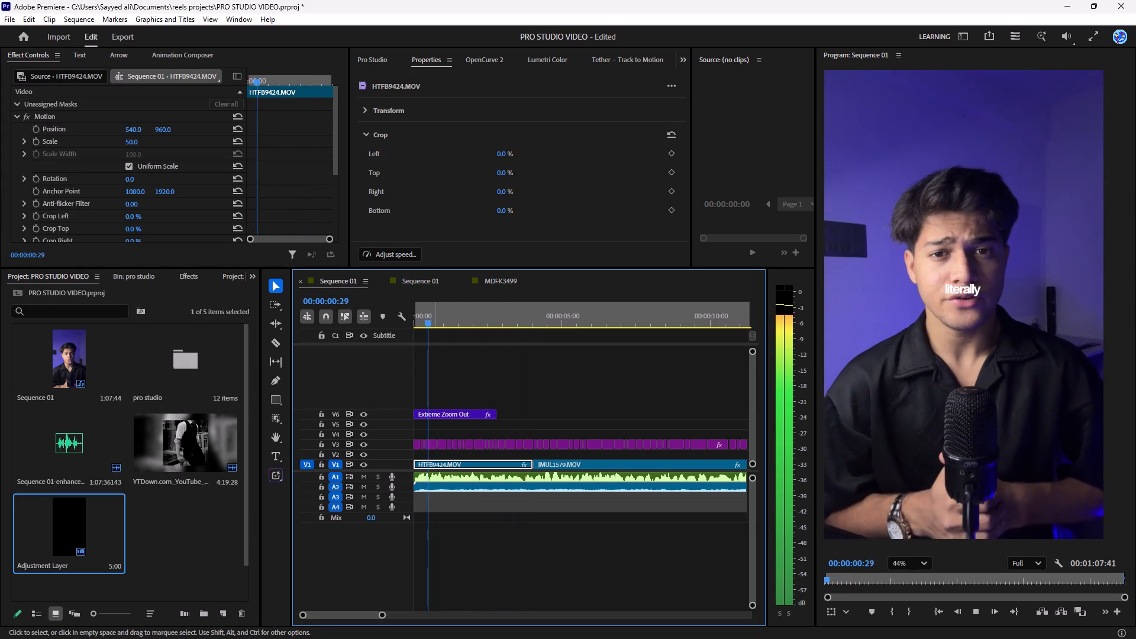
key("space")
left_click_drag(430, 318, 351, 339)
key("space")
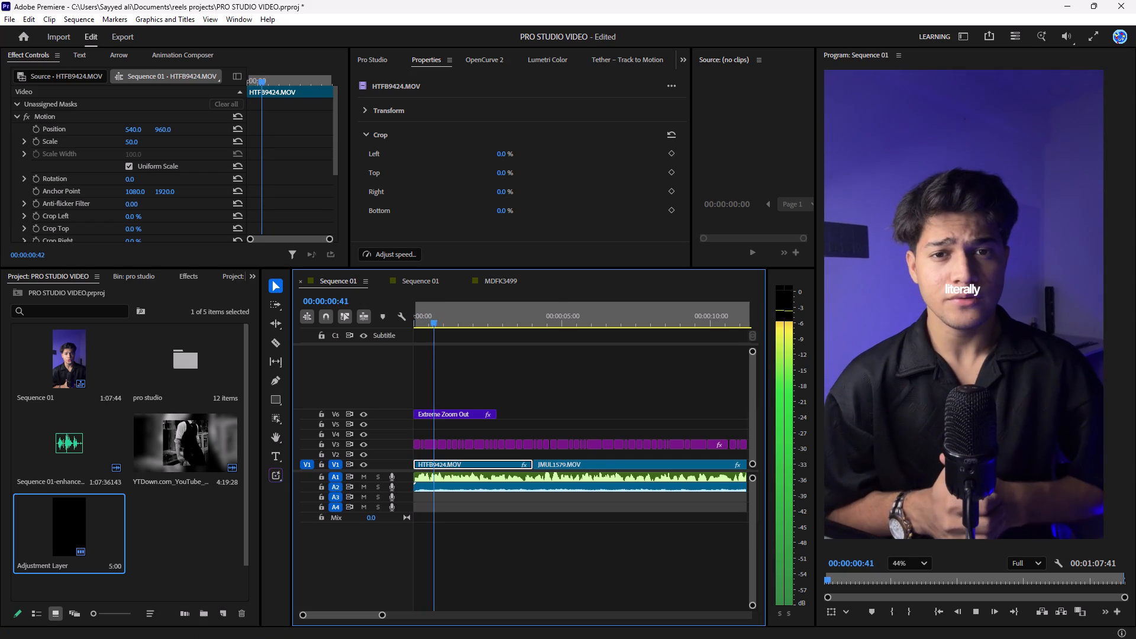
key("space")
key("space")
key("space")
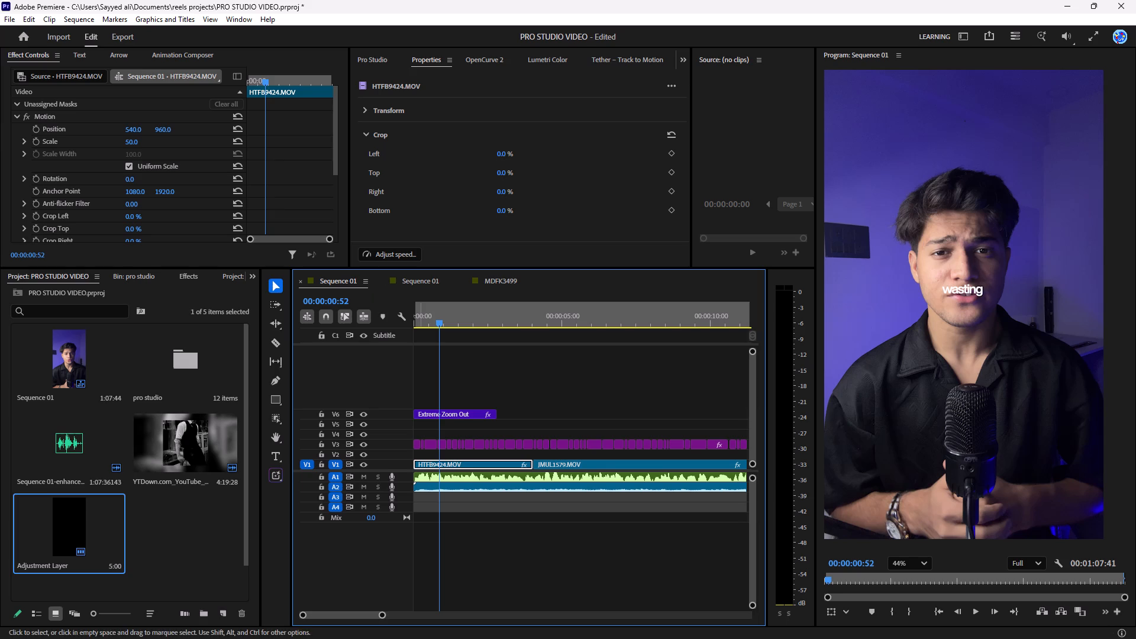
left_click_drag(436, 286, 436, 292)
left_click(334, 276)
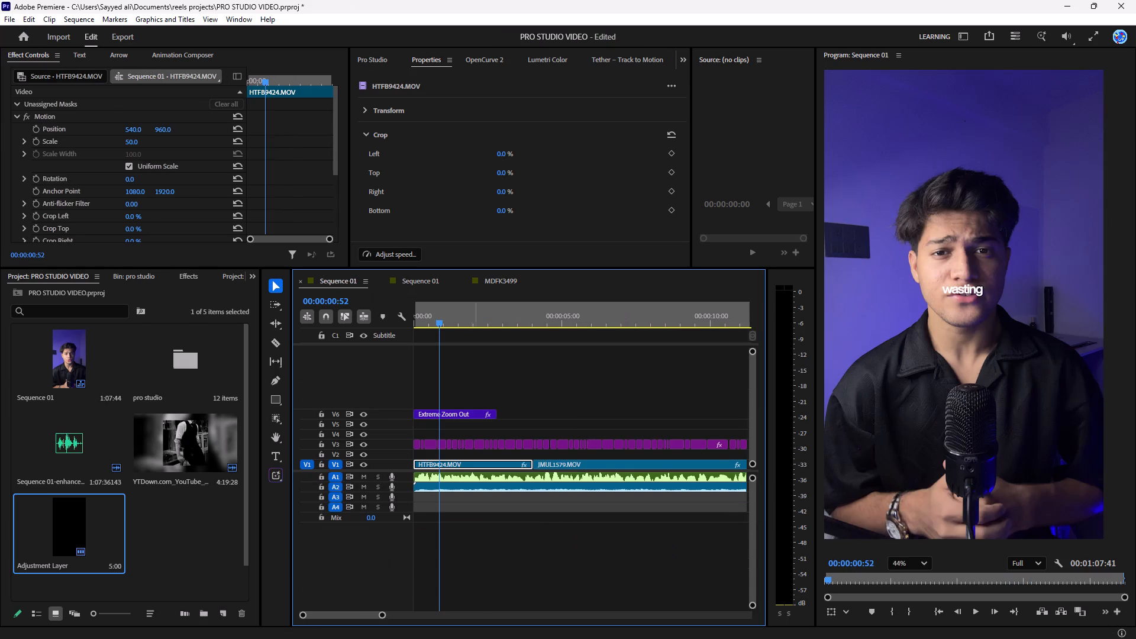
left_click_drag(453, 319, 323, 325)
key("space")
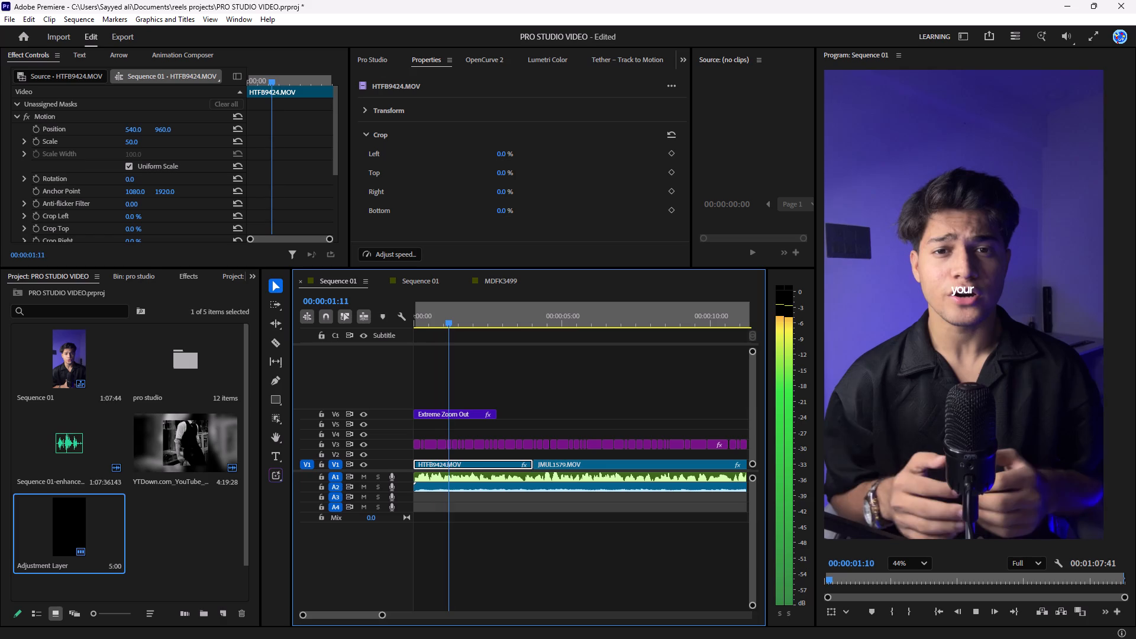
key("space")
left_click_drag(443, 326, 310, 330)
key("space")
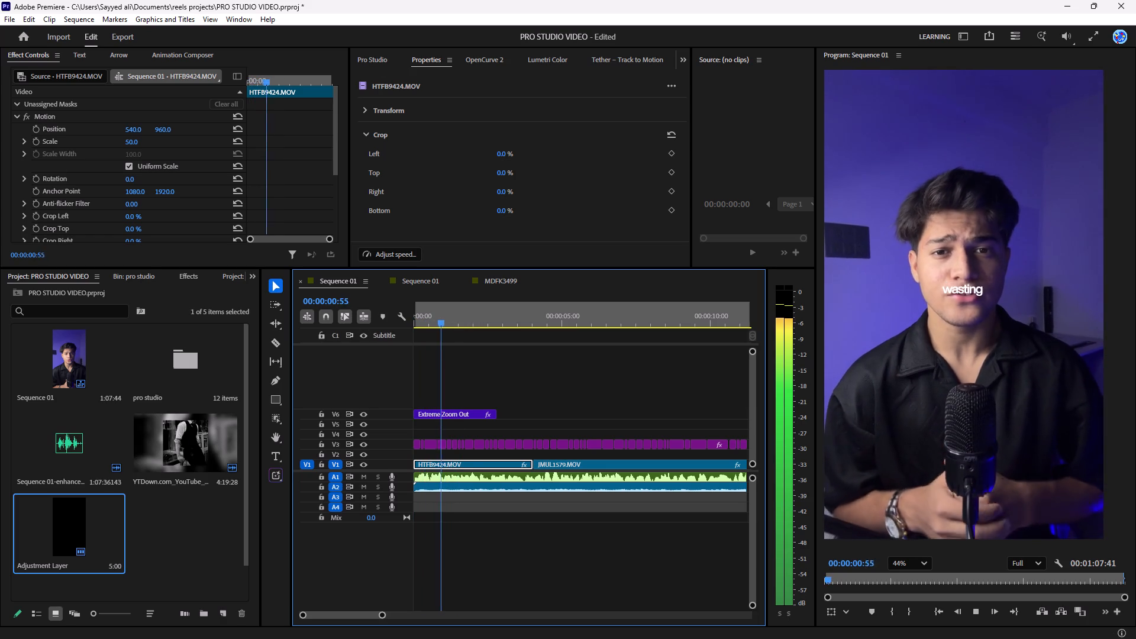
key("space")
left_click_drag(437, 311, 334, 349)
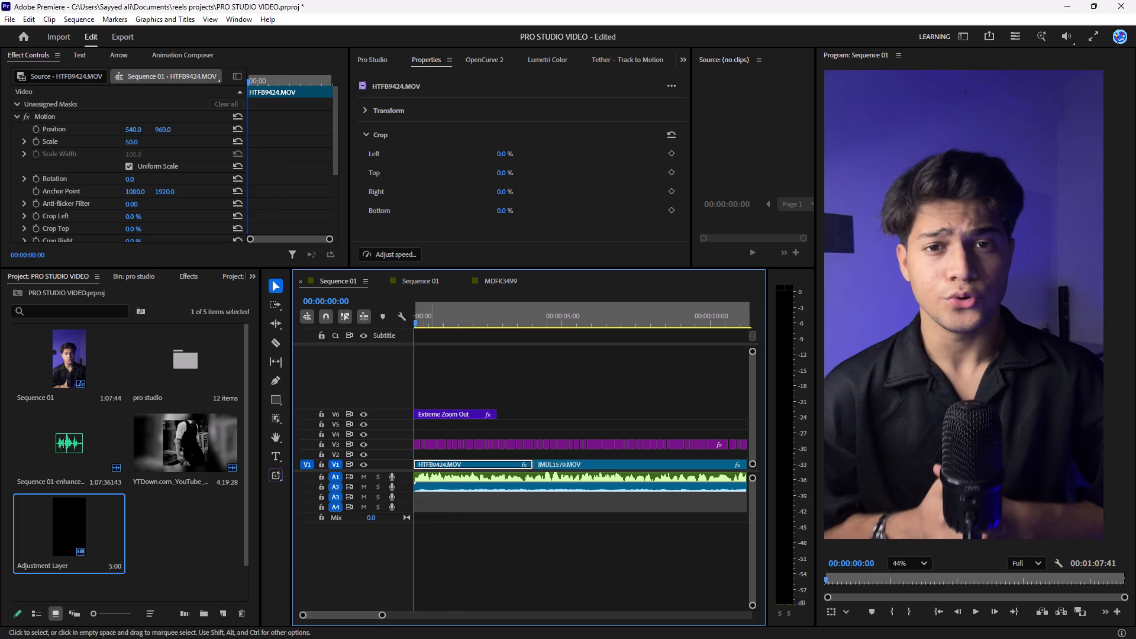
Extend the start of the first caption graphic, "You", on V3 back to the beginning of the sequence.
left_click_drag(382, 613, 341, 617)
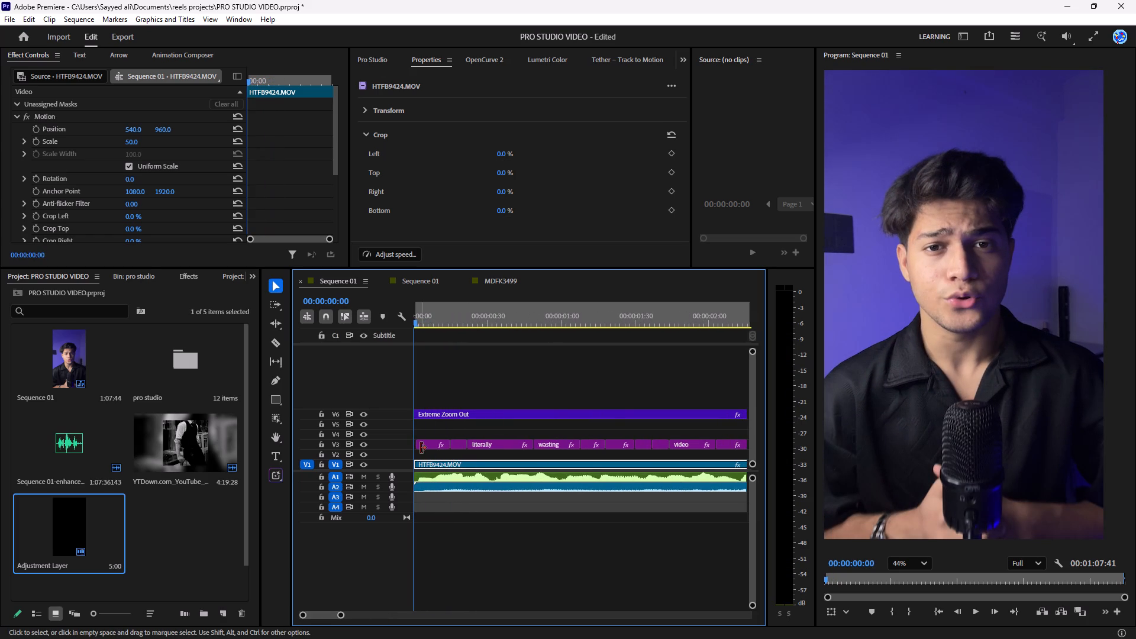
left_click_drag(419, 448, 394, 453)
left_click(423, 435)
key("space")
key("space")
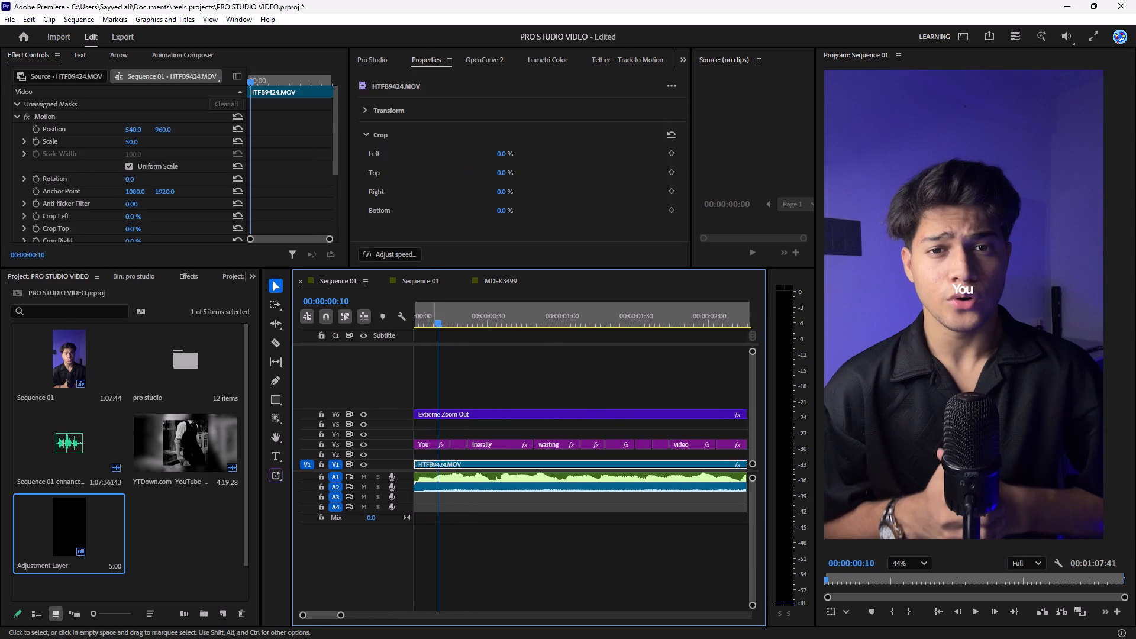
Delete the short caption clip between "You" and "literally" on V3 and extend "You" to fill the gap.
left_click(433, 447)
left_click_drag(456, 430, 457, 451)
key("x")
left_click_drag(452, 447, 486, 448)
left_click(451, 445)
Change the text of the first caption graphic to "You're".
double_click(411, 106)
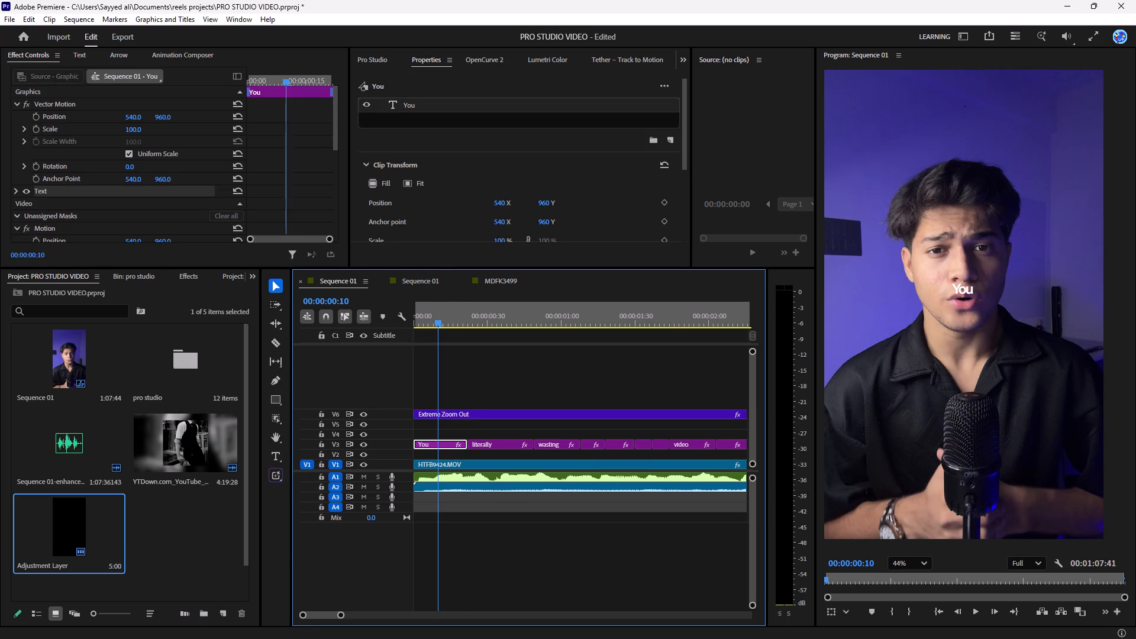
double_click(411, 106)
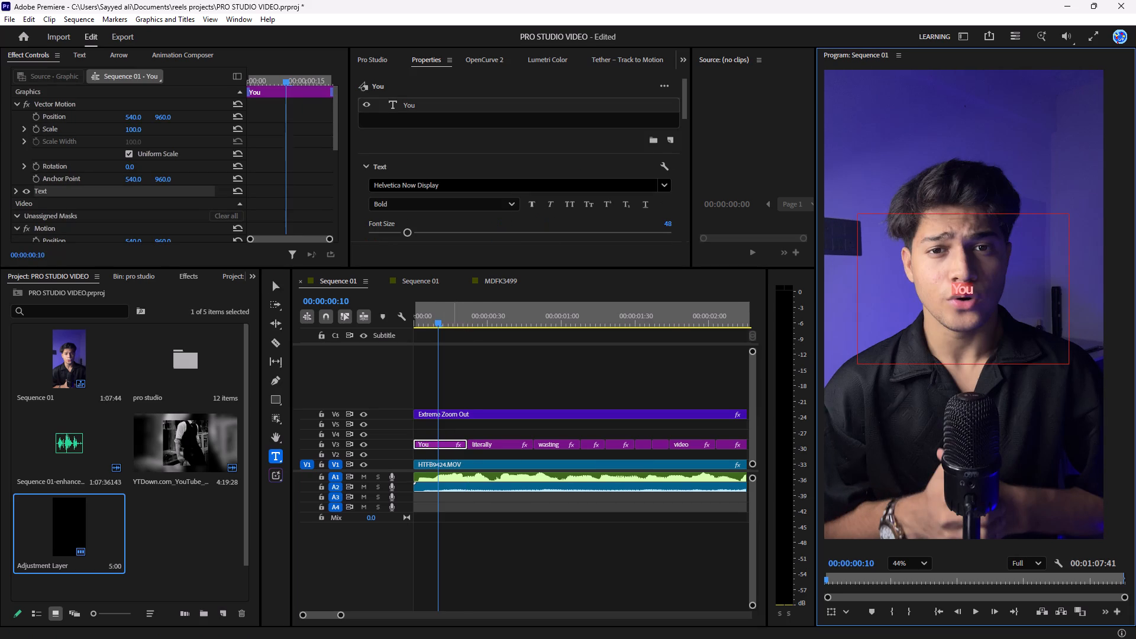
key("Right")
key("Right")
type("'re")
left_click(492, 434)
Play from "You're" through "literally" to "wasting" and examine the captions at several preview magnifications.
scroll(1028, 322, "up", 3)
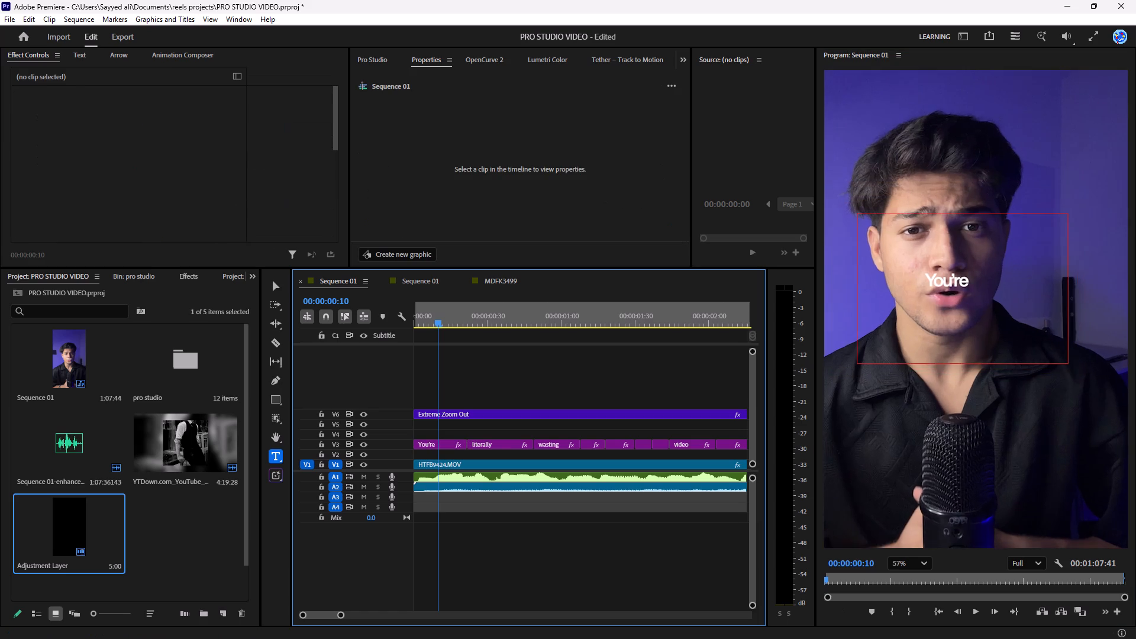
scroll(974, 304, "up", 3)
key("space")
key("space")
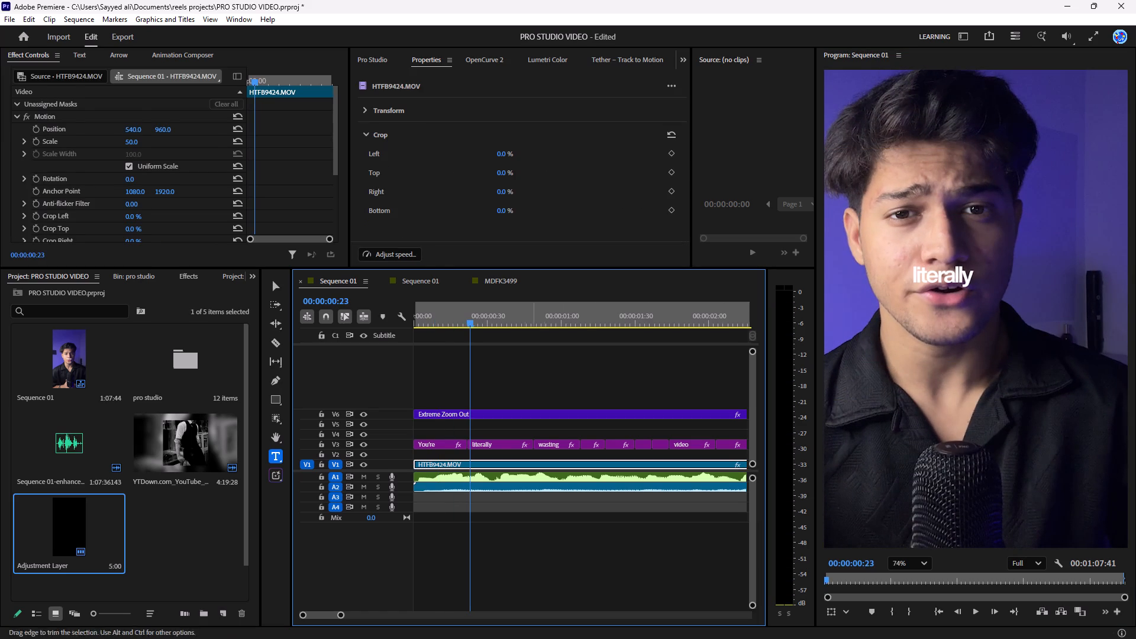
left_click(516, 446)
scroll(908, 280, "down", 12)
scroll(927, 288, "up", 4)
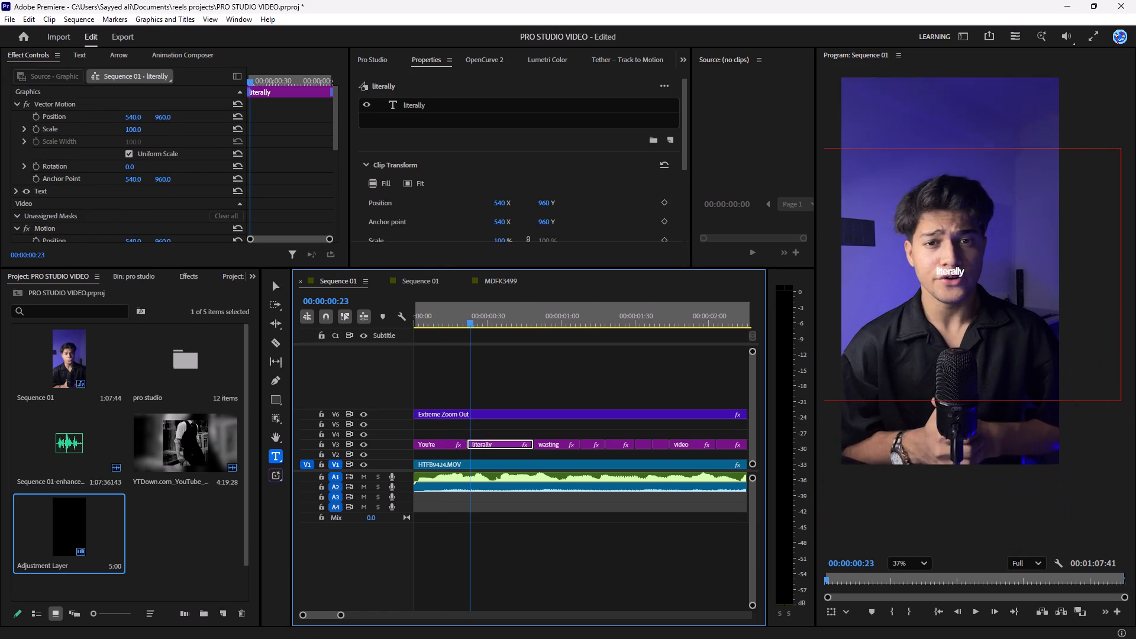
scroll(941, 288, "up", 2)
scroll(941, 288, "down", 4)
scroll(941, 288, "up", 5)
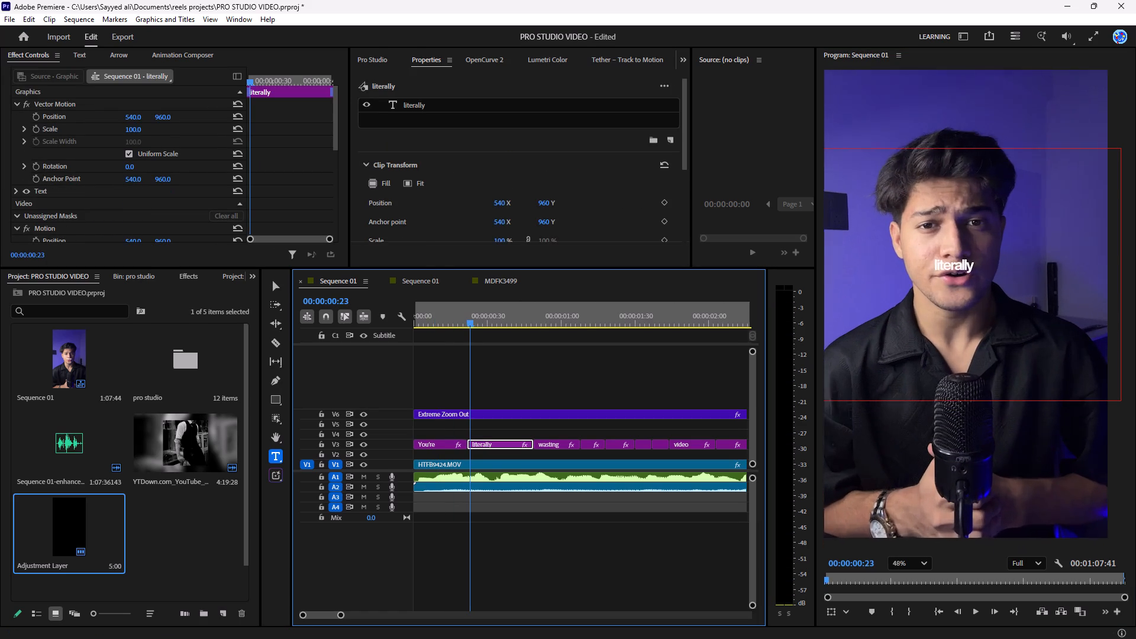
scroll(941, 288, "up", 1)
scroll(941, 288, "down", 5)
left_click(559, 384)
key("space")
key("space")
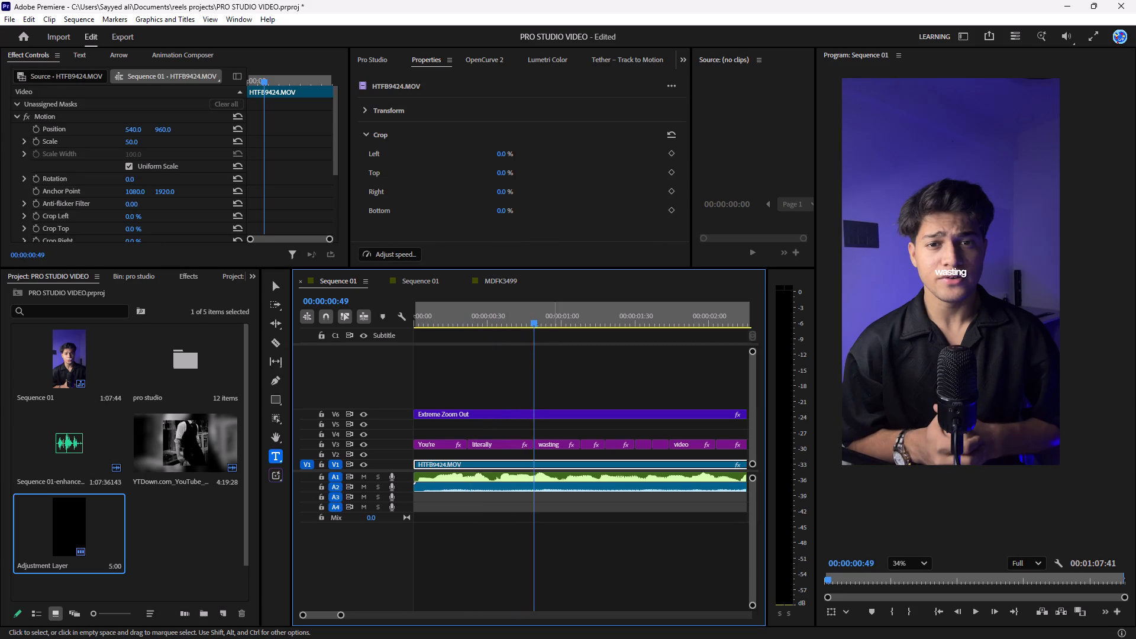
Save the PRO STUDIO VIDEO project with no clip selected.
left_click(510, 360)
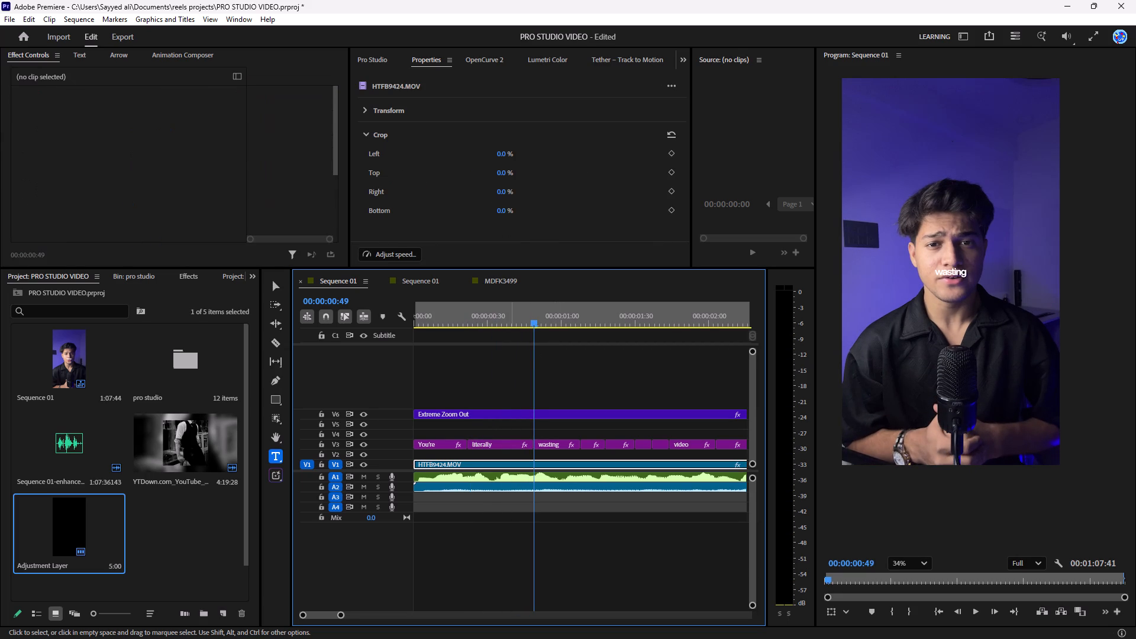
key("ctrl+s")
key("ctrl+s")
key("ctrl+s")
key("ctrl+s")
key("ctrl+s")
key("ctrl+s")
key("ctrl+s")
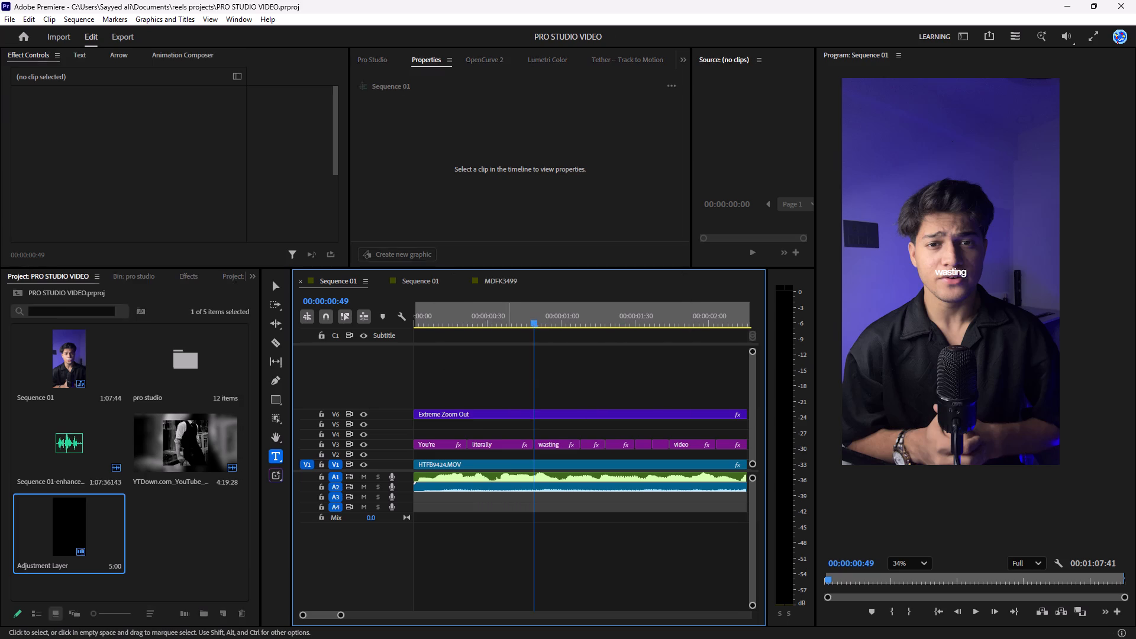
key("ctrl+s")
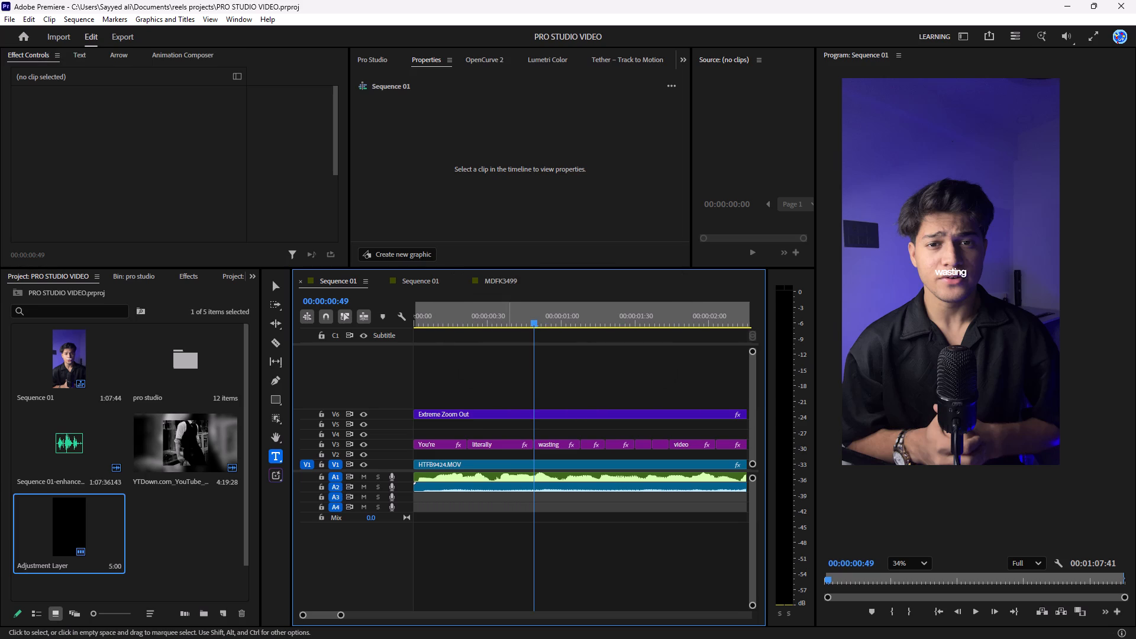